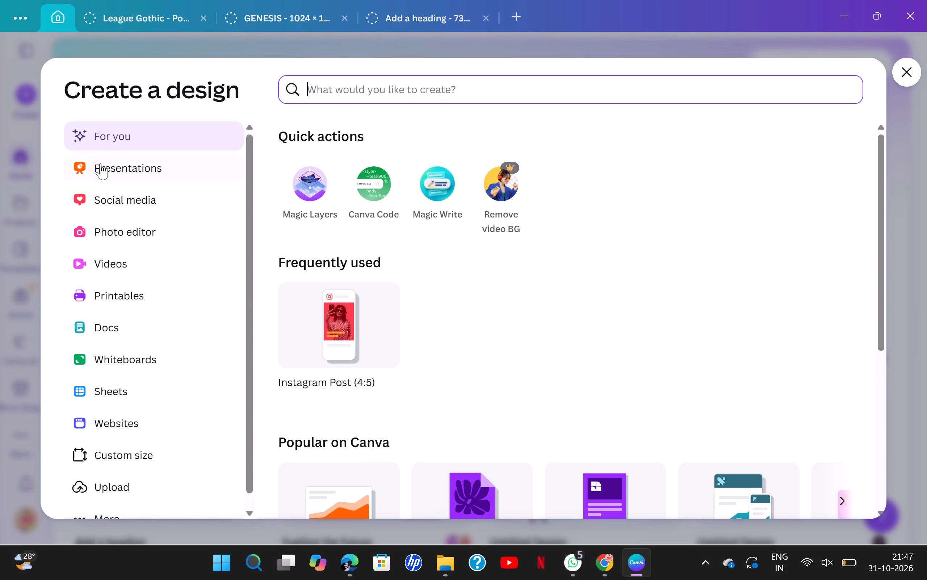
click(100, 164)
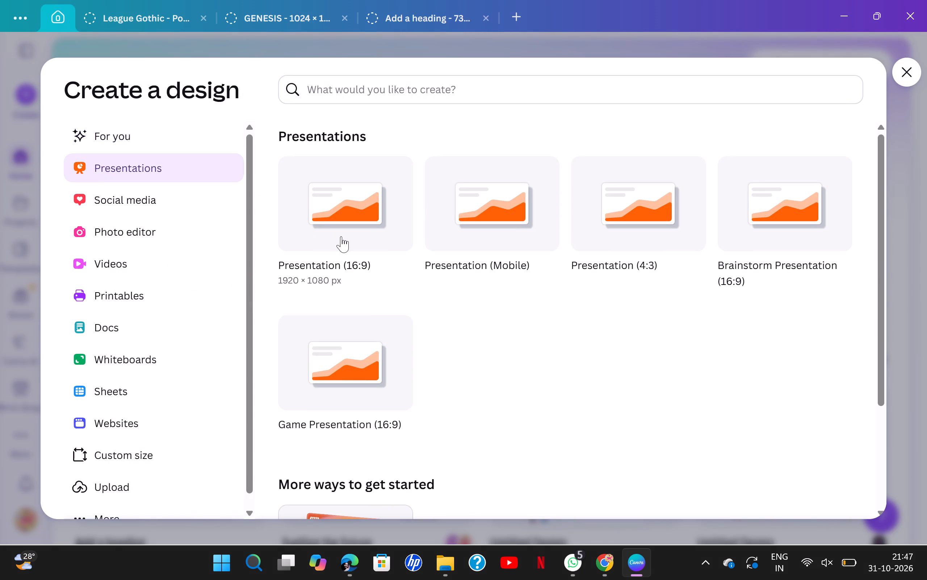
click(341, 236)
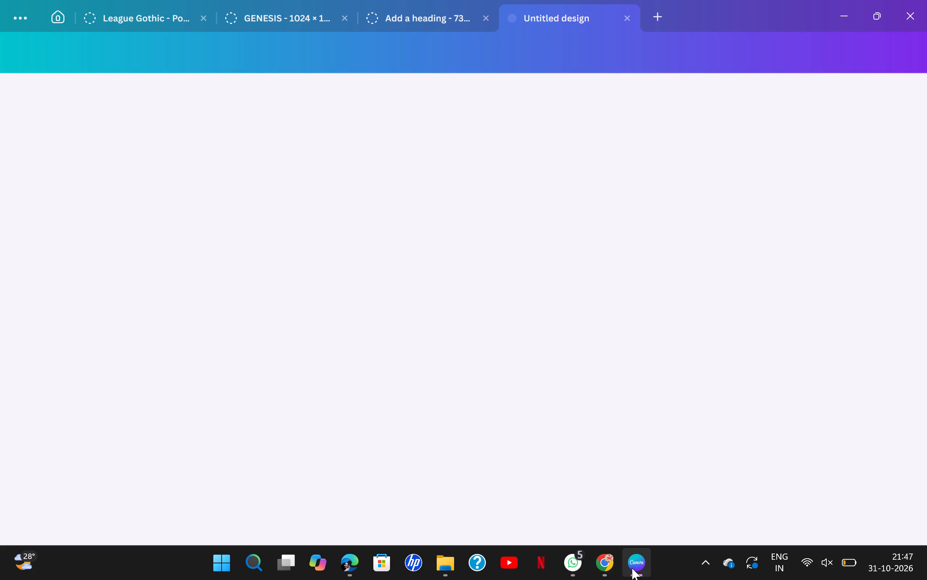
Recheck ChatGPT's Canva instructions, and search Canva's presentation templates for "minimal fashion template".
click(599, 560)
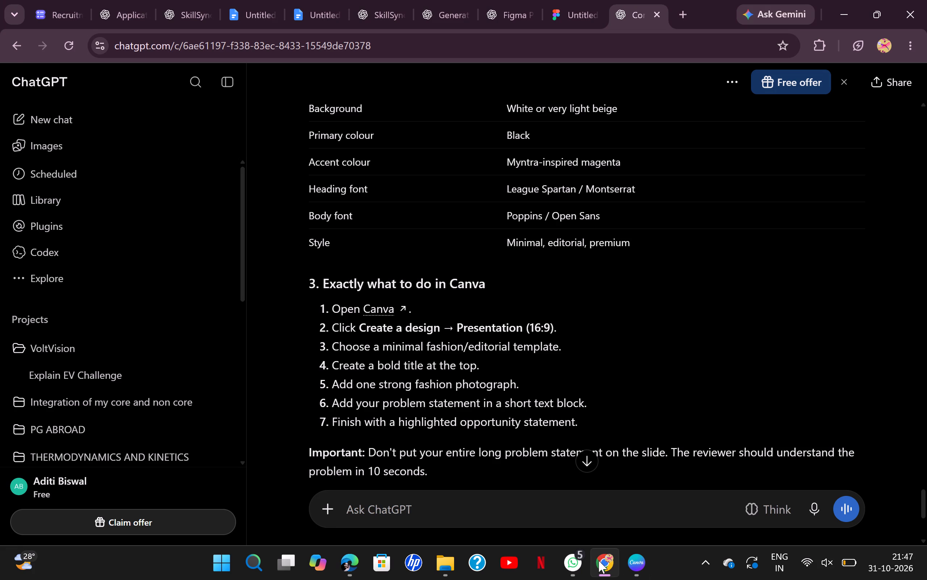
click(599, 560)
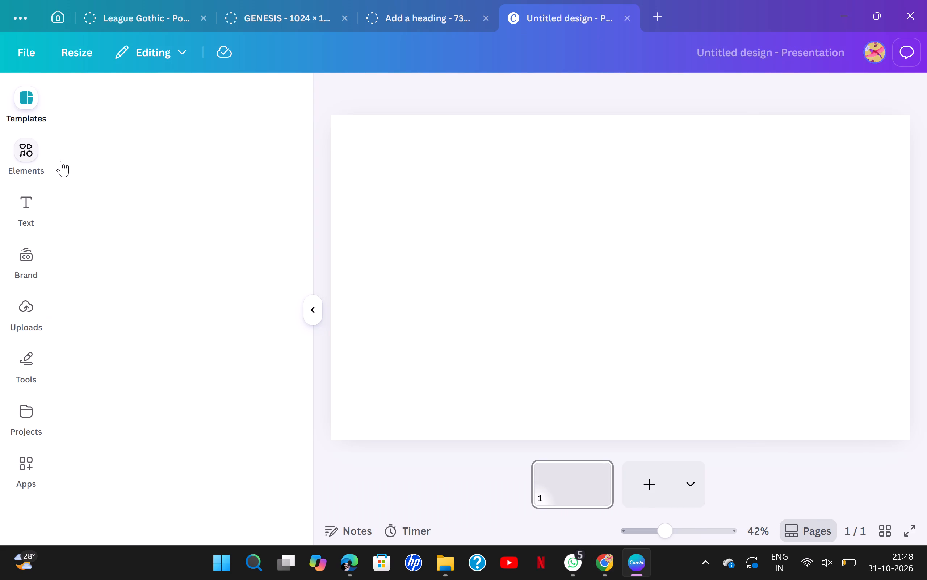
click(216, 109)
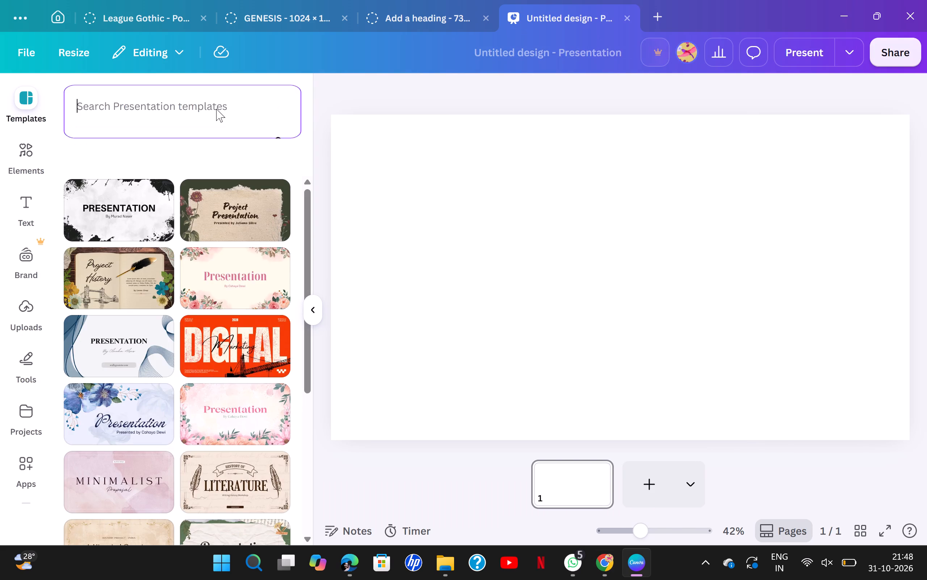
text(minimal fashion template)
key(Return)
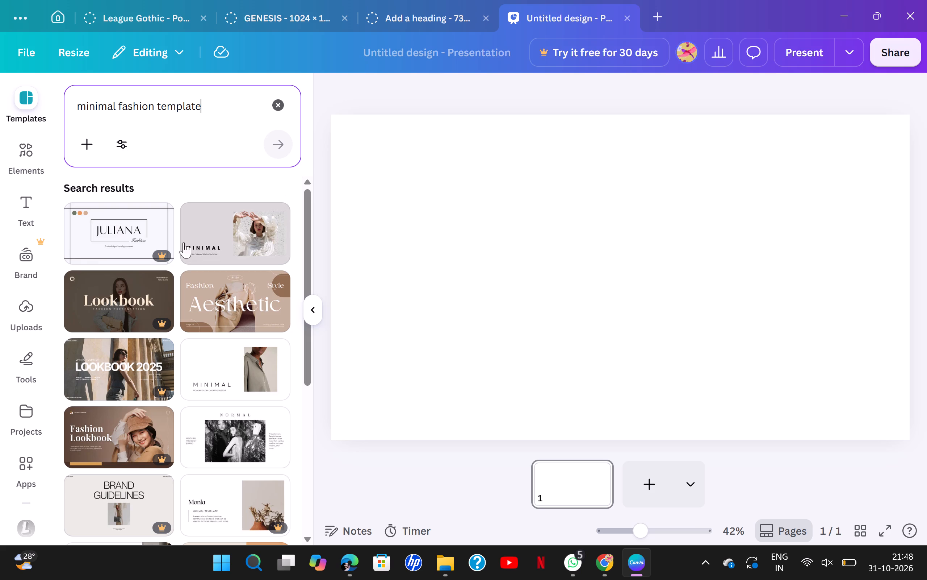
Choose the Brown Gray Minimalist Professional Fashion Stylist Portfolio Presentation template and apply its "Minimalist Portfolio" cover to page 1.
scroll(190, 316, down, 4)
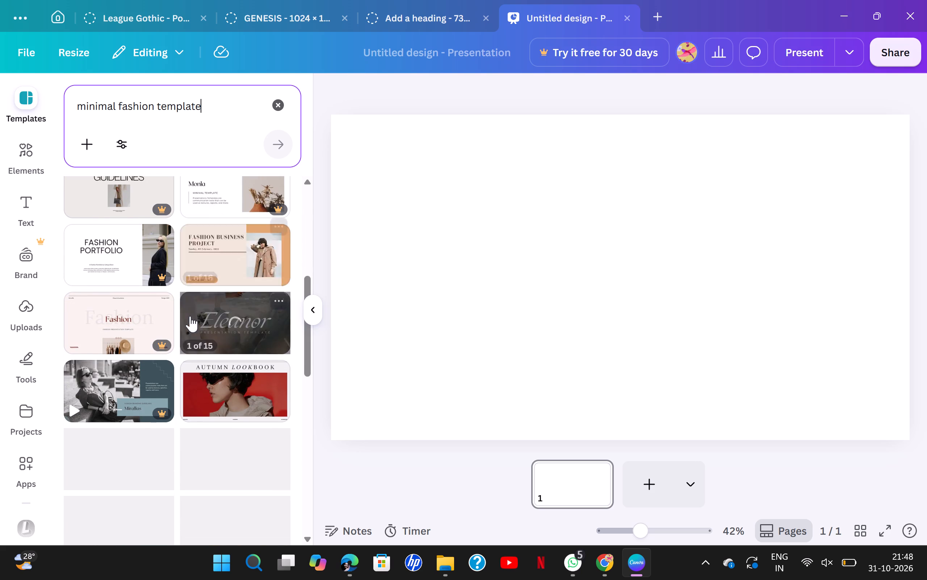
scroll(190, 316, down, 2)
scroll(190, 316, up, 3)
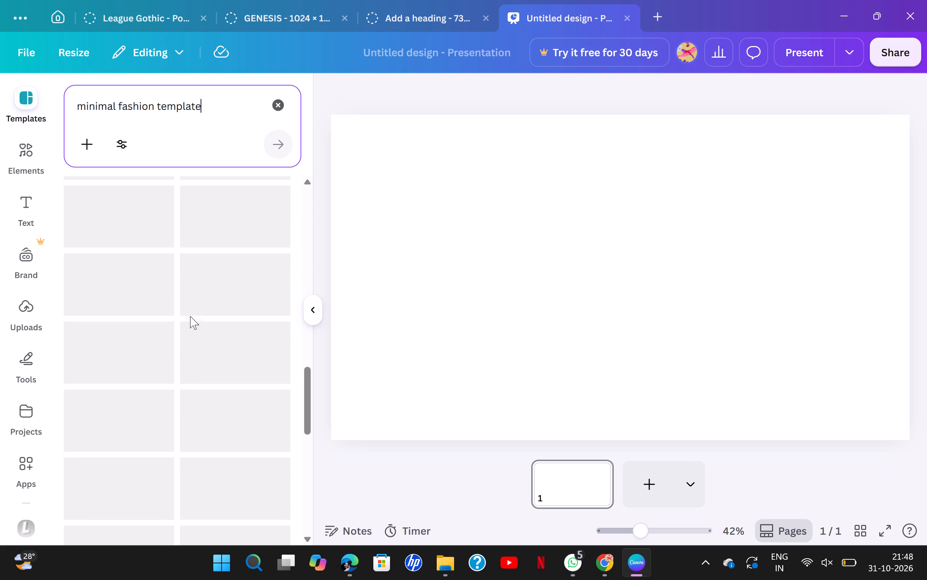
scroll(190, 316, up, 6)
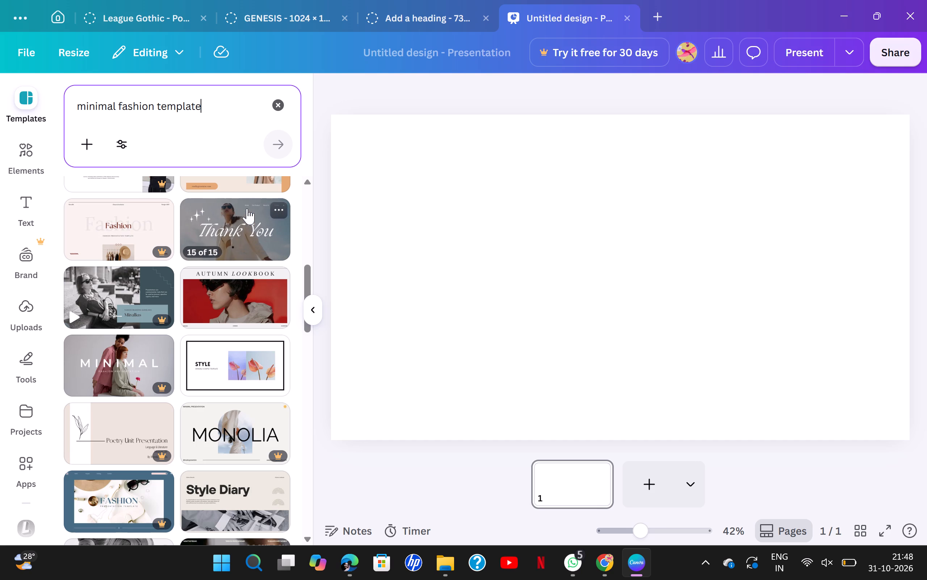
scroll(185, 335, down, 2)
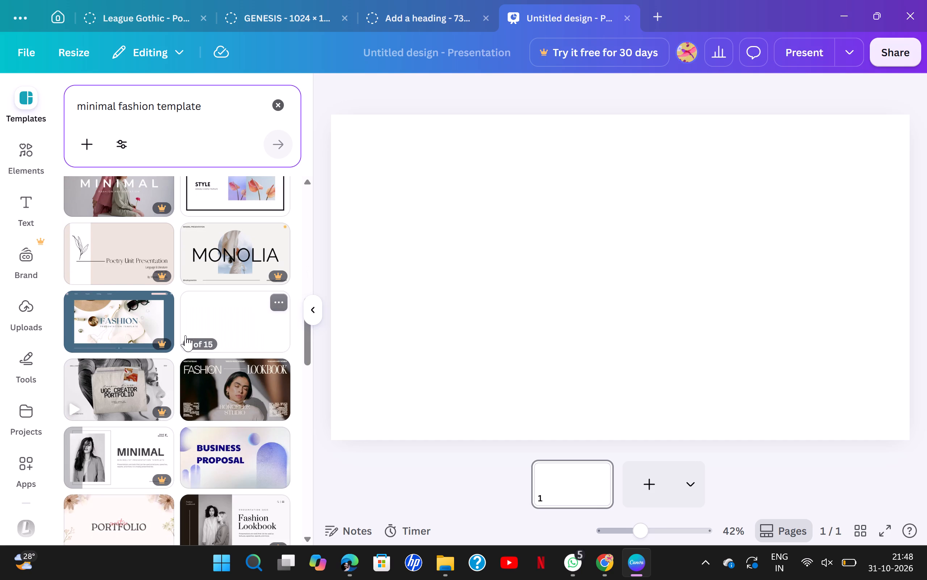
scroll(185, 335, down, 4)
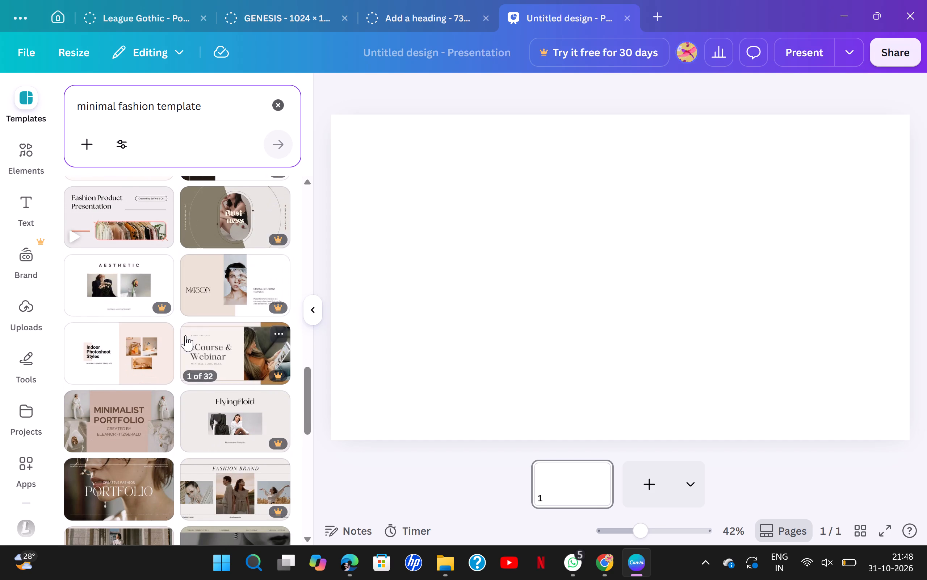
scroll(185, 335, down, 1)
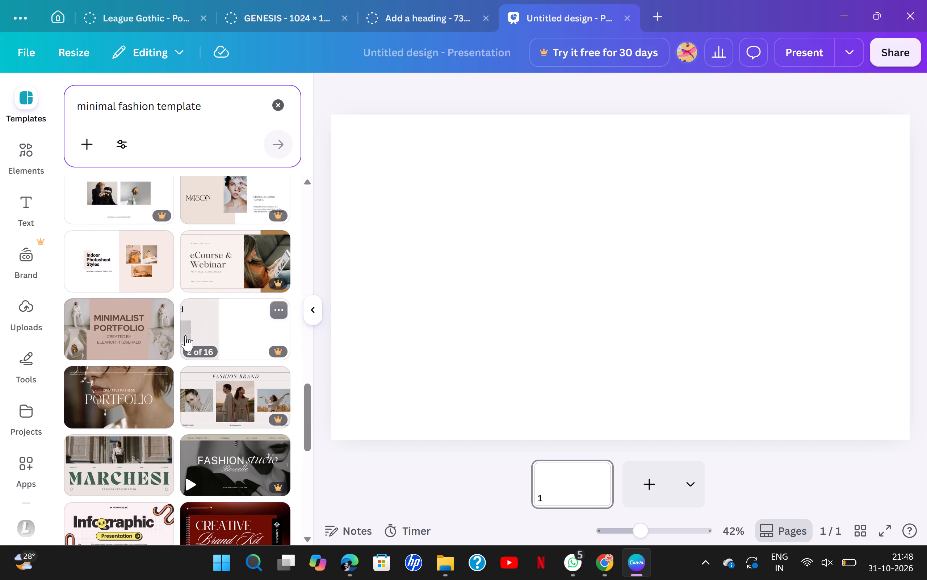
scroll(185, 335, down, 2)
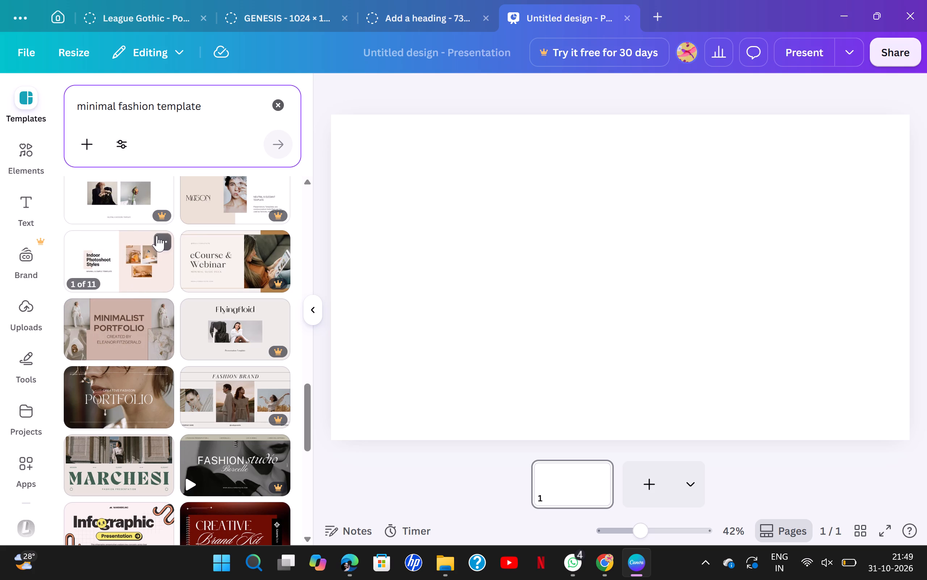
click(143, 324)
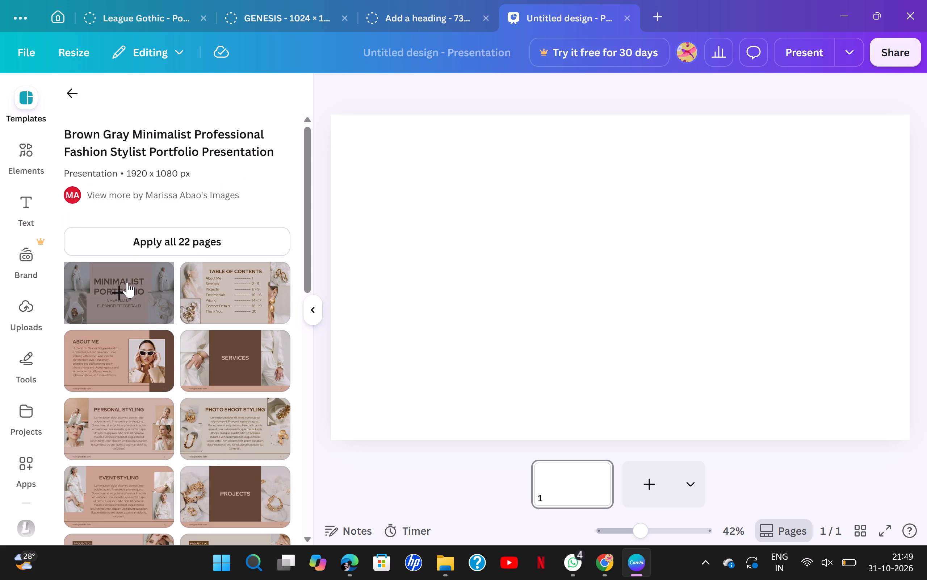
click(127, 282)
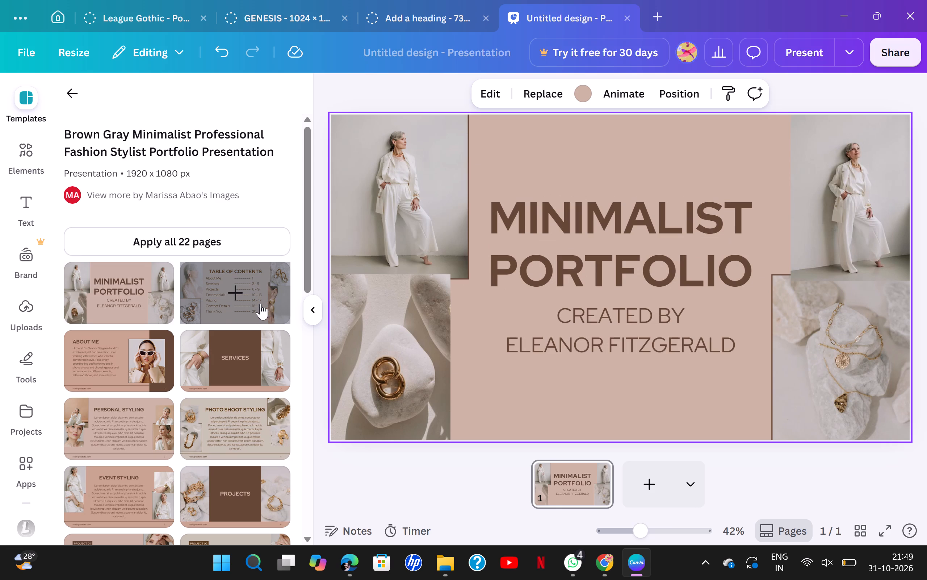
Set the cover slide's background colour to beige.
scroll(212, 385, down, 3)
scroll(212, 385, up, 3)
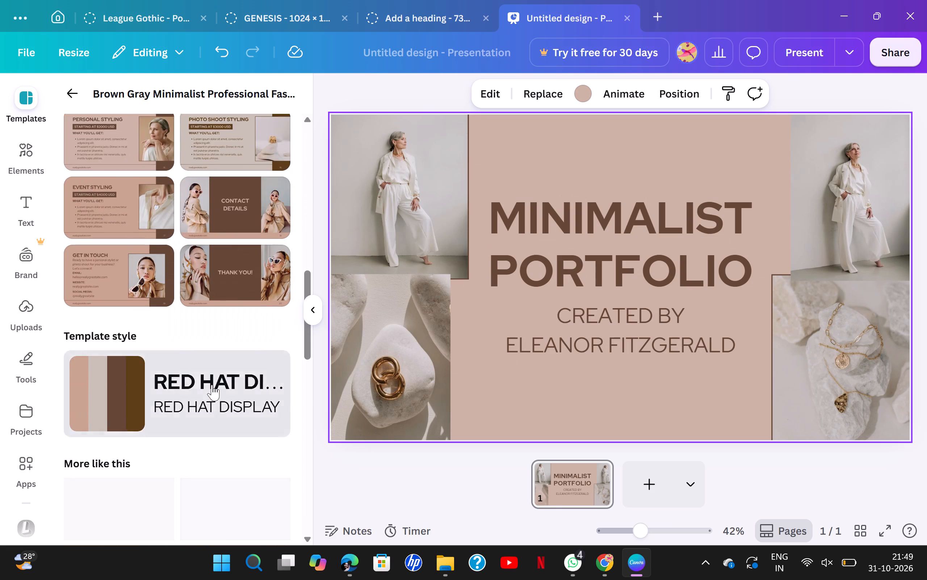
scroll(212, 385, up, 3)
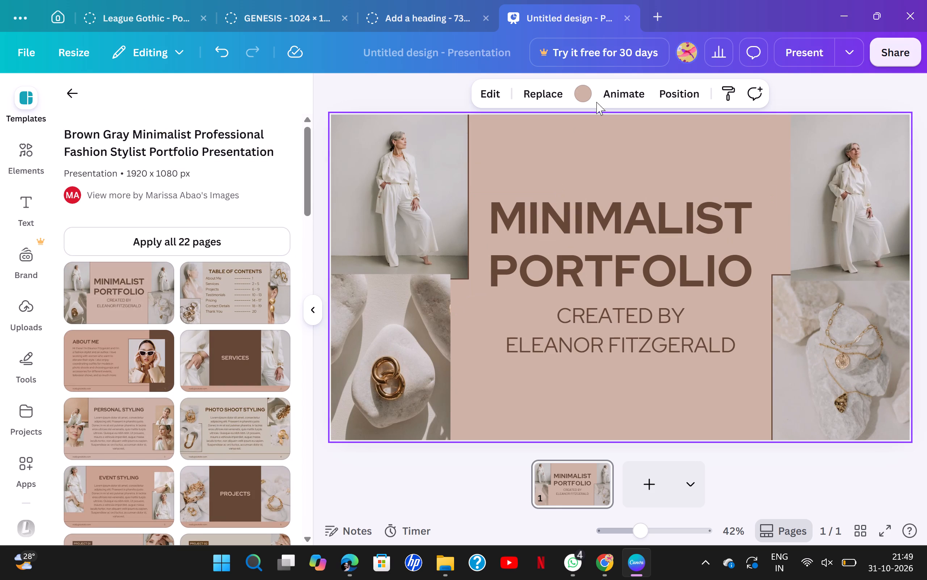
click(581, 90)
click(228, 125)
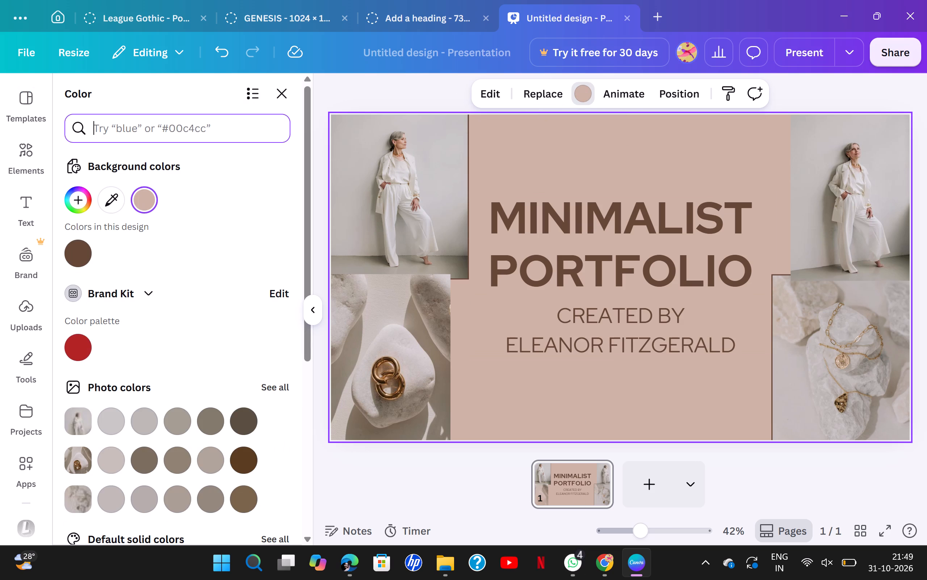
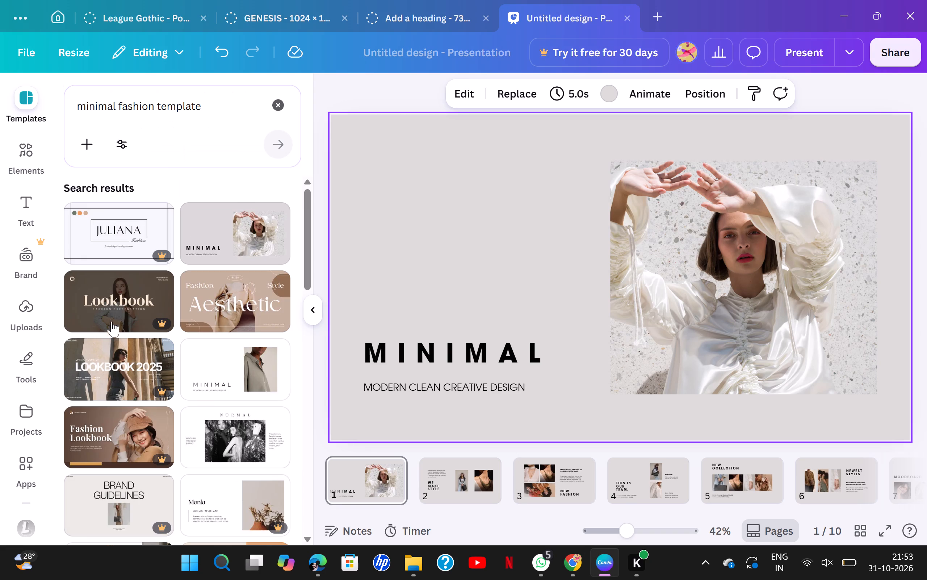
scroll(113, 329, down, 5)
scroll(113, 329, up, 1)
scroll(113, 329, down, 1)
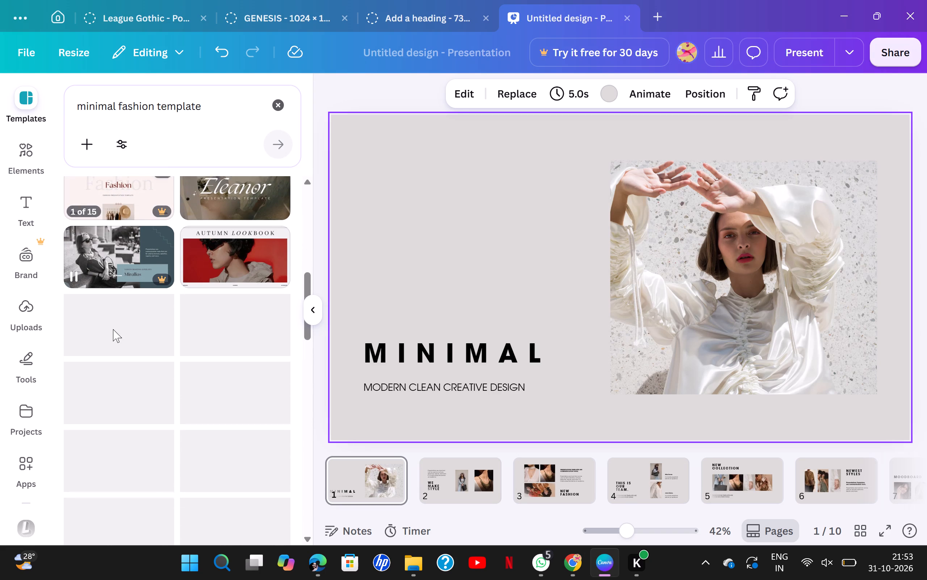
scroll(113, 329, down, 3)
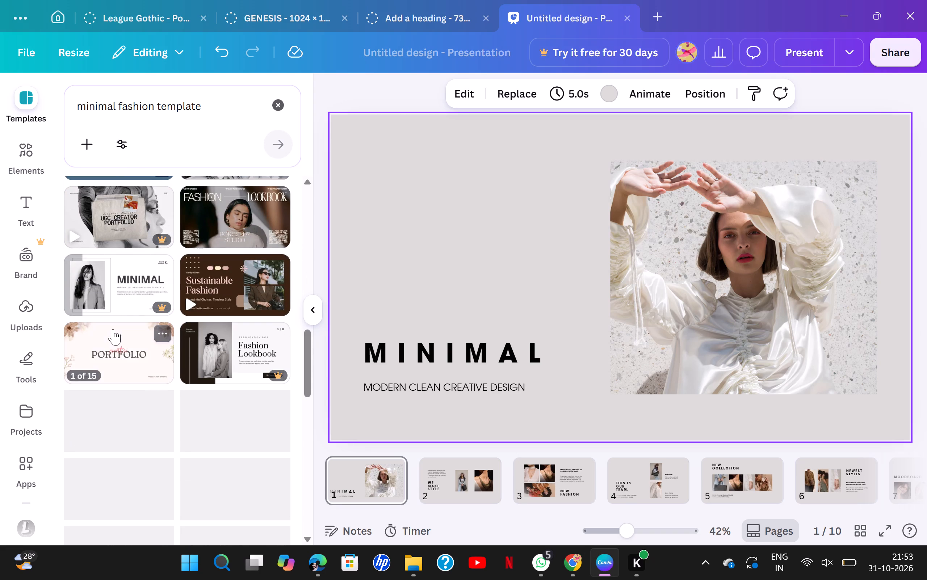
scroll(113, 329, down, 8)
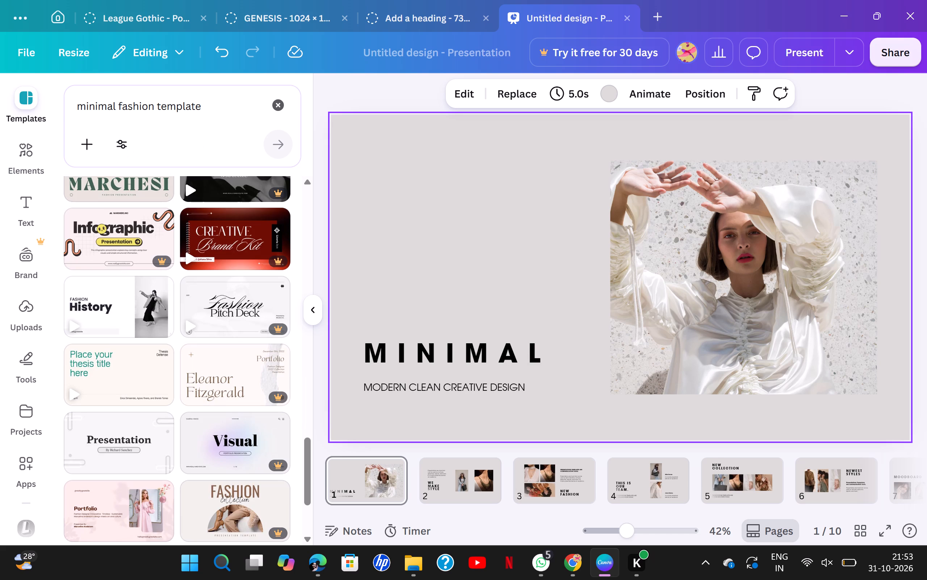
Search the Canva templates for "magenta fashion template".
drag(117, 108, 21, 91)
text(magenta)
key(space)
key(BackSpace)
key(Return)
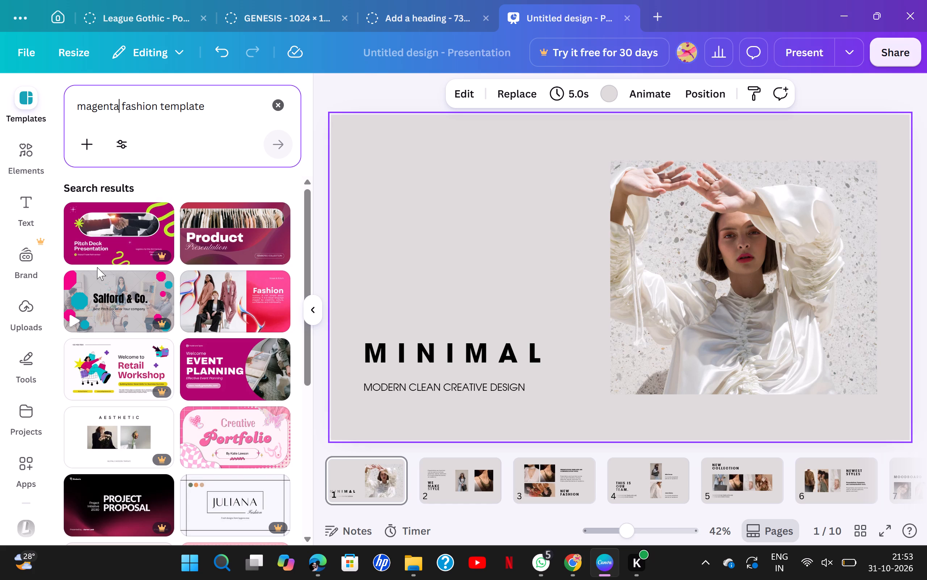
Examine the magenta fashion template results for a design that suits the Myntra deck.
scroll(97, 267, down, 2)
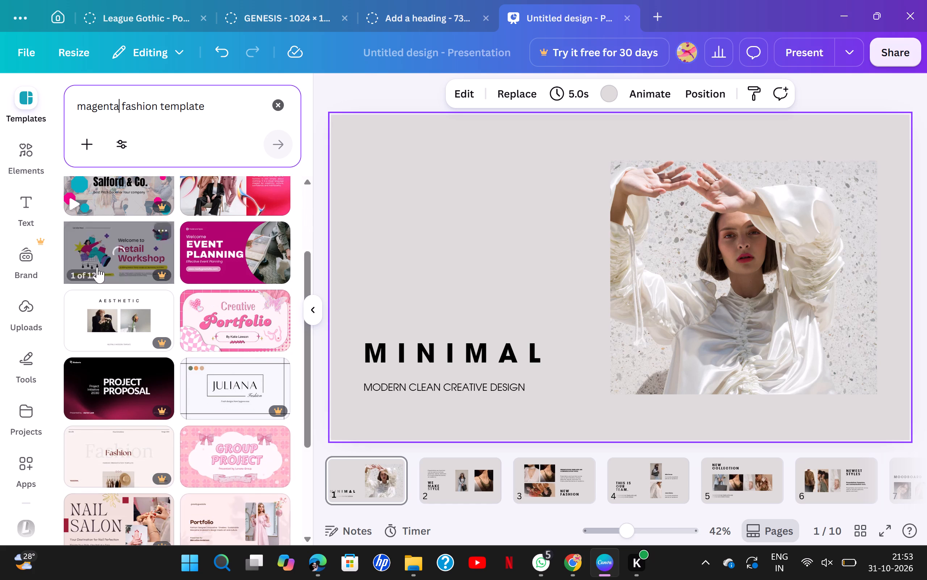
scroll(97, 267, down, 3)
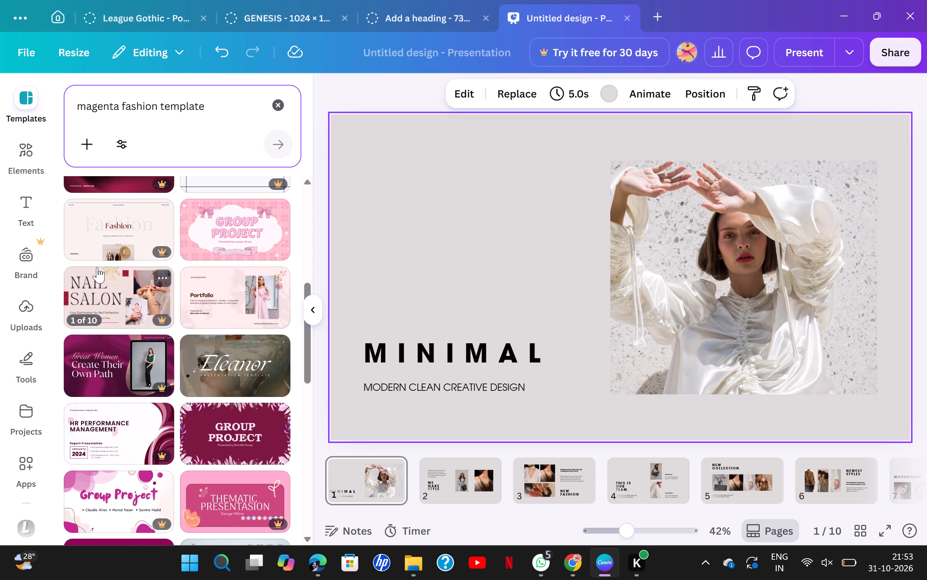
scroll(97, 267, down, 3)
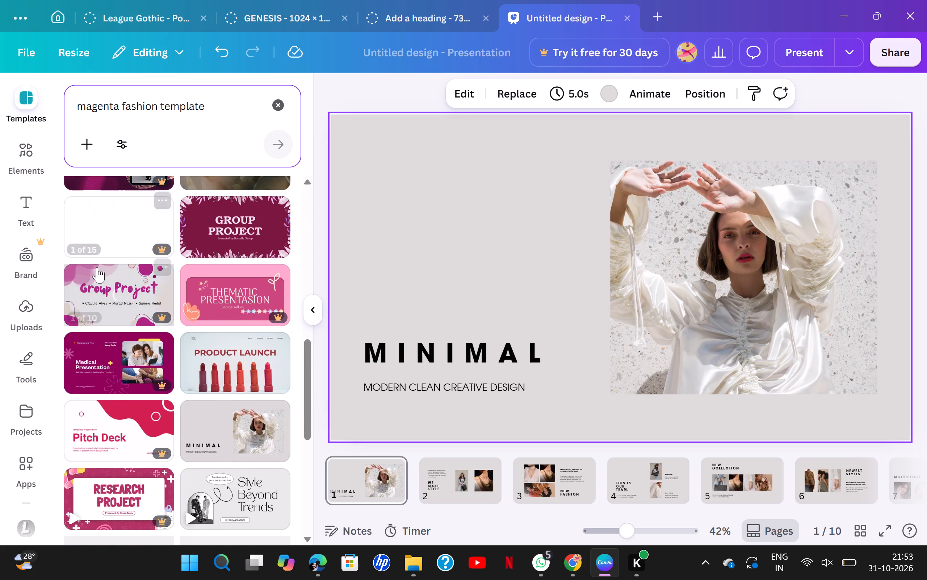
scroll(97, 267, down, 3)
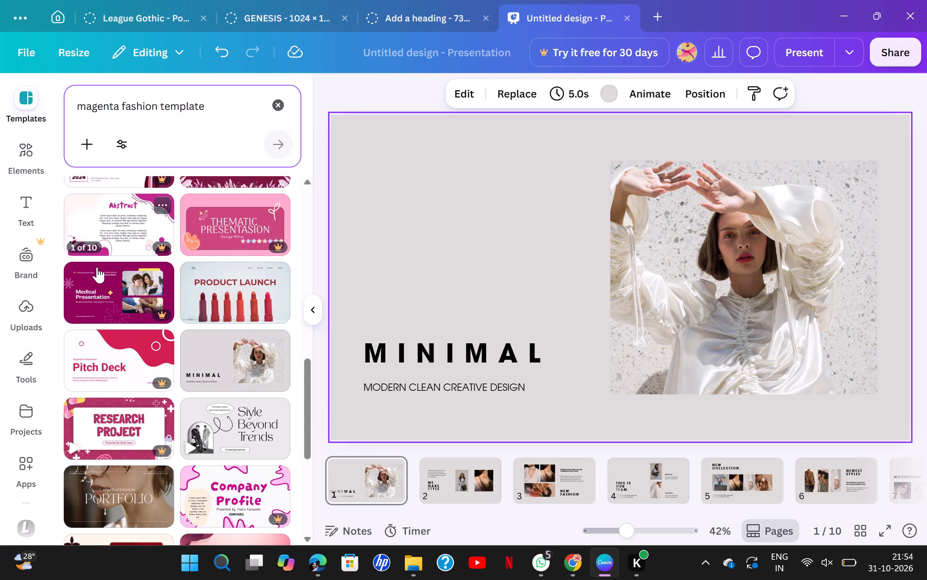
scroll(97, 267, down, 5)
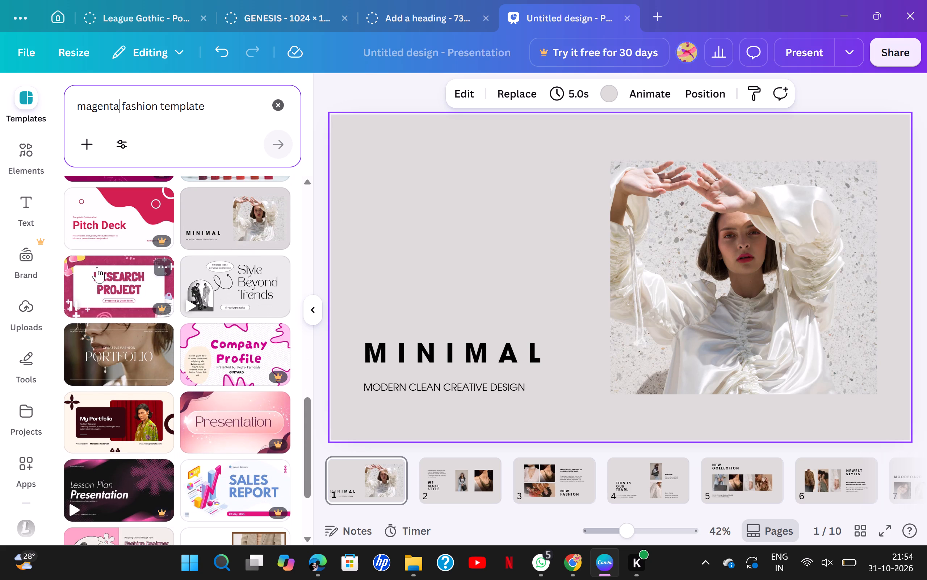
scroll(97, 267, down, 3)
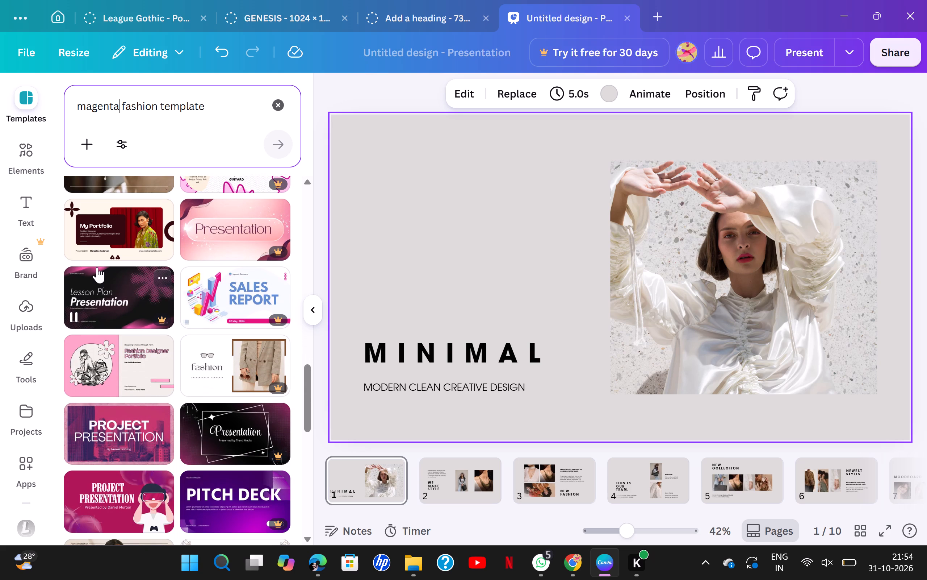
scroll(97, 267, down, 3)
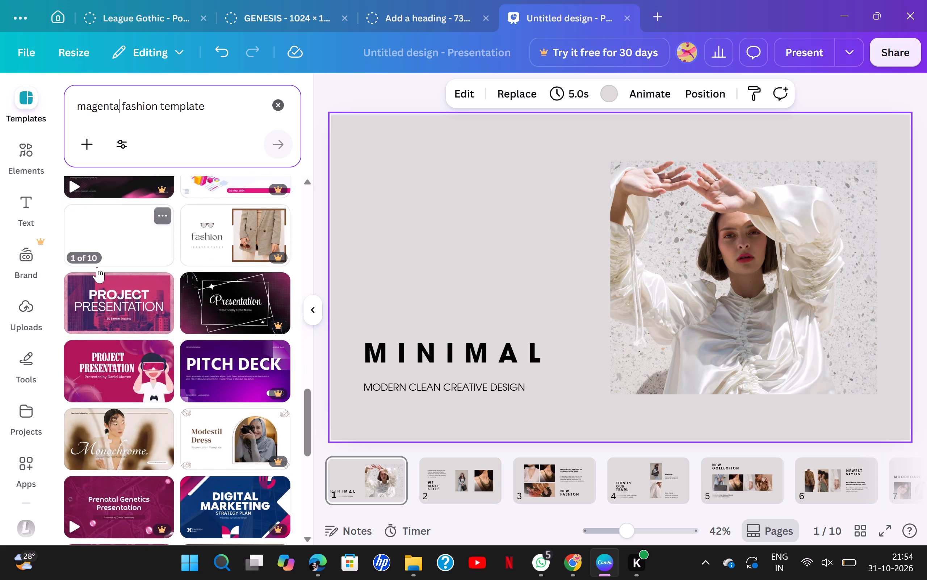
scroll(97, 267, down, 1)
scroll(97, 267, up, 8)
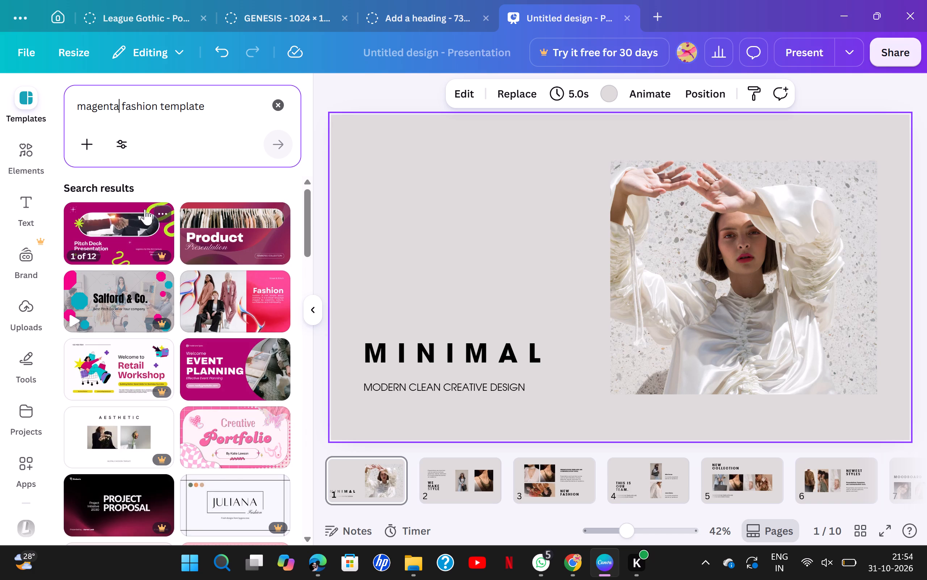
Apply all 10 pages of the Pink Magenta and White Modern Fashion Street Style Presentation to the design.
click(232, 297)
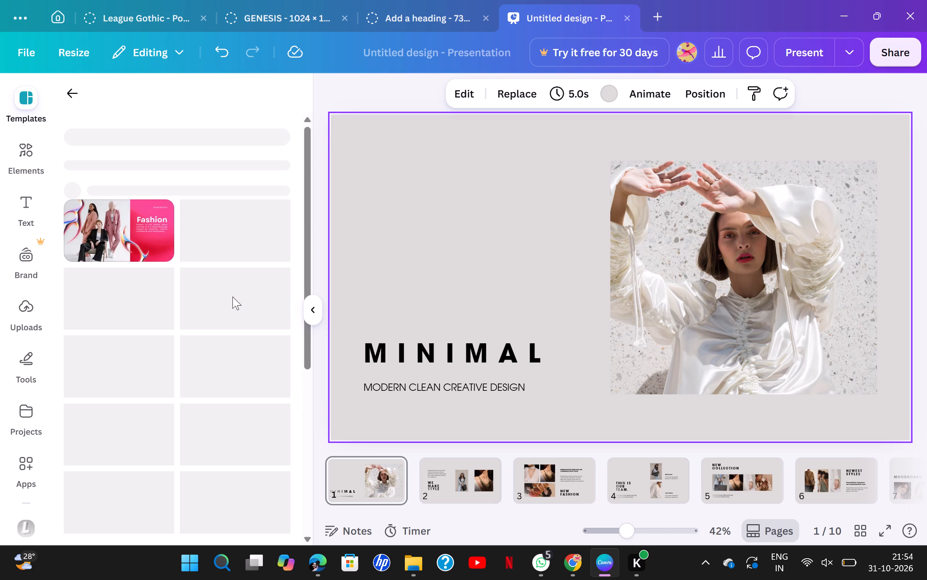
click(208, 241)
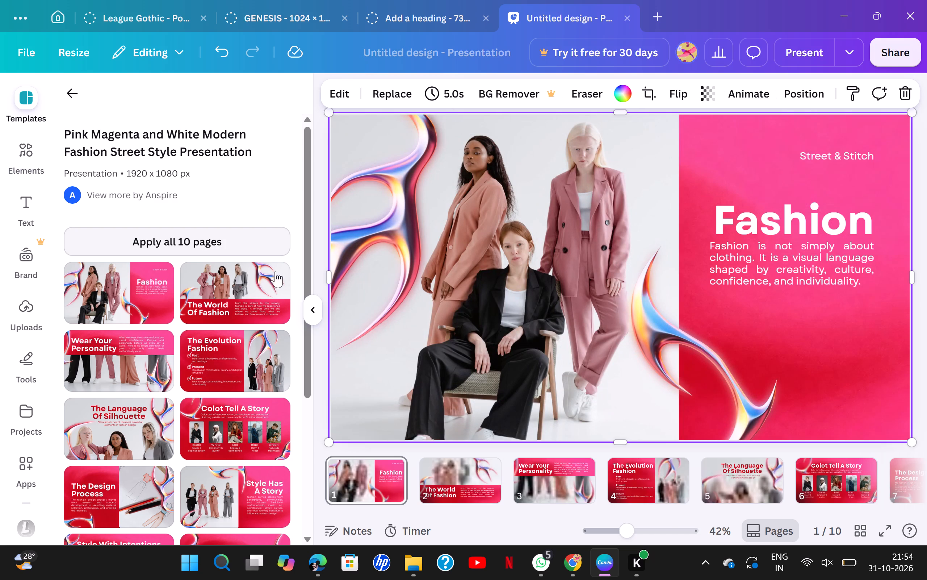
Delete the iridescent decorative shape beside the standing models at the outer edge of page 1's photo.
click(360, 258)
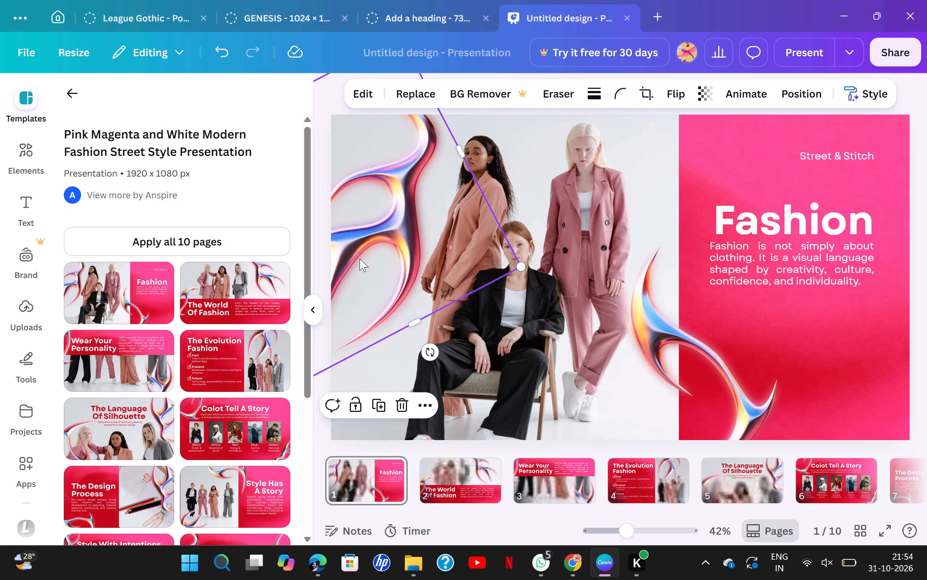
key(Delete)
Glance at the Duolingo deck PDF in Edge and replace page 1's "Fashion" heading with "Myntra" in Canva.
click(777, 225)
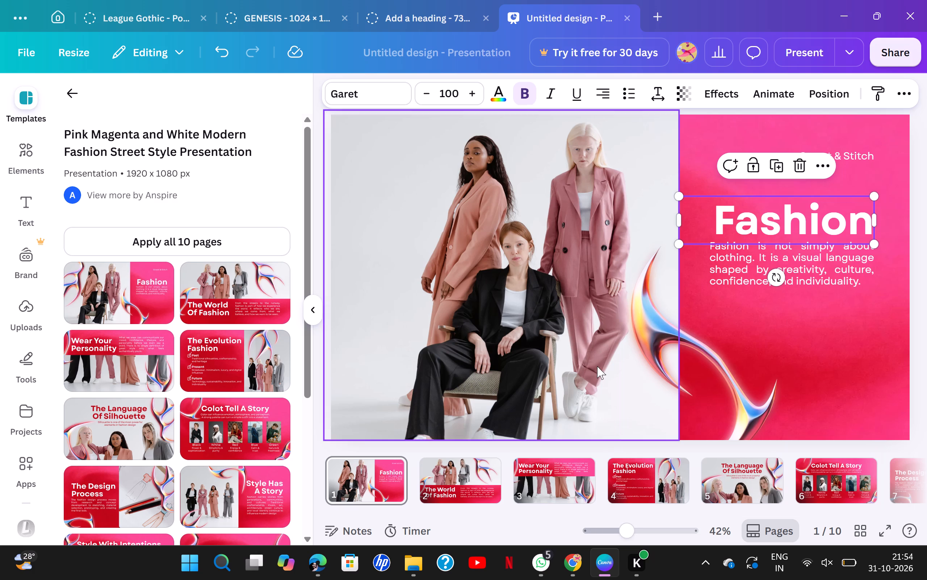
click(319, 562)
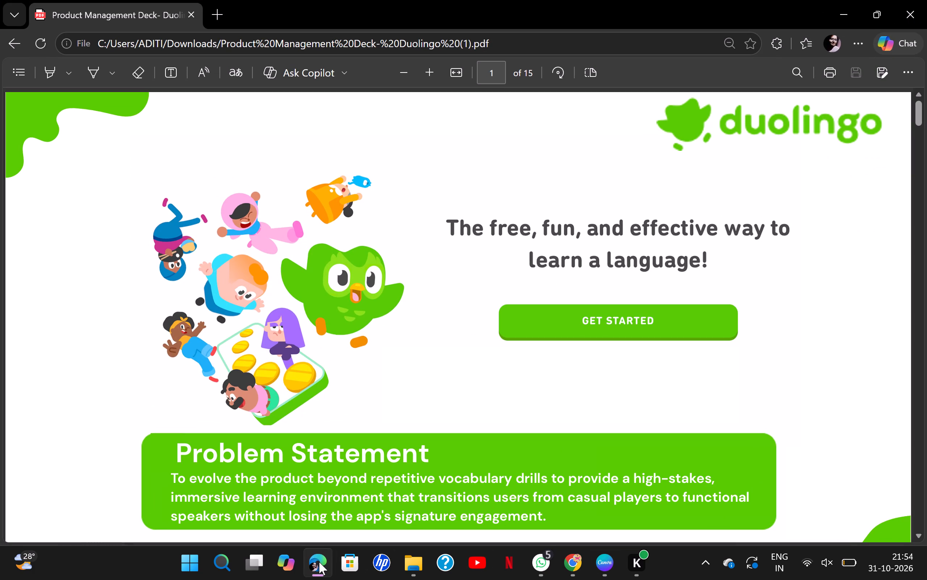
click(319, 562)
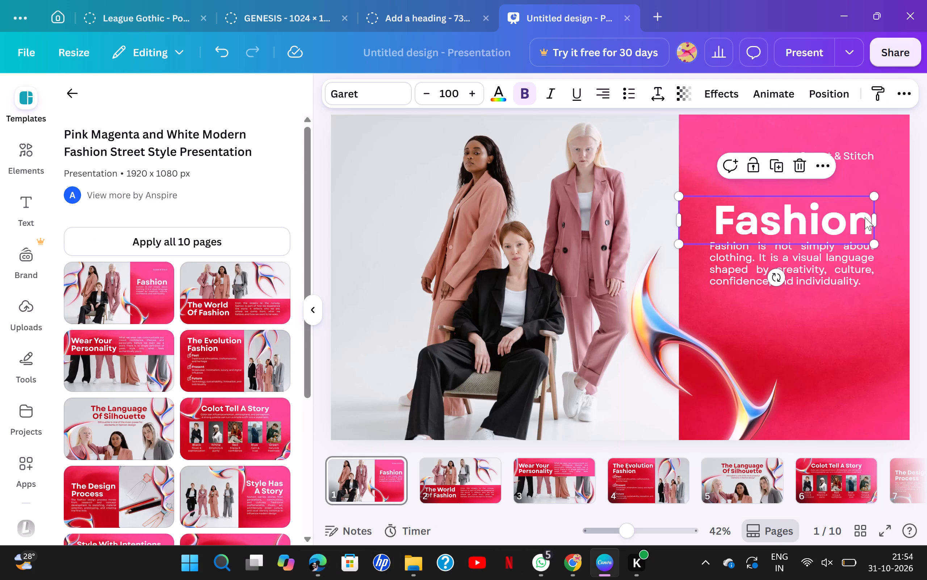
key(m)
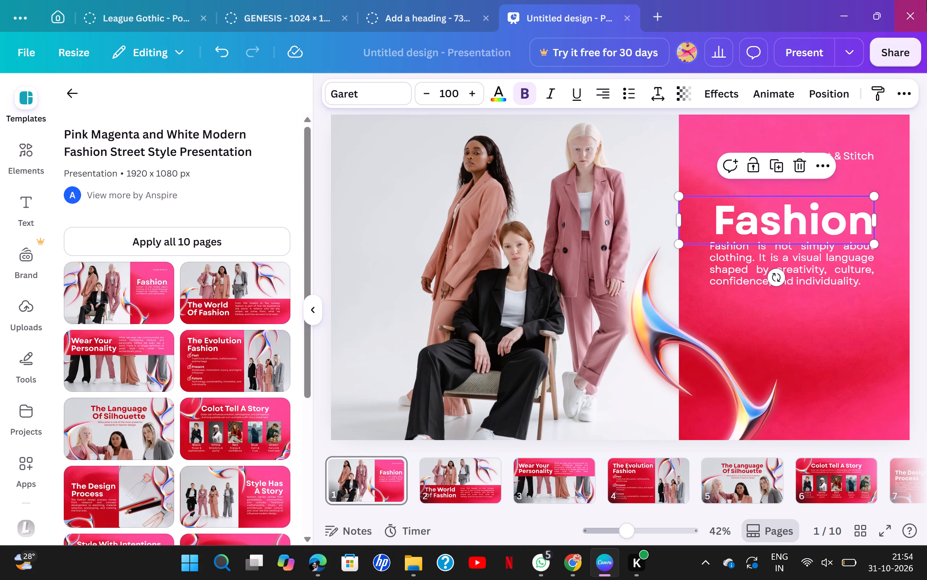
double_click(801, 219)
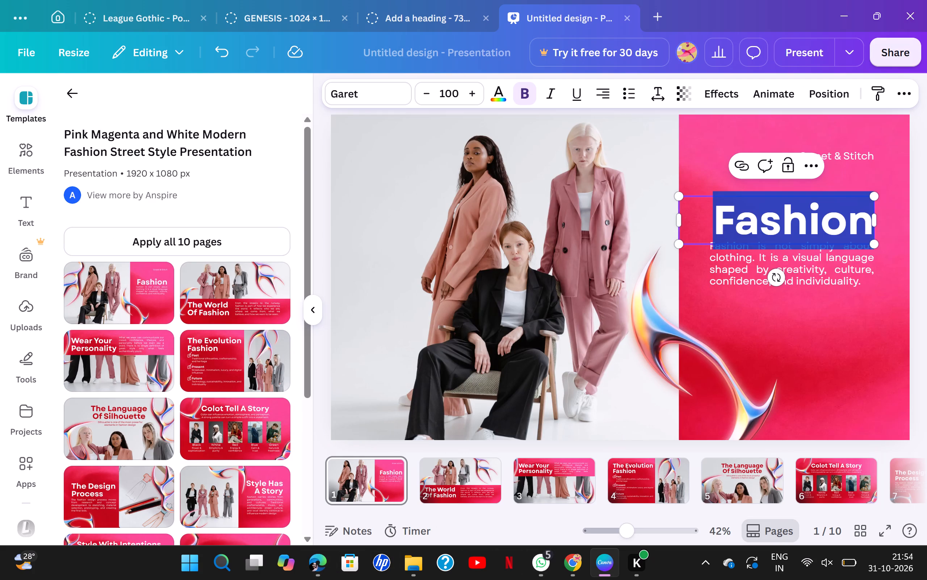
text(yntra)
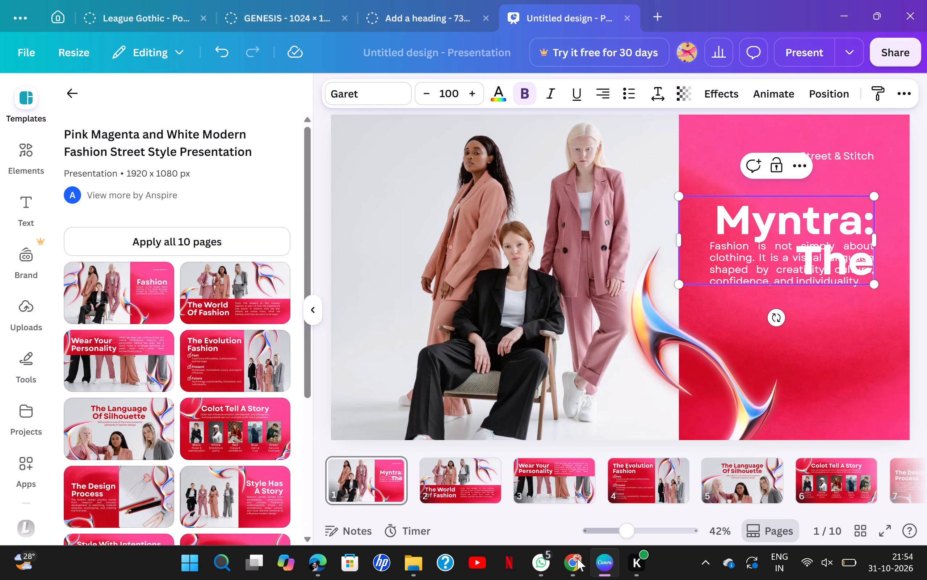
key(BackSpace)
key(BackSpace)
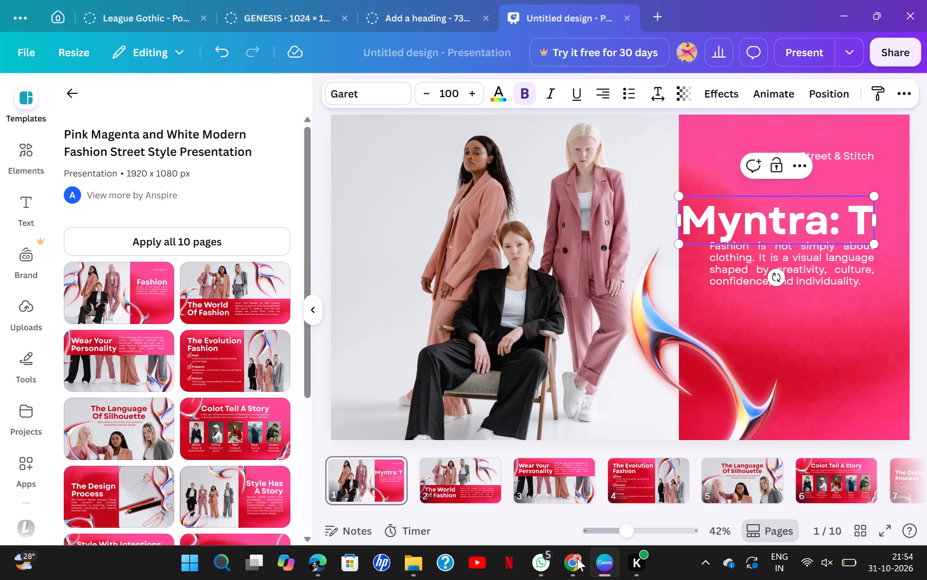
key(BackSpace)
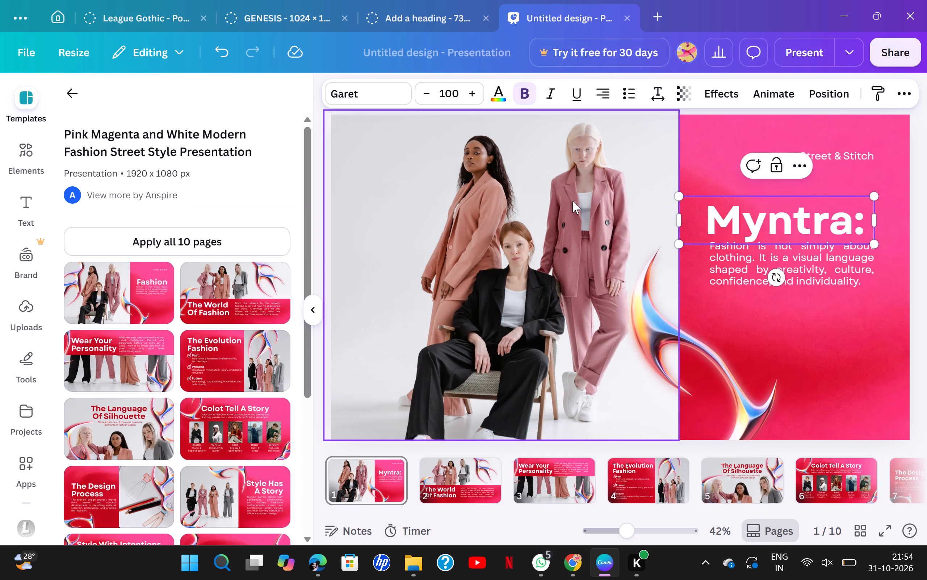
Set the page 1 heading's font size to 80 and complete it as "Myntra: The Digital Dressing Room Anxiety".
click(446, 94)
text(80)
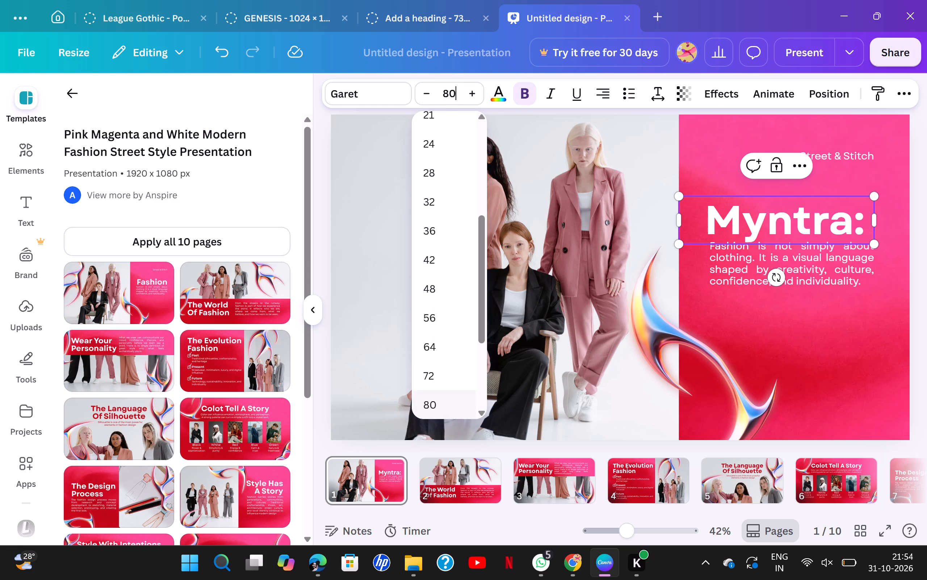
key(Return)
text(The)
key(space)
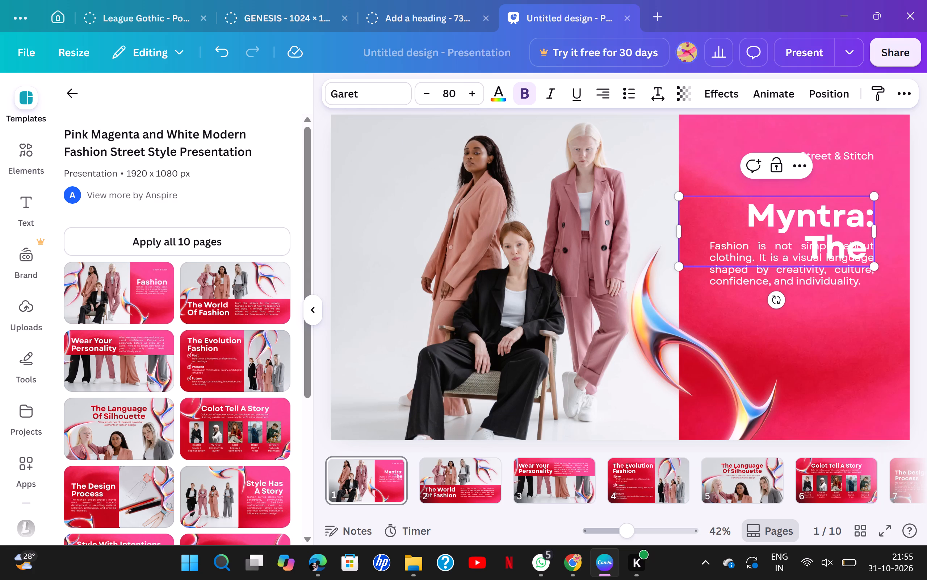
text(Digital Dressing Roo)
text(m Anxiety)
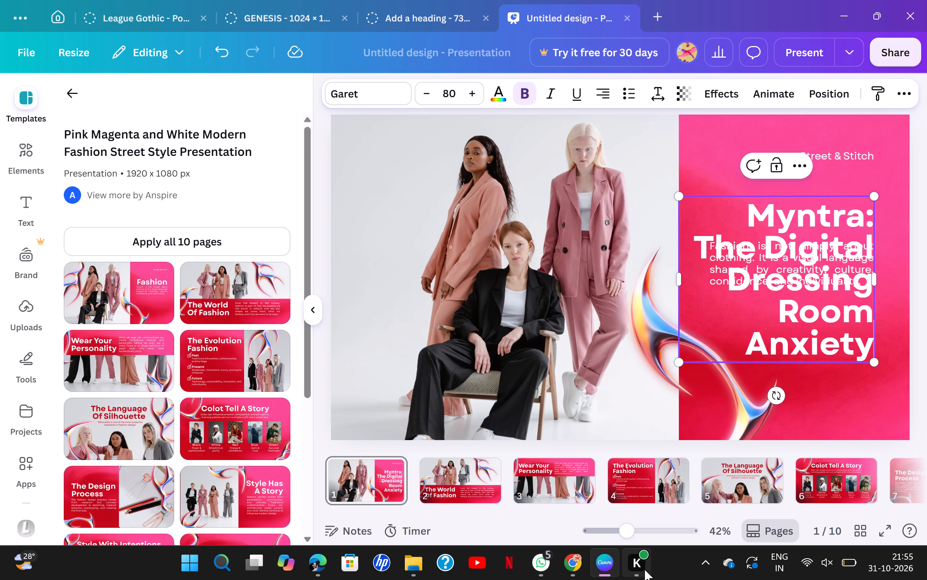
Check the title punctuation in ChatGPT's example and put quotation marks around "The Digital Dressing Room" in Canva's page 1 heading.
click(581, 563)
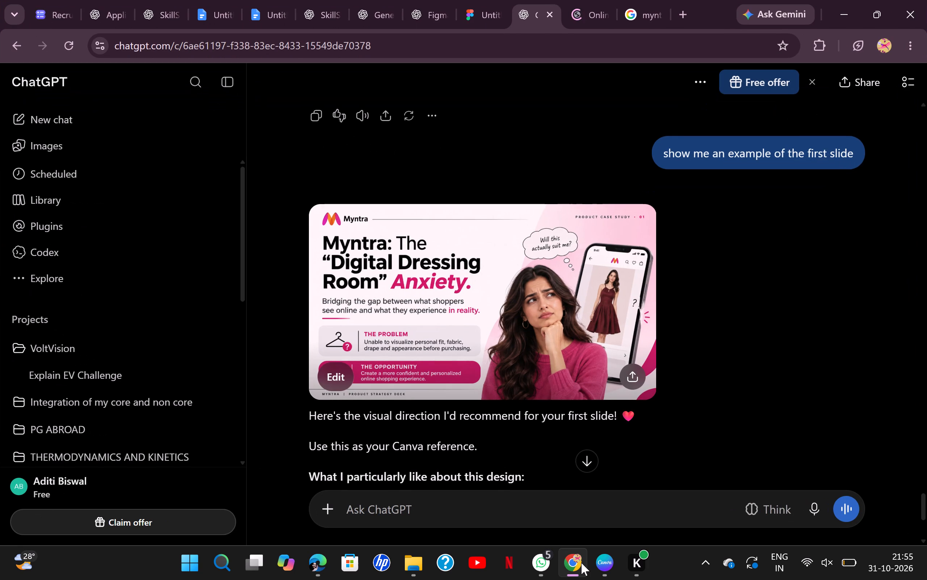
click(581, 563)
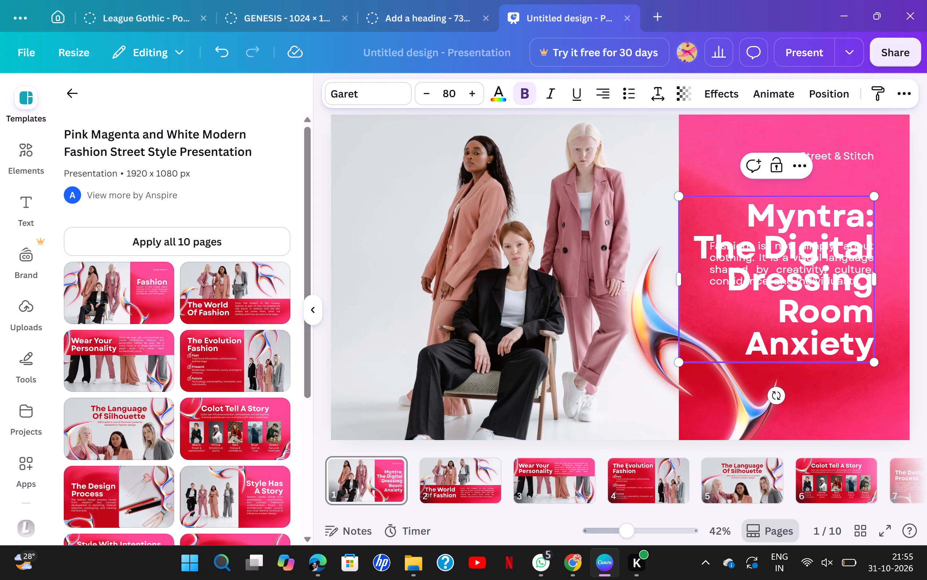
click(867, 318)
key(shift+quotedbl)
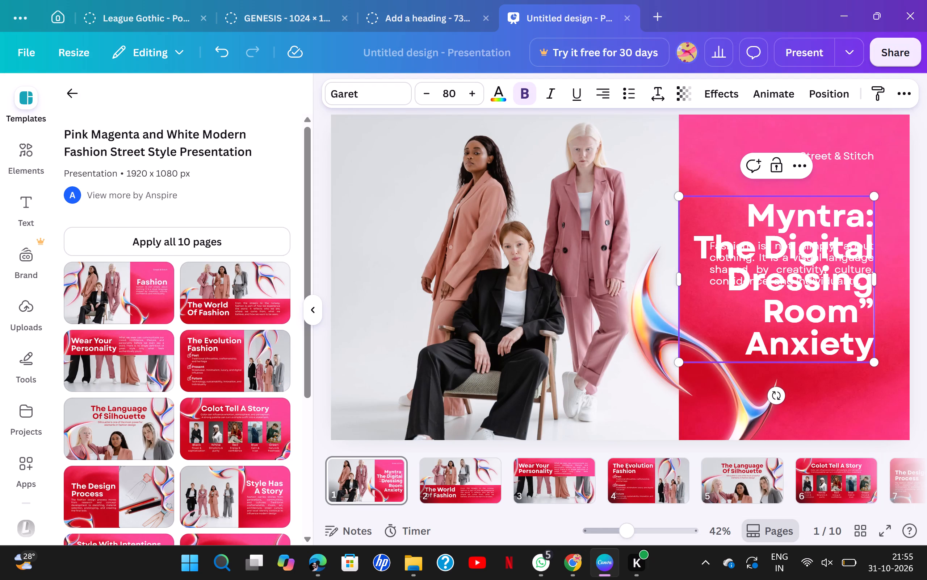
click(698, 254)
key(shift+quotedbl)
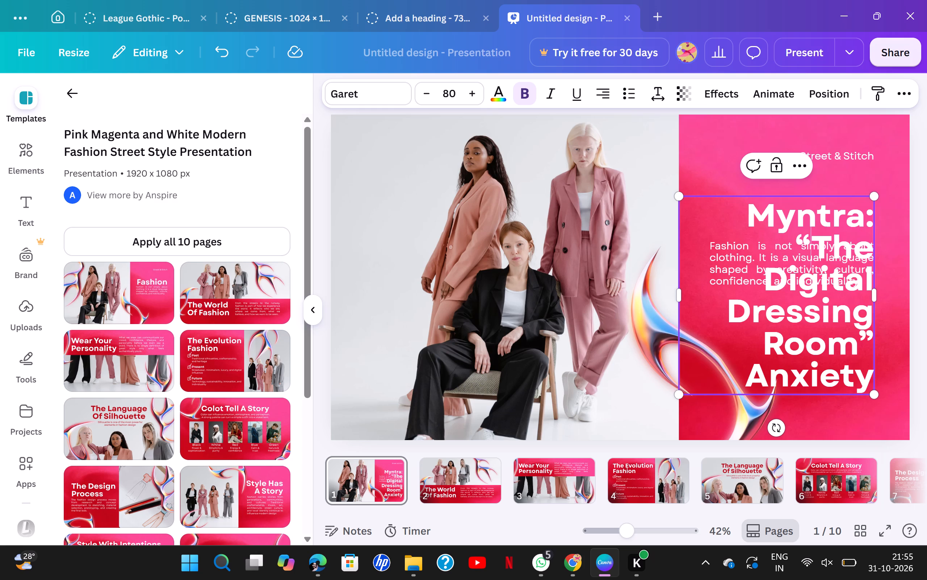
Set the whole page 1 heading to font size 60 and justify its text.
key(ctrl+a)
click(442, 95)
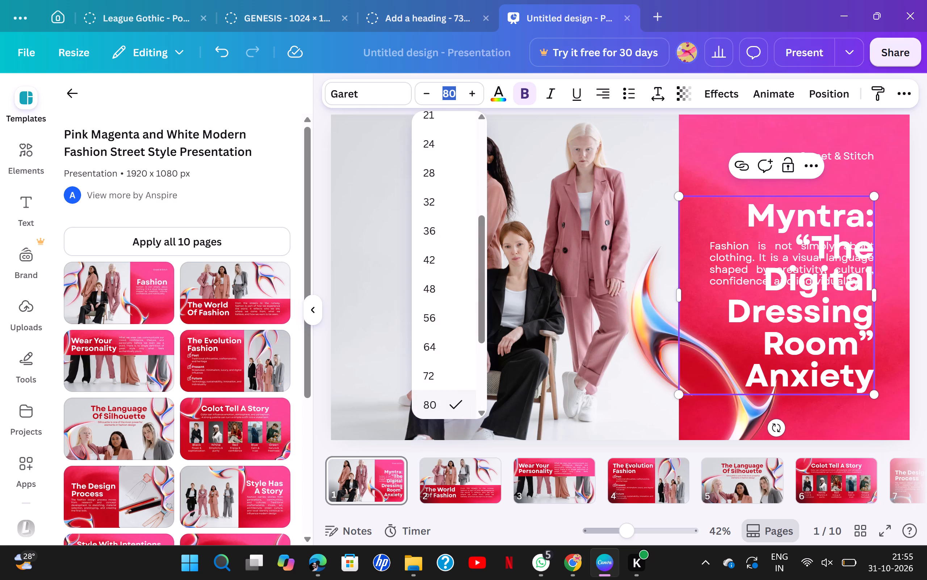
text(60)
key(Return)
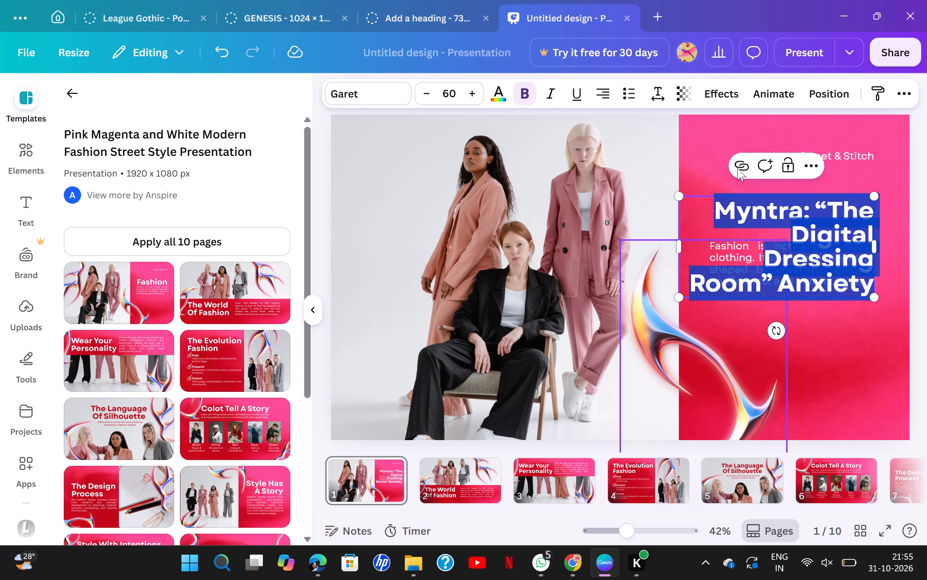
click(600, 94)
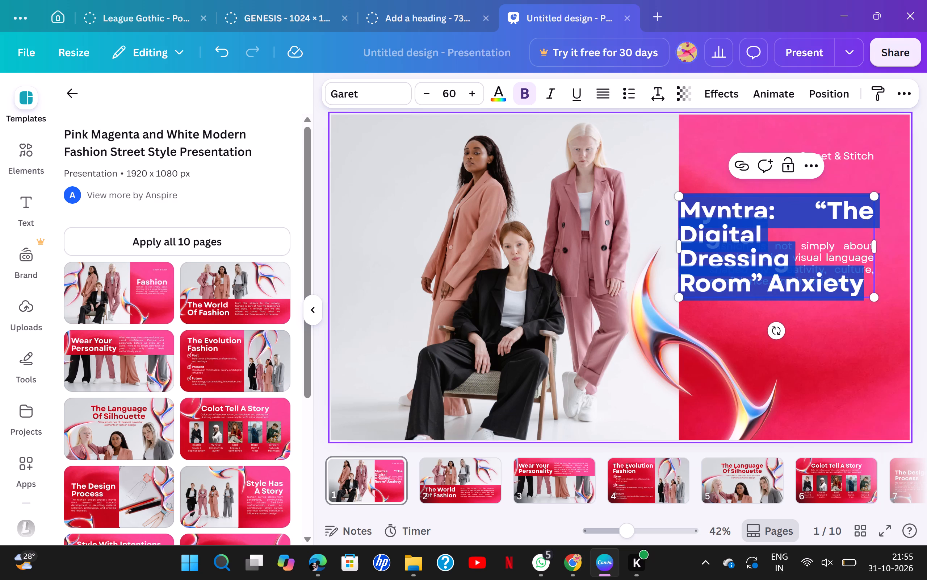
Remove the space between "Myntra:" and the opening quotation mark in the page 1 heading.
click(806, 213)
key(BackSpace)
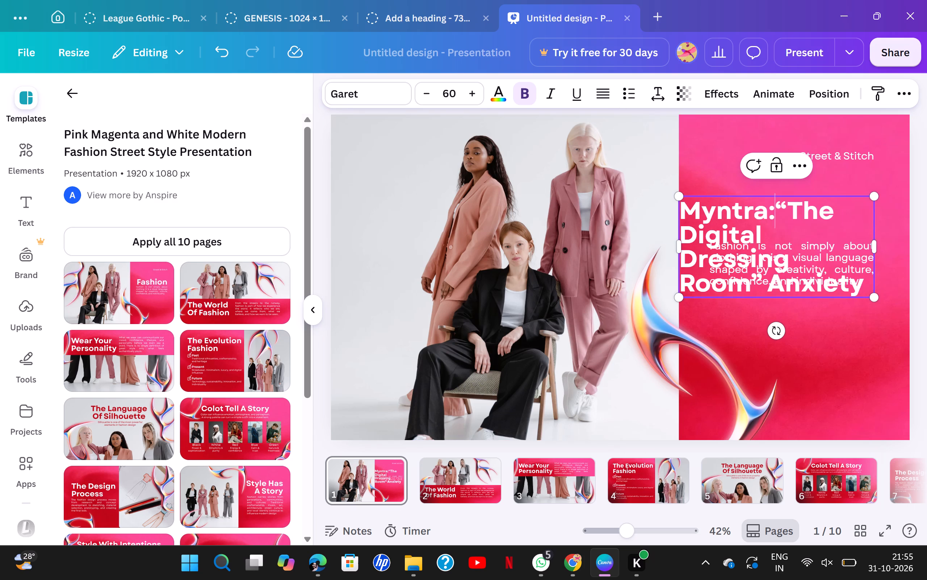
key(space)
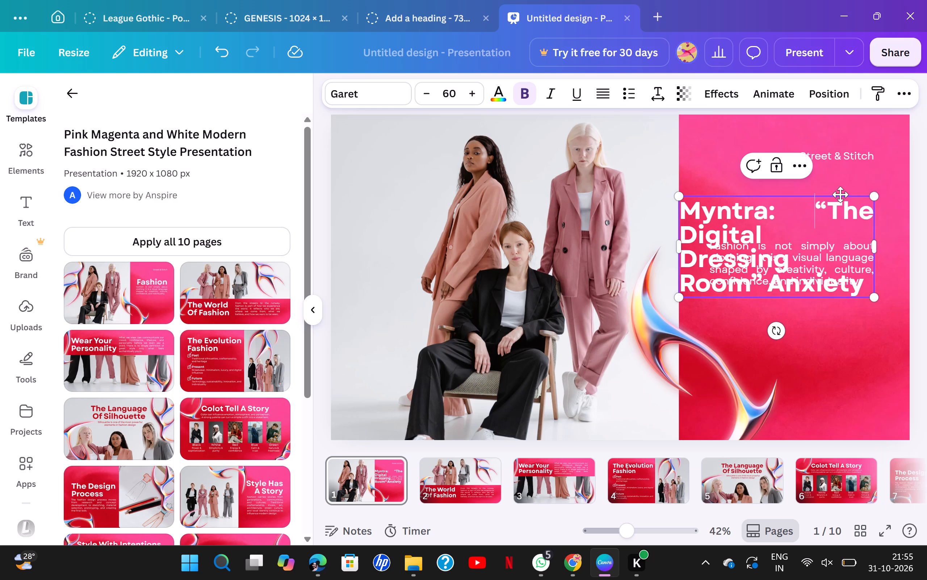
key(BackSpace)
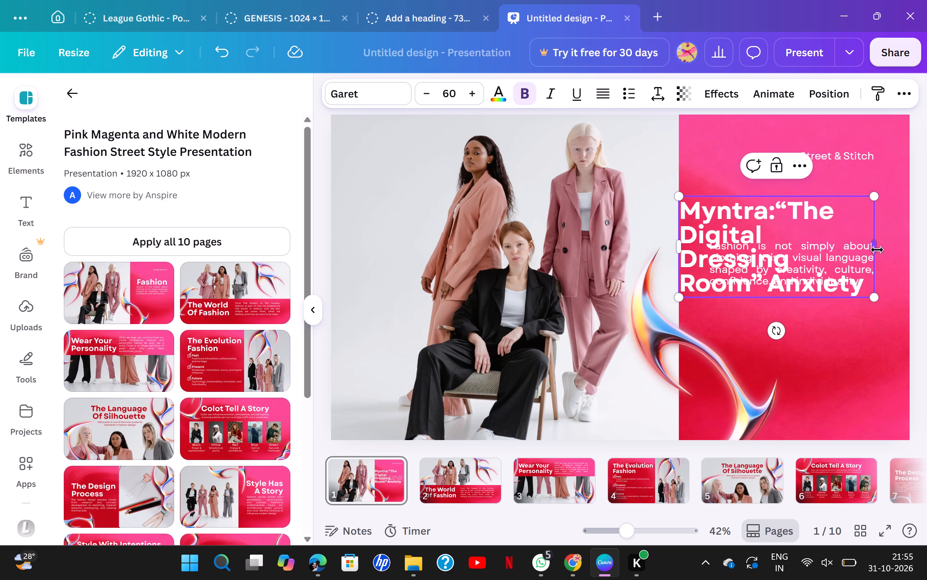
Resize the heading box to span the pink panel with a small inner margin and move it up just below "Street & Stitch".
drag(877, 250, 909, 245)
drag(840, 198, 840, 196)
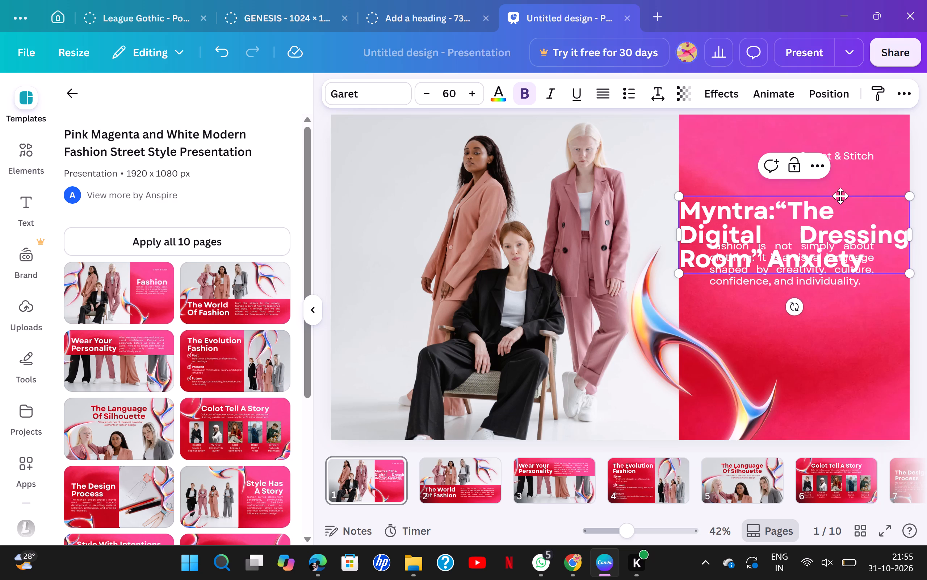
drag(840, 196, 839, 203)
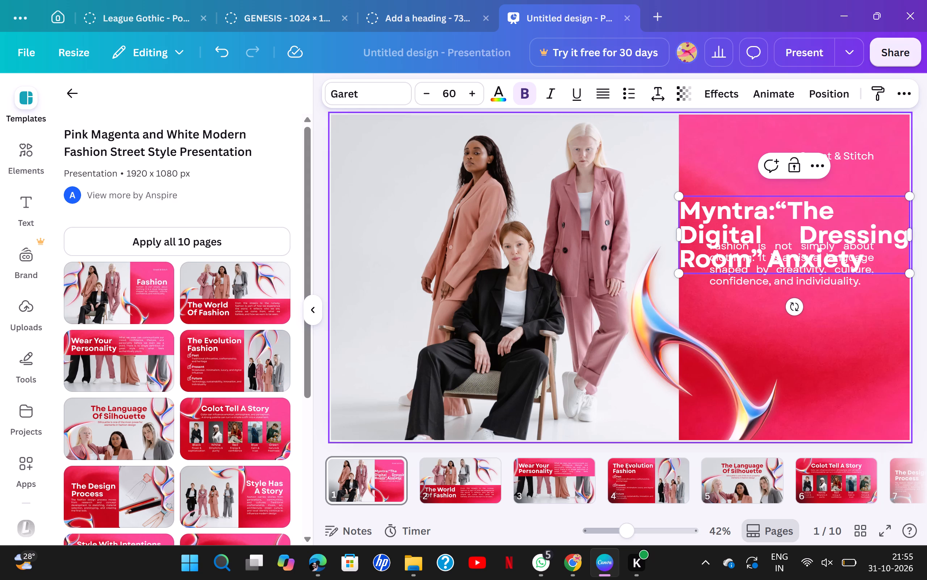
drag(814, 274, 816, 246)
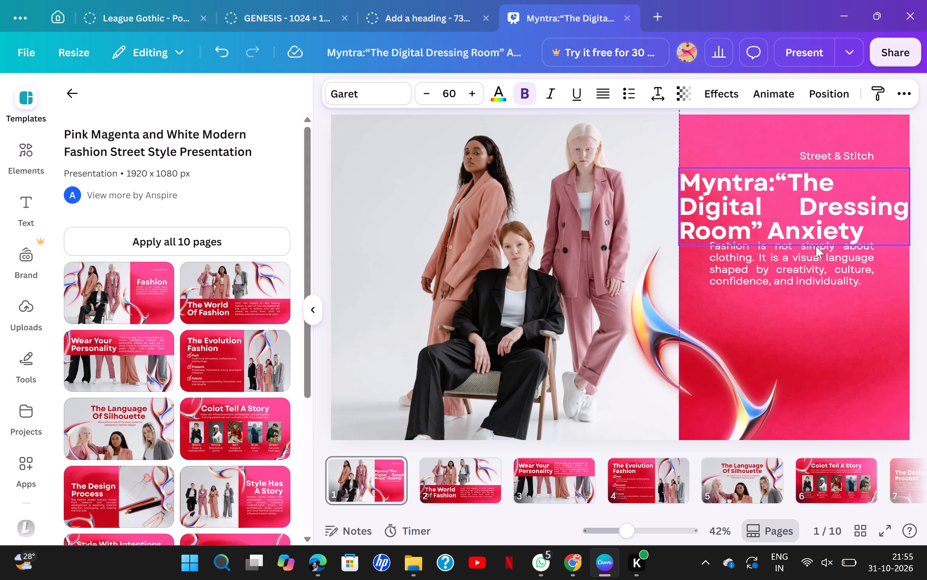
drag(816, 246, 815, 241)
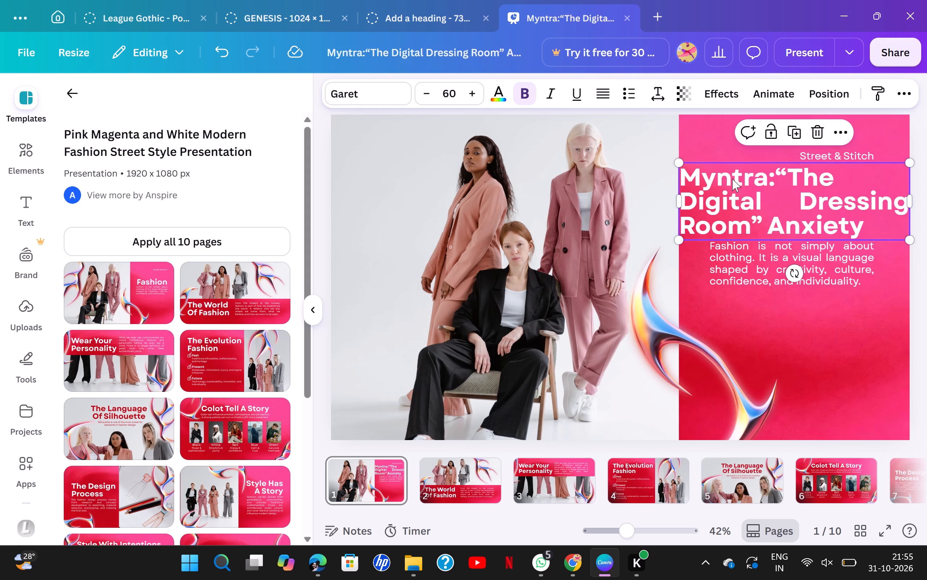
click(679, 201)
drag(679, 201, 692, 201)
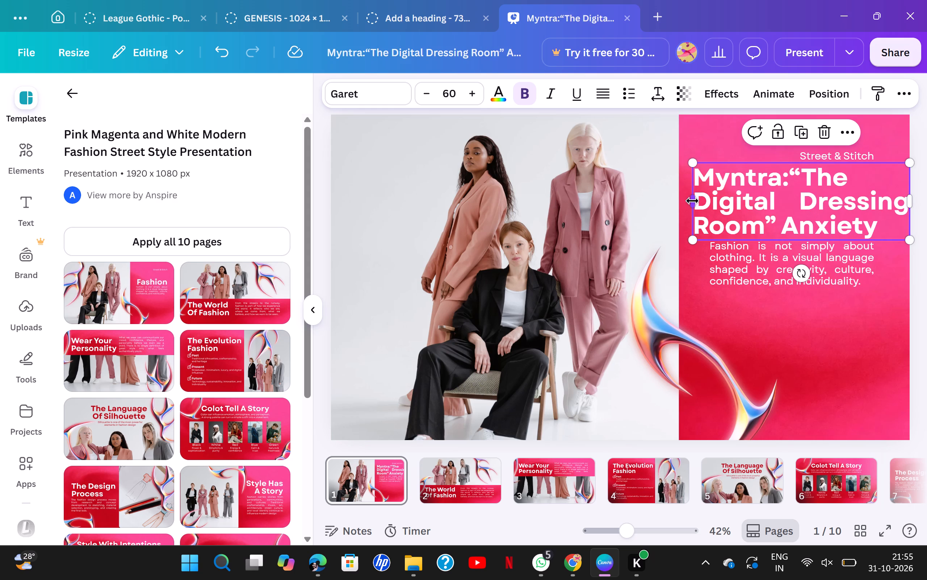
Move the "Fashion is not simply about clothing" paragraph down to leave a gap below the page 1 heading.
click(770, 258)
click(814, 260)
drag(814, 260, 814, 283)
Remove the space between "Digital" and "Dressing" in the page 1 heading.
click(811, 186)
click(800, 201)
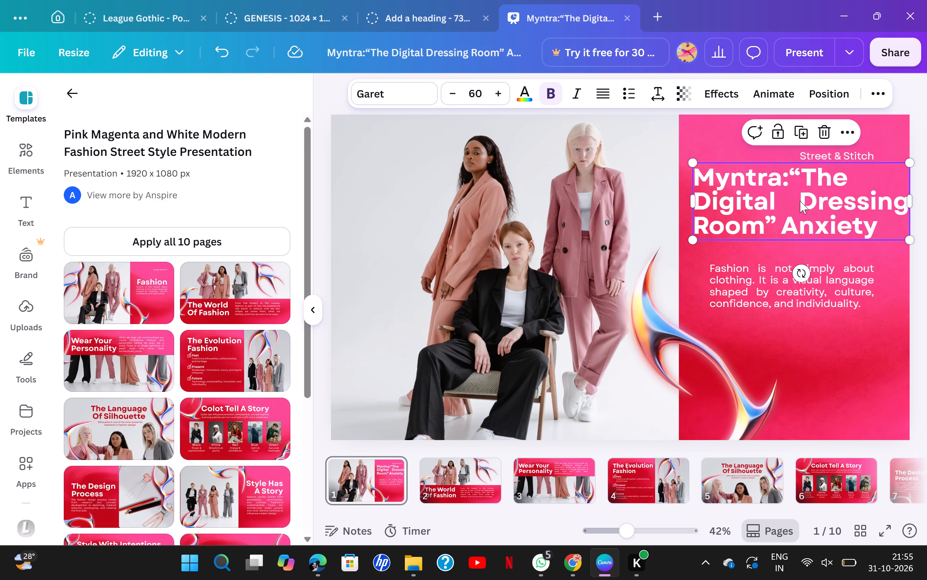
click(800, 201)
key(BackSpace)
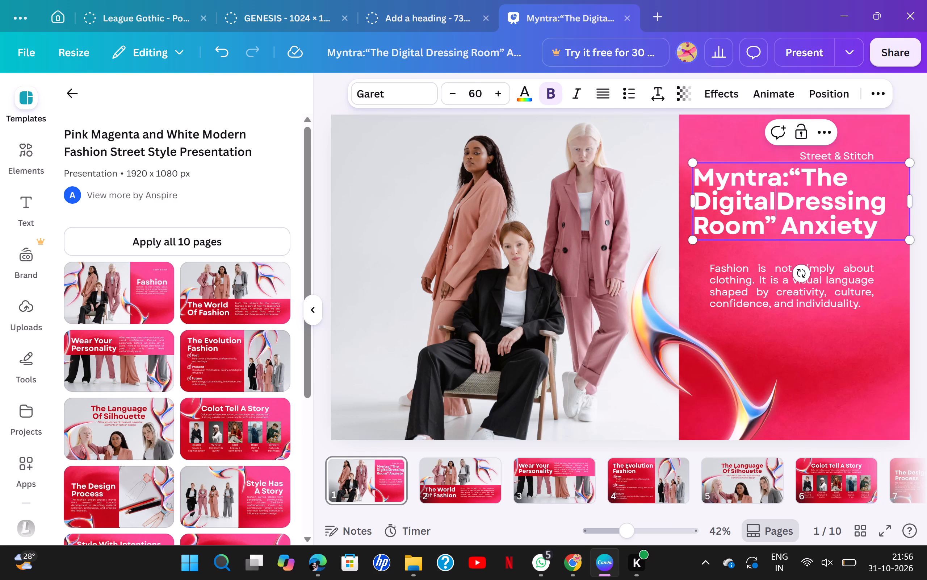
Italicize the word "Anxiety" in the page 1 heading.
drag(788, 223, 877, 229)
click(573, 93)
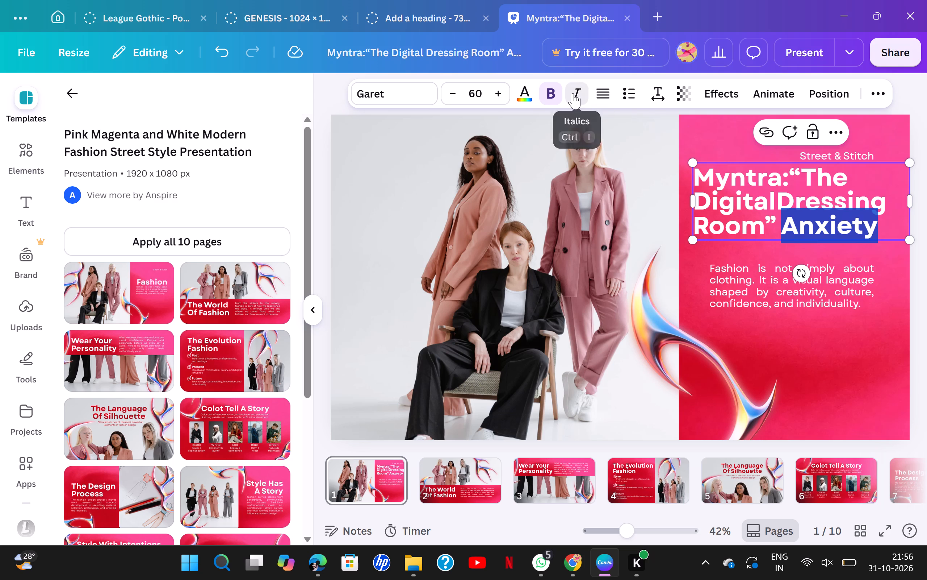
click(711, 364)
click(828, 361)
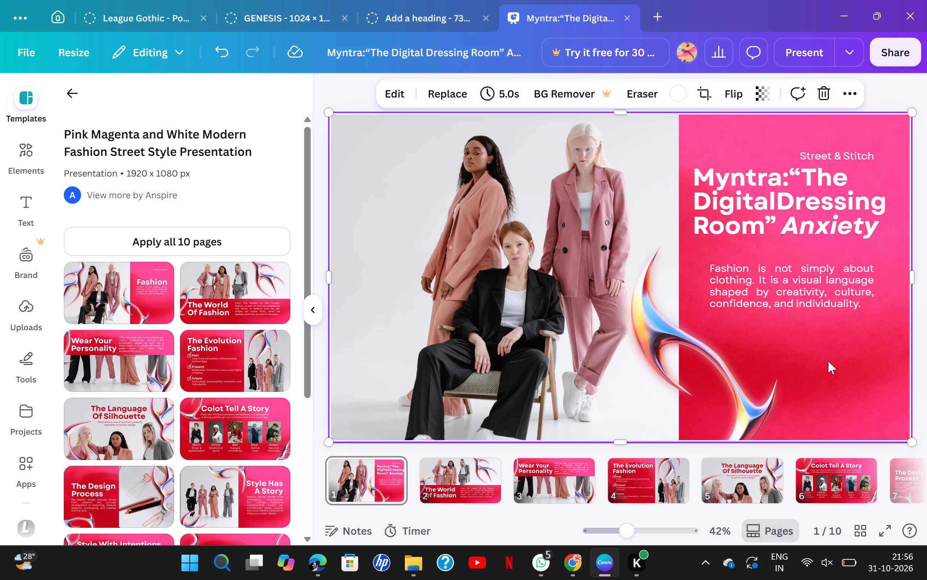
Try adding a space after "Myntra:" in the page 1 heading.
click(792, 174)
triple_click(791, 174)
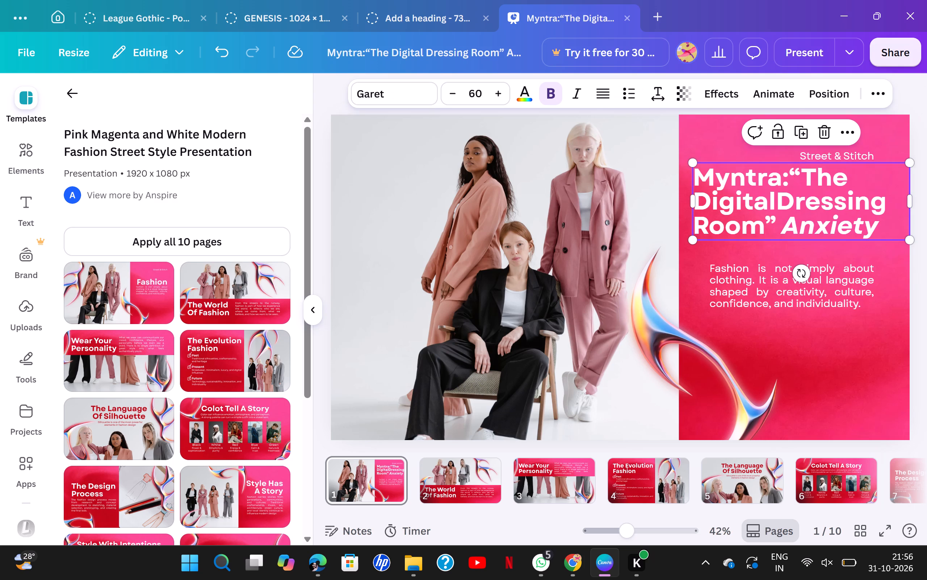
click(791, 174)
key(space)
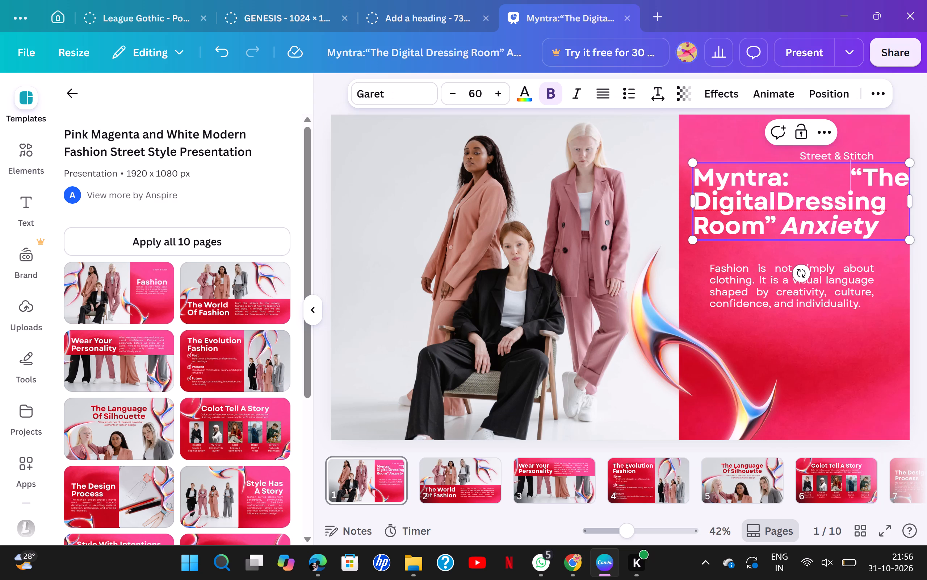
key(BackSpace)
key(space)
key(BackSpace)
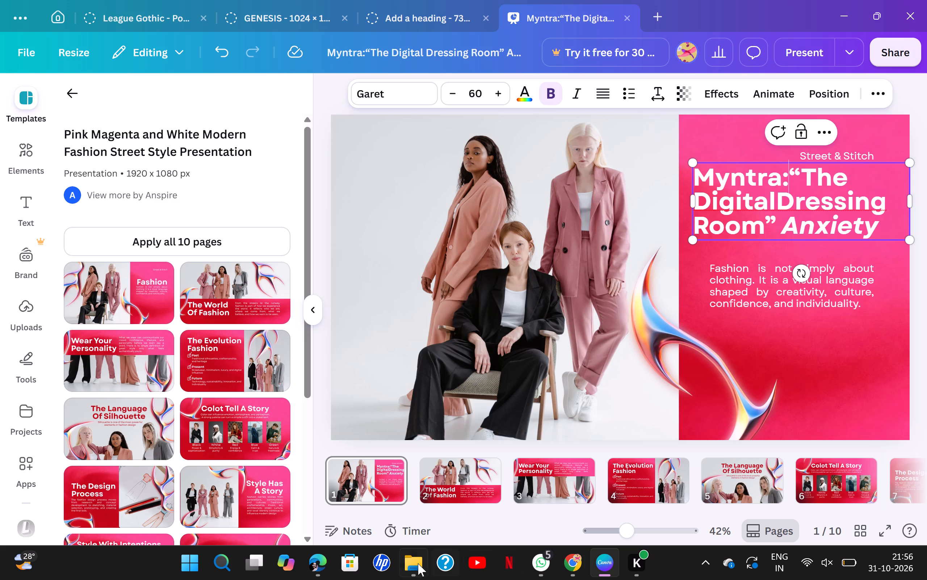
Recheck ChatGPT's example title and move the opening quotation mark from before "The" to before "Digital" in Canva's page 1 heading.
click(565, 560)
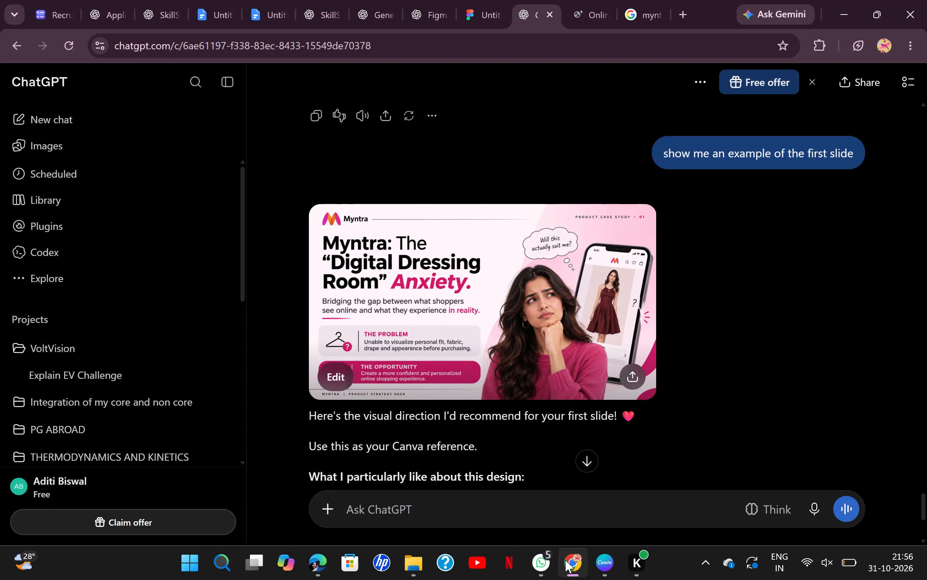
click(565, 560)
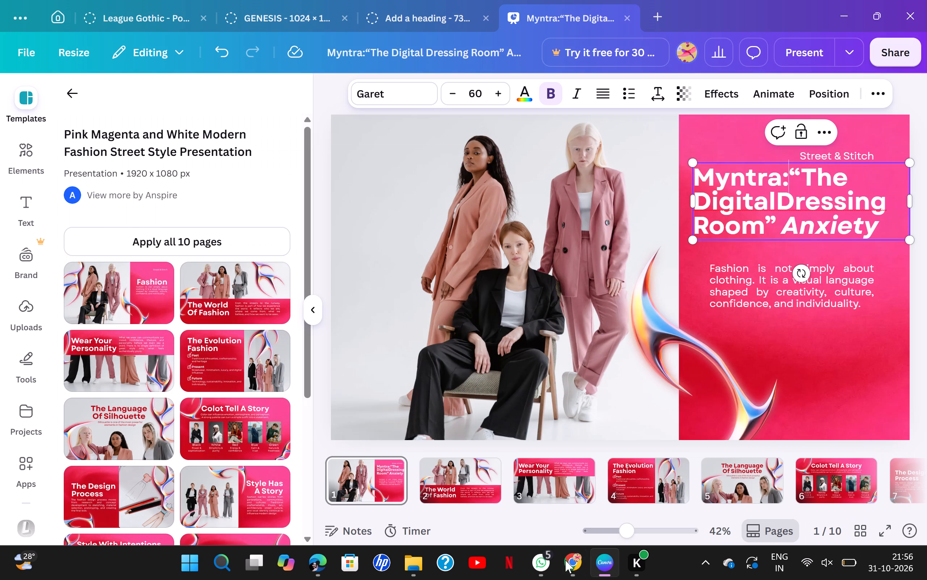
click(565, 560)
click(565, 560)
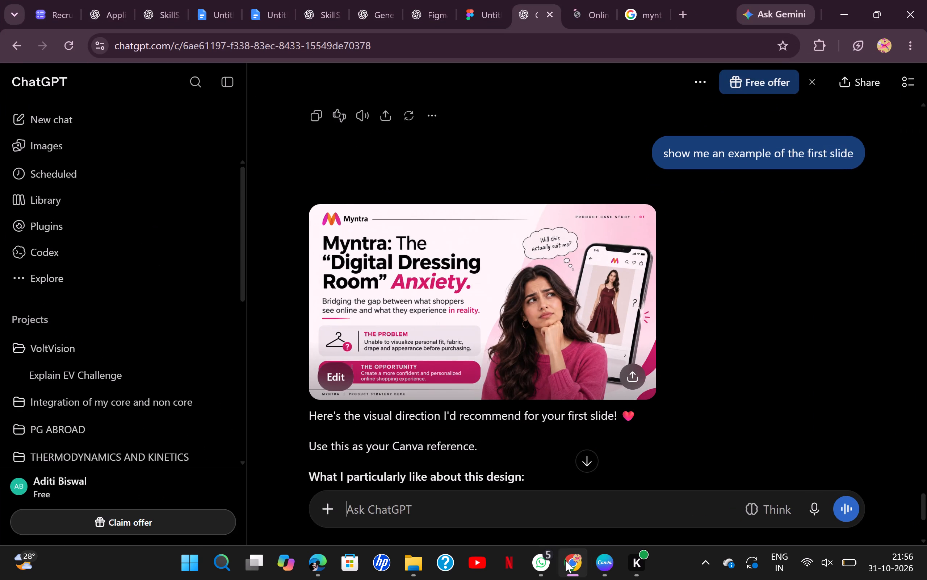
click(804, 182)
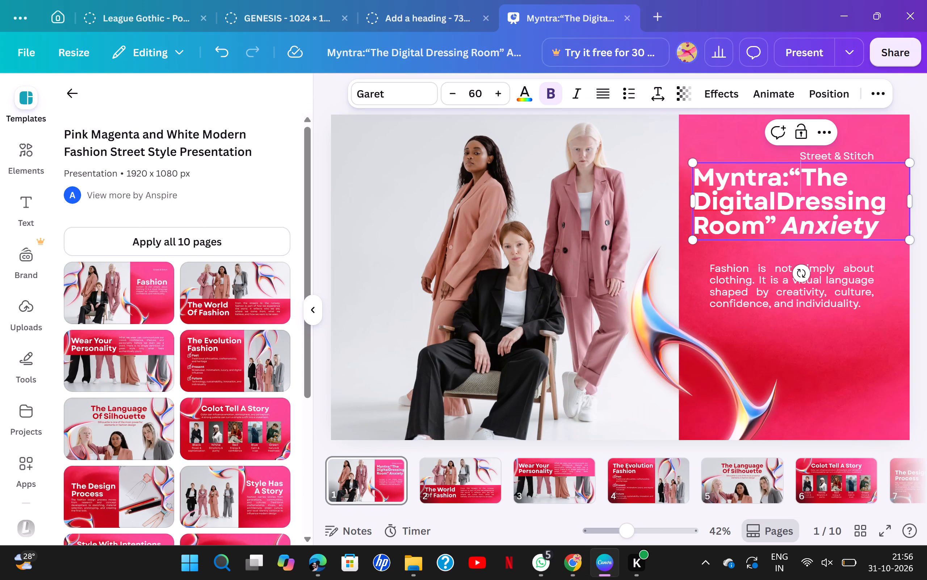
key(BackSpace)
key(space)
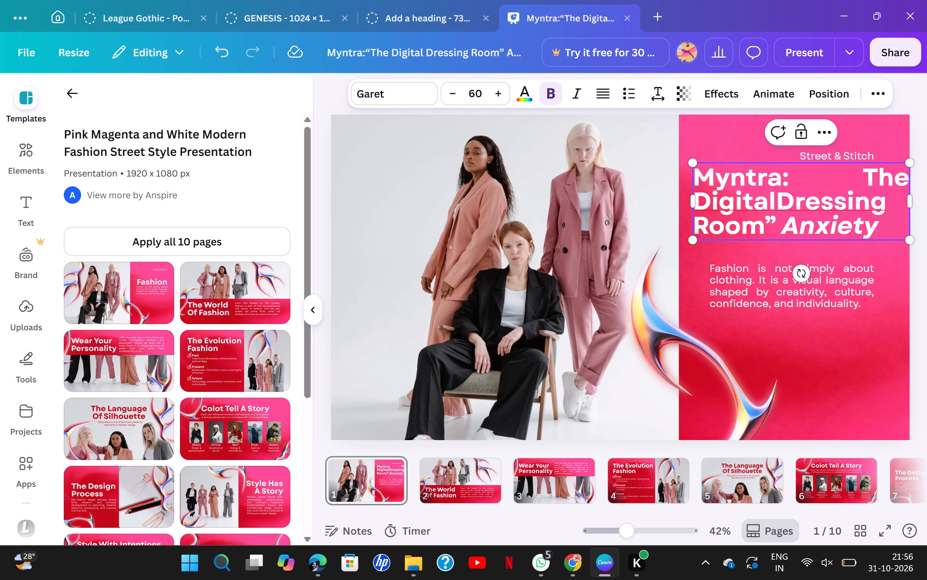
key(BackSpace)
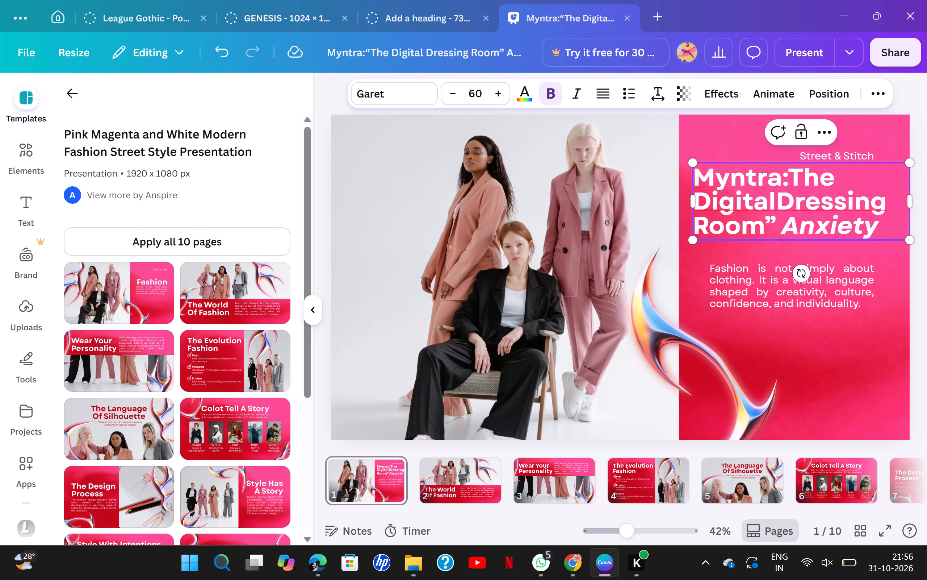
click(697, 203)
key(shift+quotedbl)
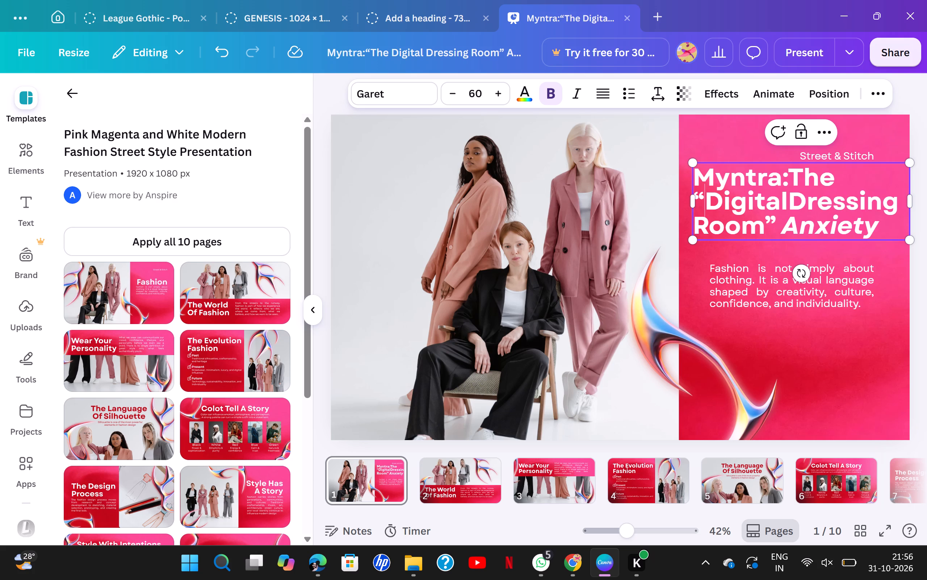
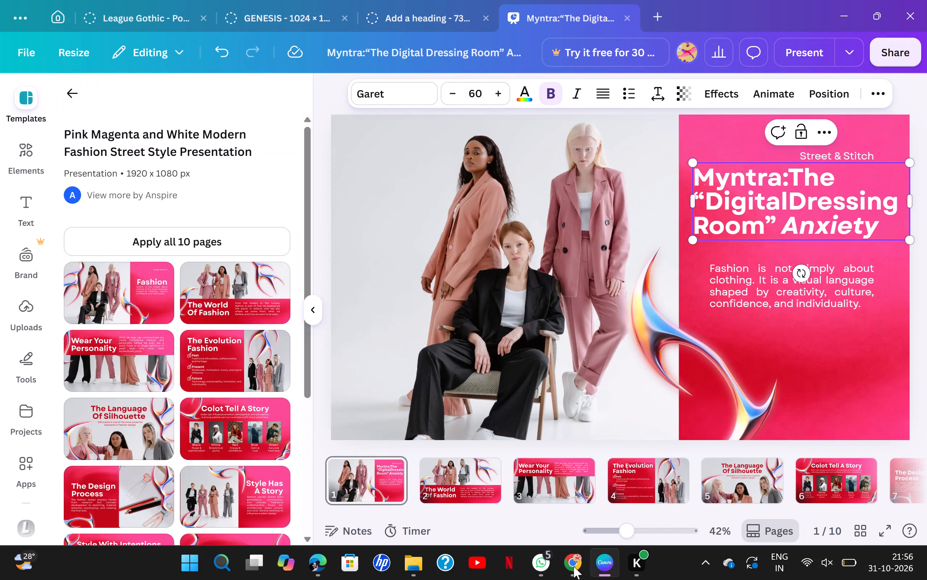
Add a period after "Anxiety" at the end of the page 1 heading.
click(883, 232)
key(period)
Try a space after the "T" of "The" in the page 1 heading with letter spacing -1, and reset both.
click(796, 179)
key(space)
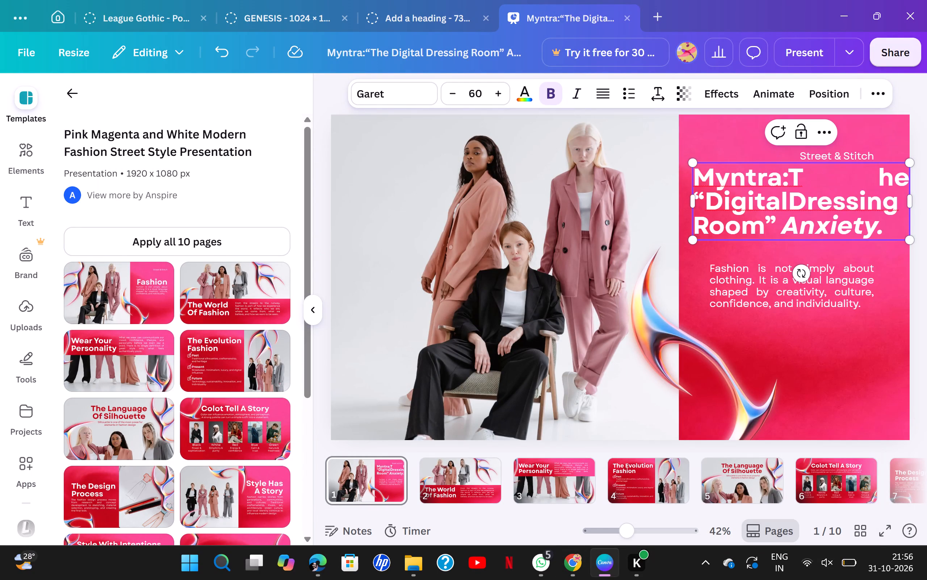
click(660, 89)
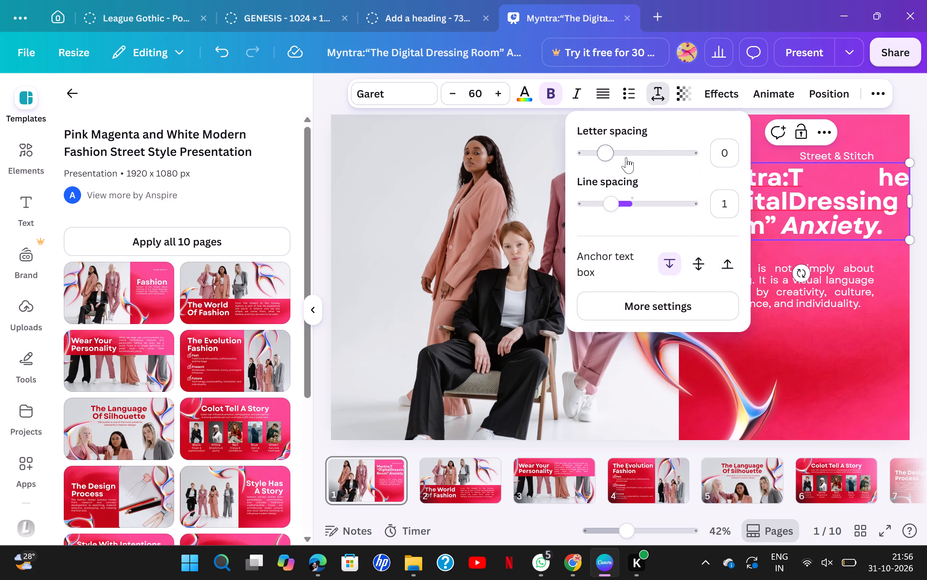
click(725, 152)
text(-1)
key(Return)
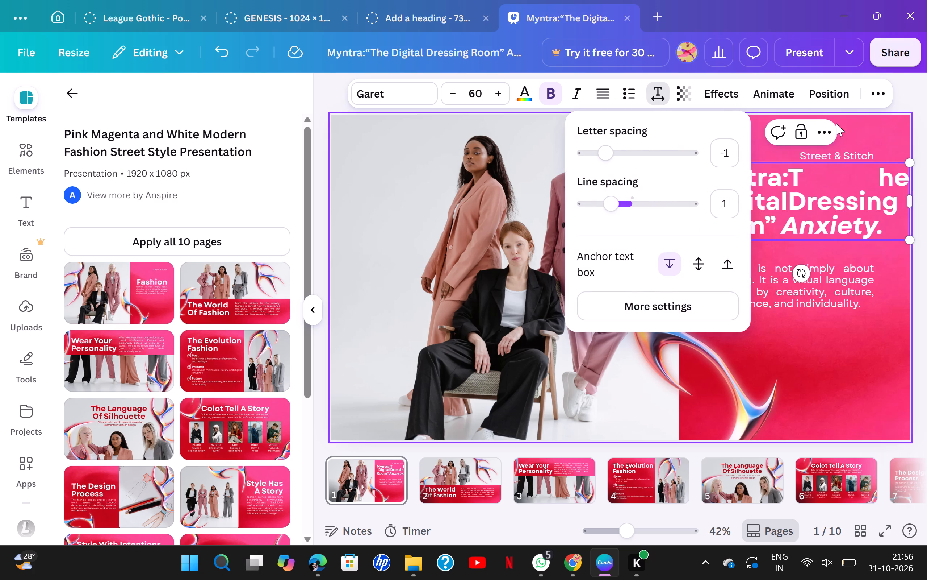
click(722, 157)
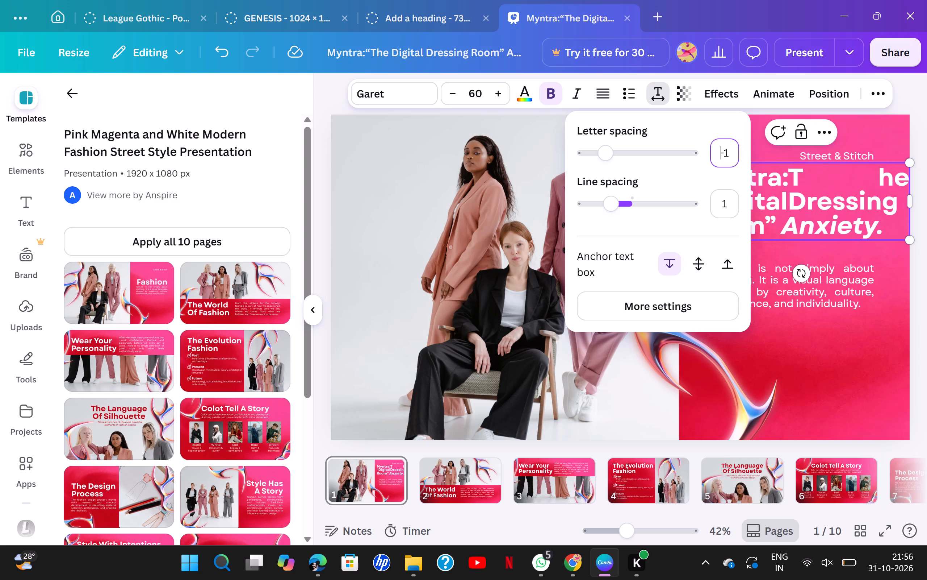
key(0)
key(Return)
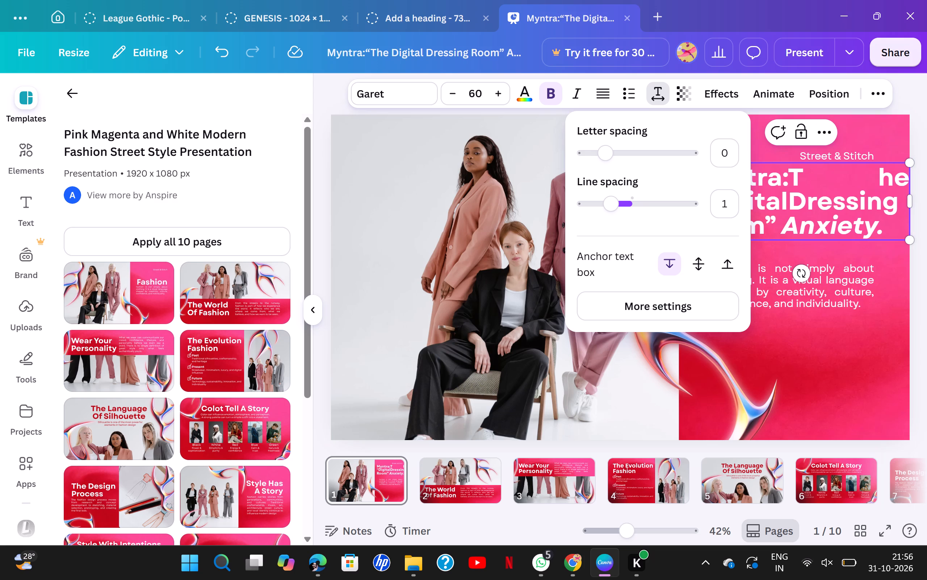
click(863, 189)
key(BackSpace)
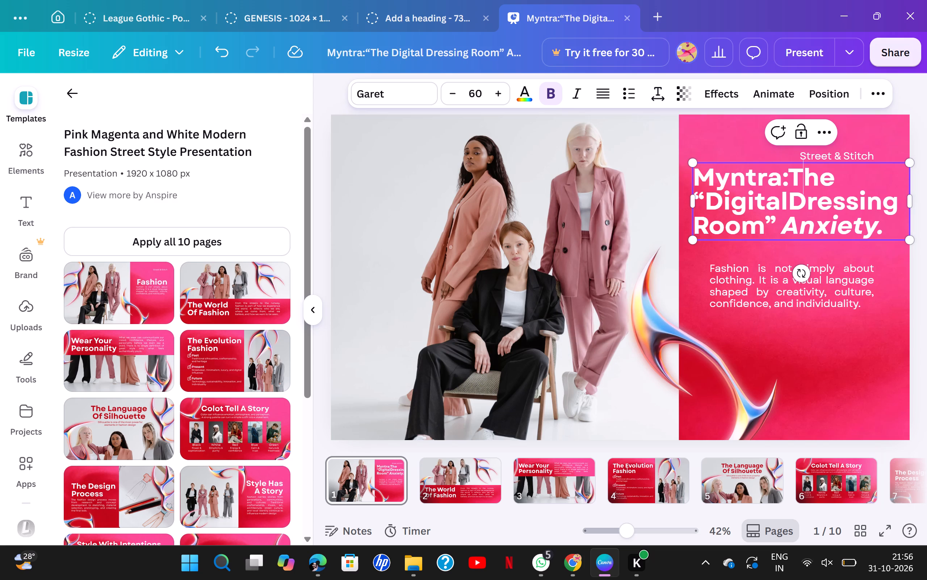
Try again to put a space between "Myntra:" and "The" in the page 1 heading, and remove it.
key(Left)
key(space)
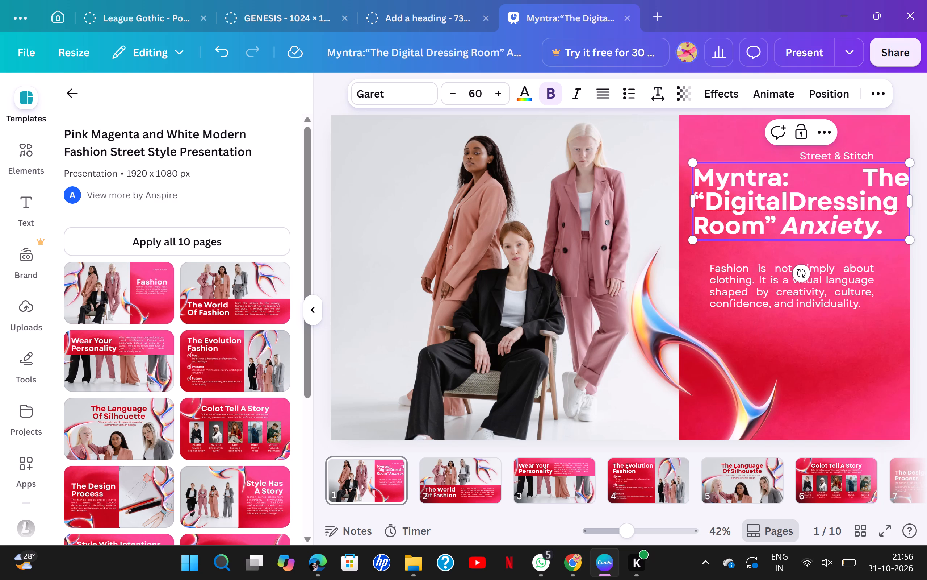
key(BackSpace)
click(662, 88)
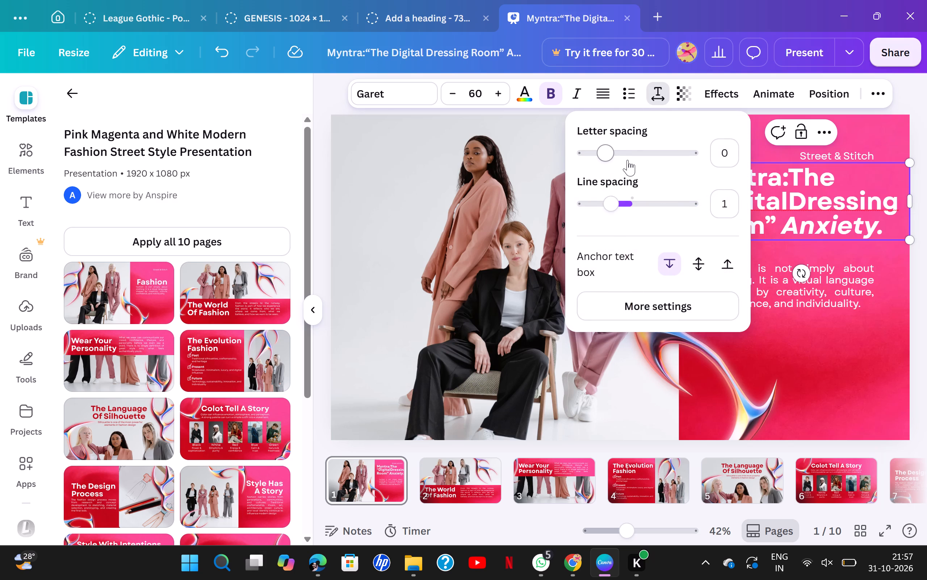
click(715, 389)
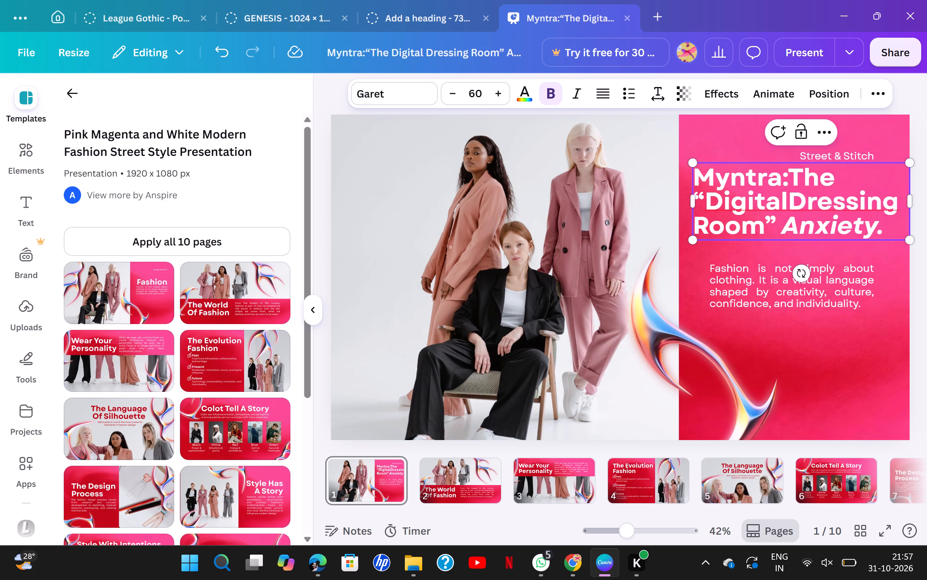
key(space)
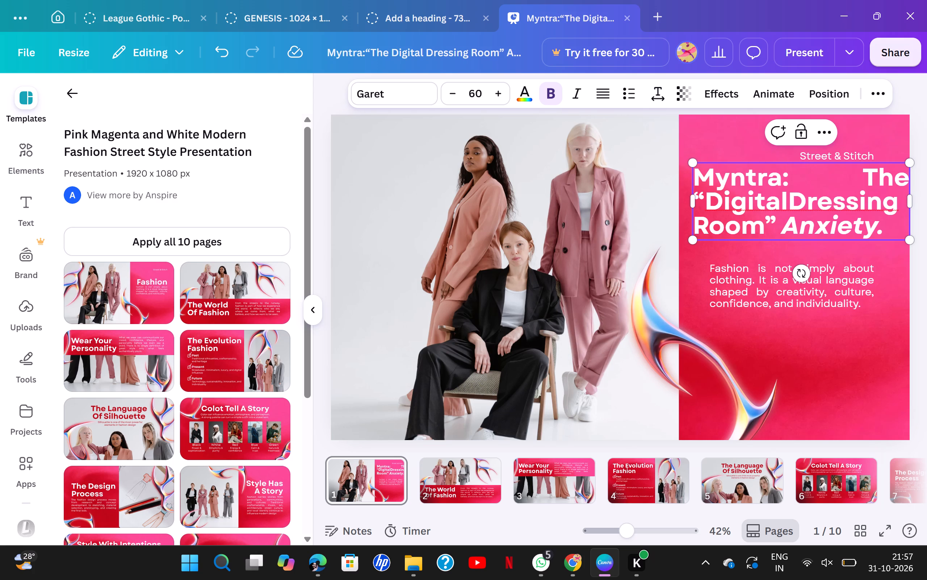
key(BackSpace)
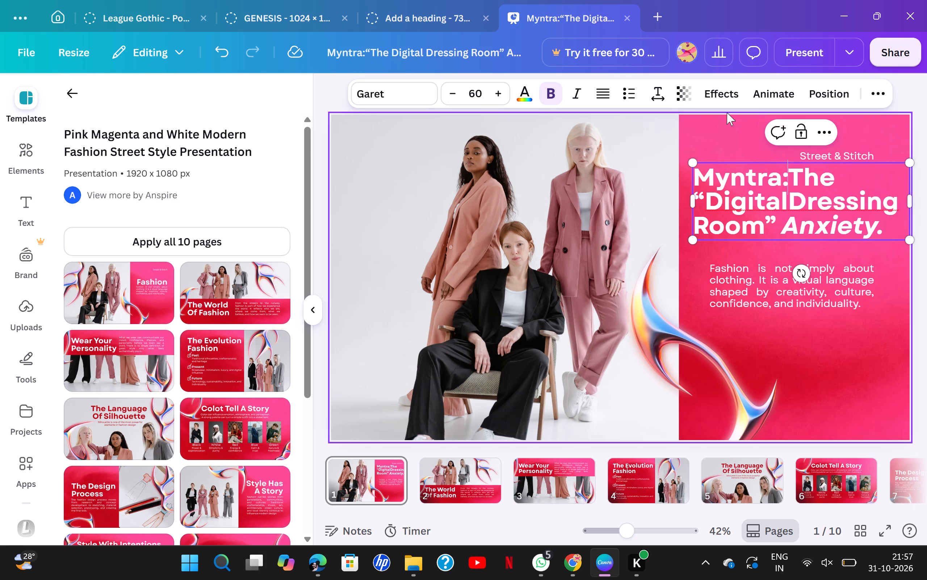
Increase the page 1 heading's line spacing to 1.13.
click(659, 88)
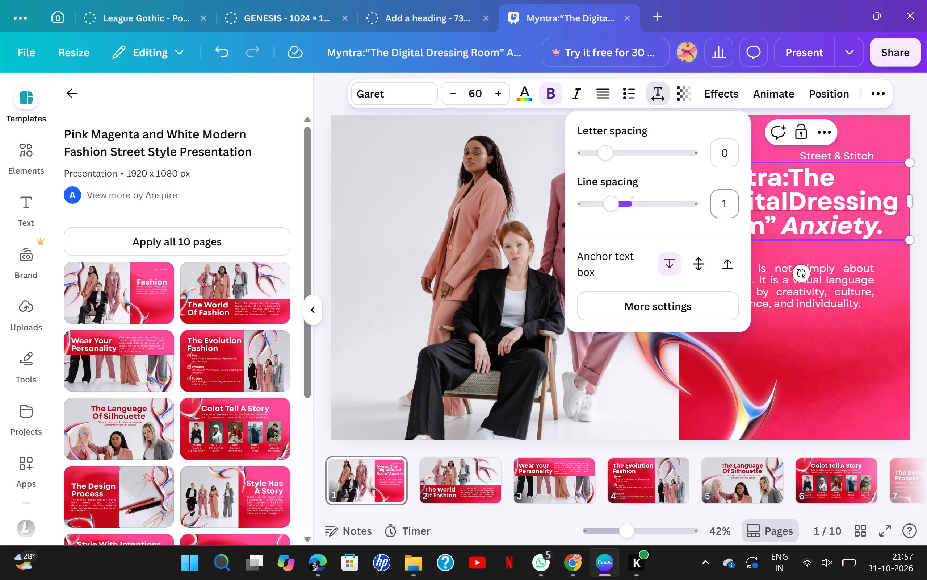
click(616, 207)
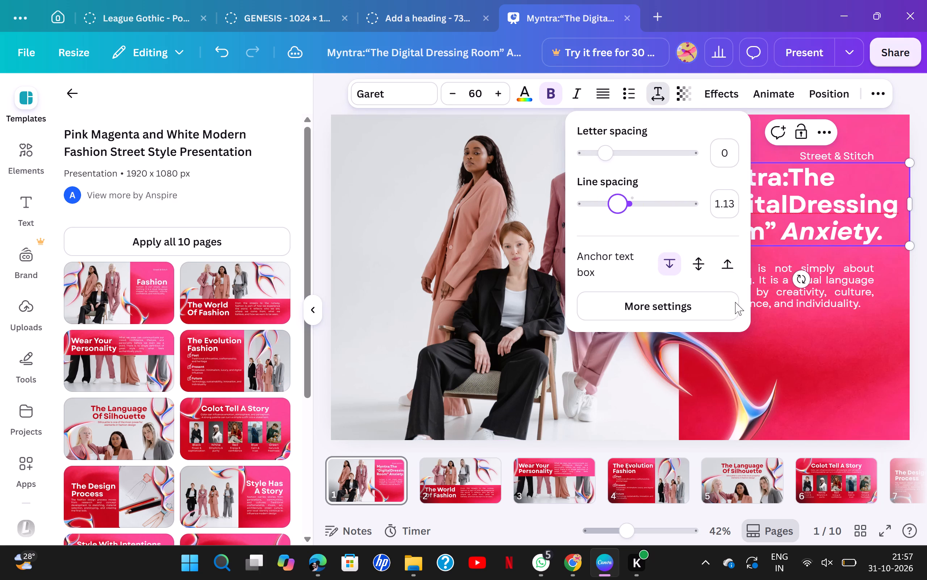
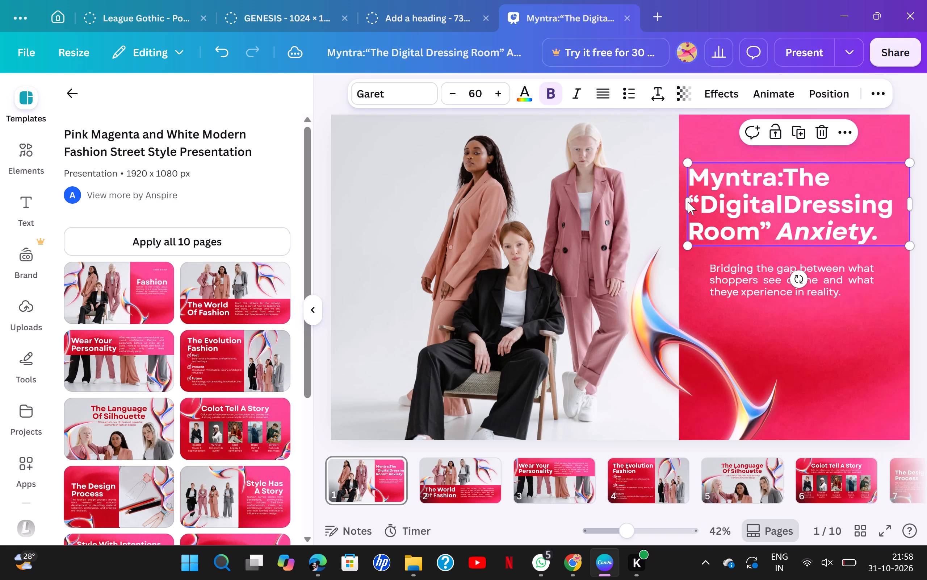
click(907, 201)
drag(910, 202, 896, 203)
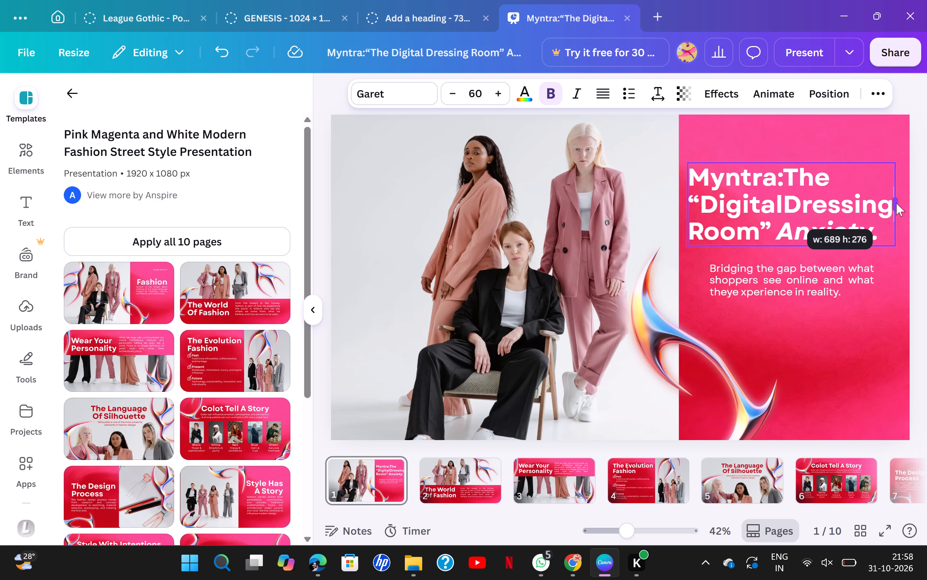
drag(896, 203, 897, 204)
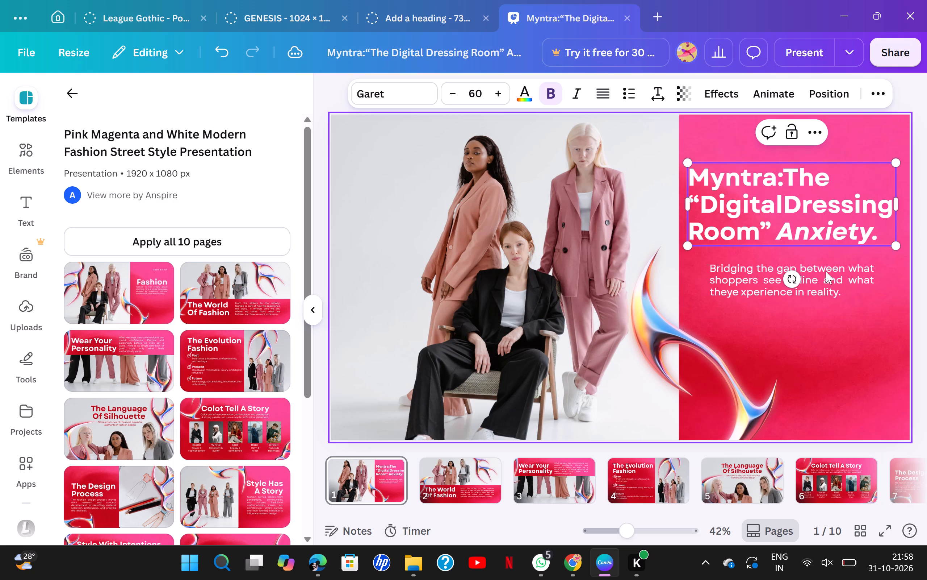
Move the page 1 body paragraph directly beneath the heading, aligned with the heading's starting edge.
click(755, 280)
click(800, 270)
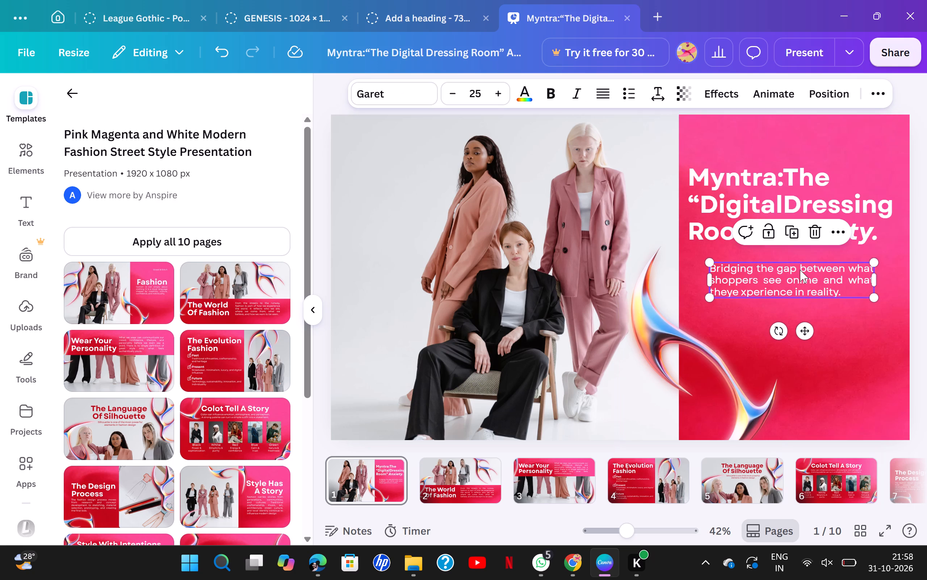
drag(800, 270, 779, 256)
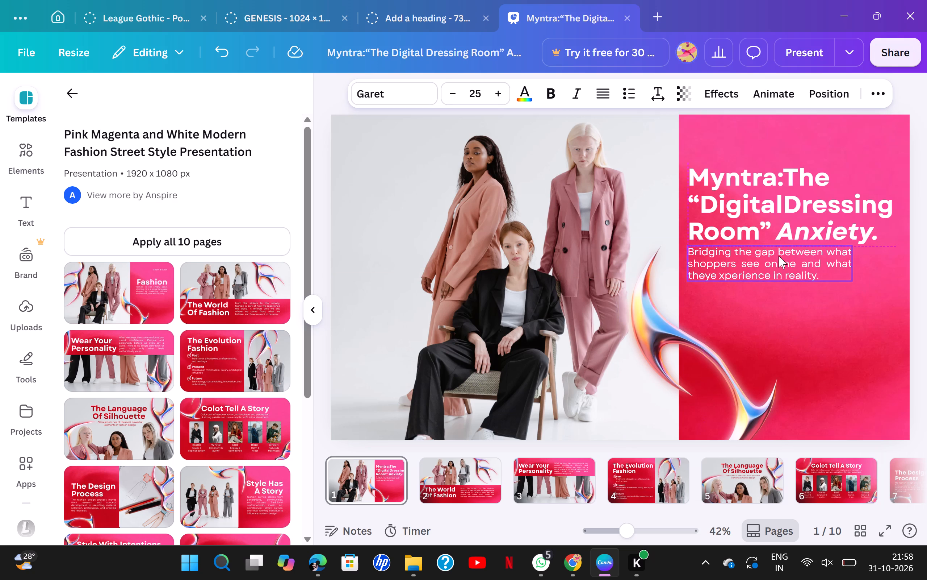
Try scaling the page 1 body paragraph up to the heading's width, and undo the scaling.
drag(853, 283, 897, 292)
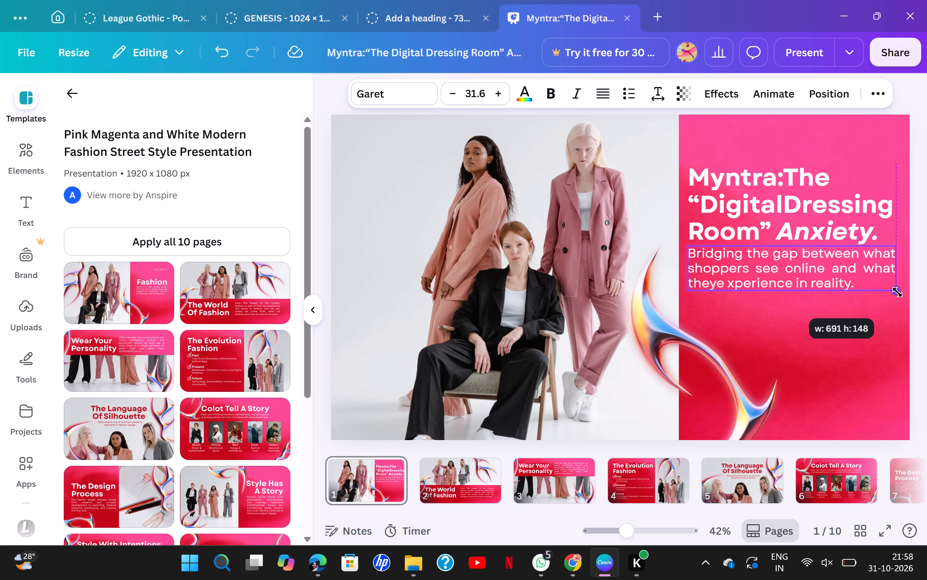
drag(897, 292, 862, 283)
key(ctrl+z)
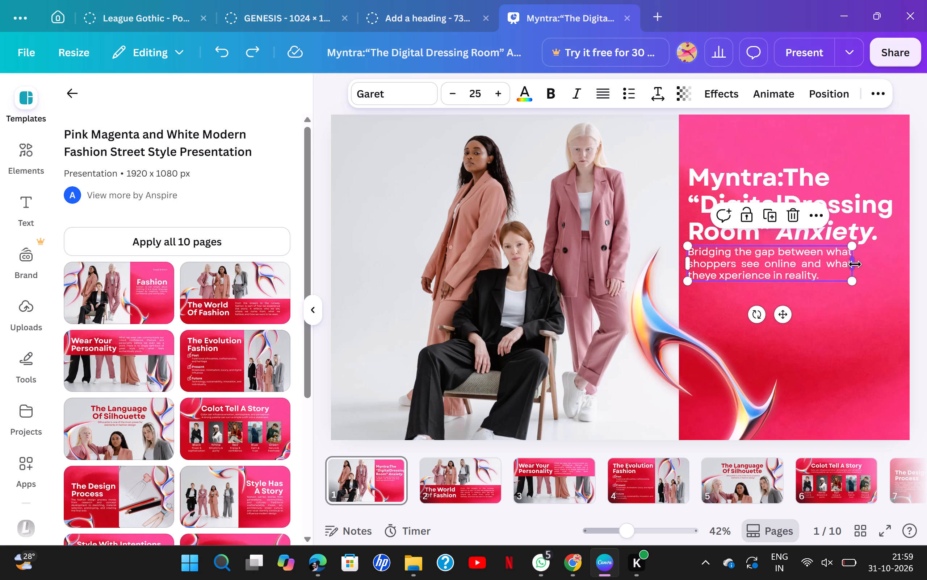
Widen the body paragraph's text box to match the heading's width, keeping the text size at 25.
drag(855, 264, 897, 263)
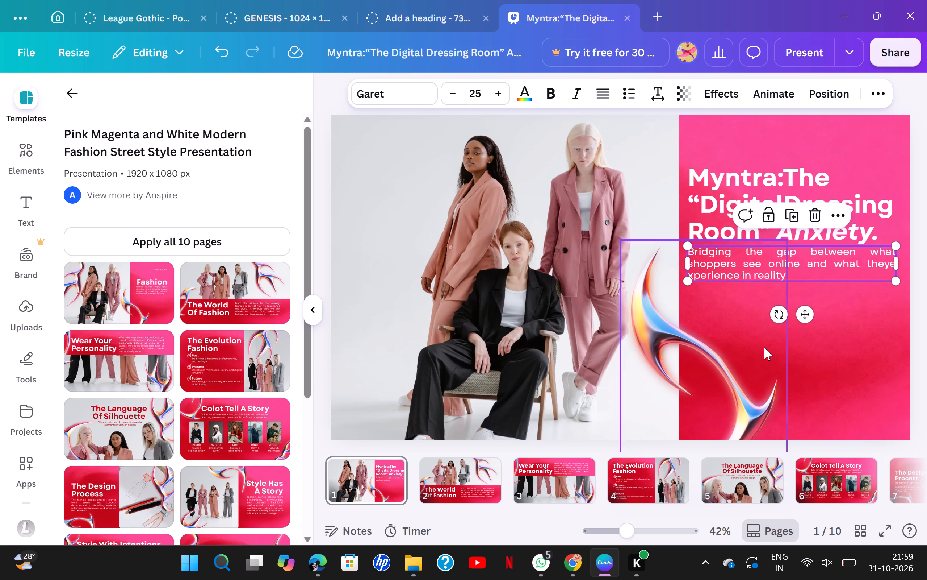
click(826, 366)
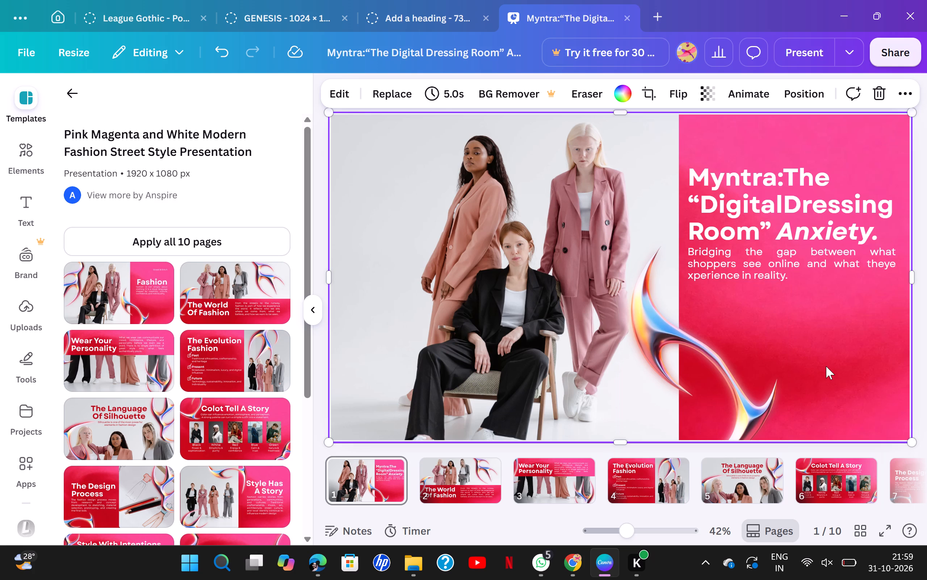
Filter Chrome's Myntra logo image search to high resolution, copy the CleanPNG logo, and paste it onto Canva's page 1.
click(570, 557)
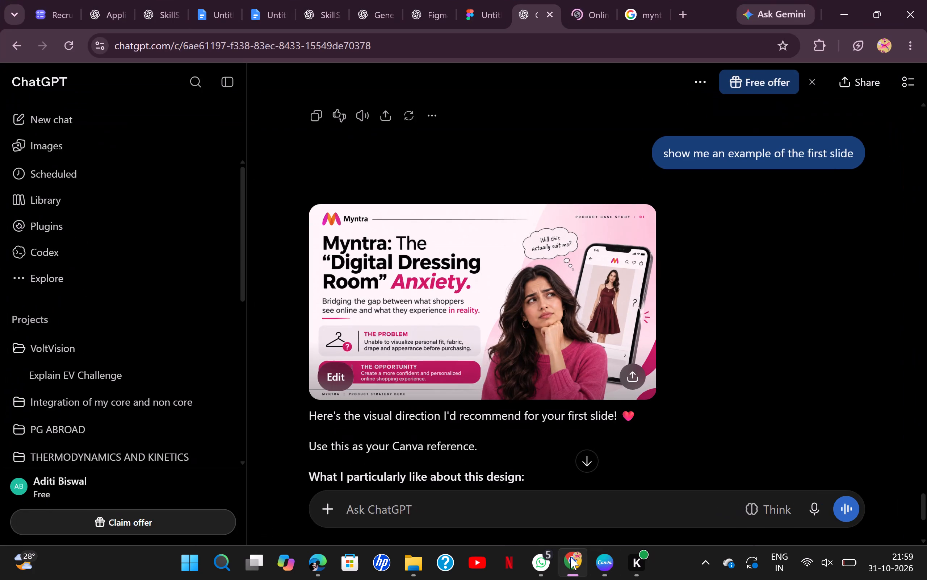
click(638, 0)
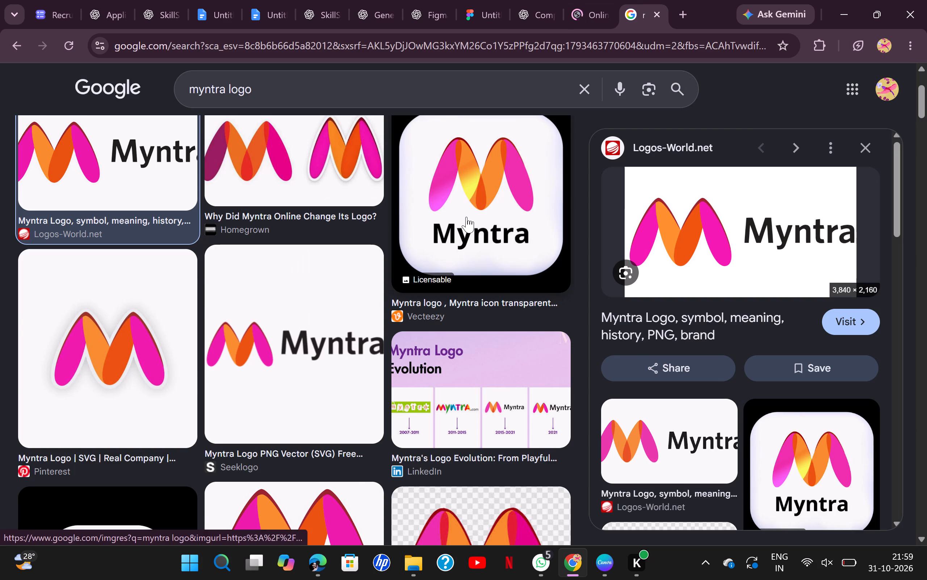
scroll(466, 217, up, 6)
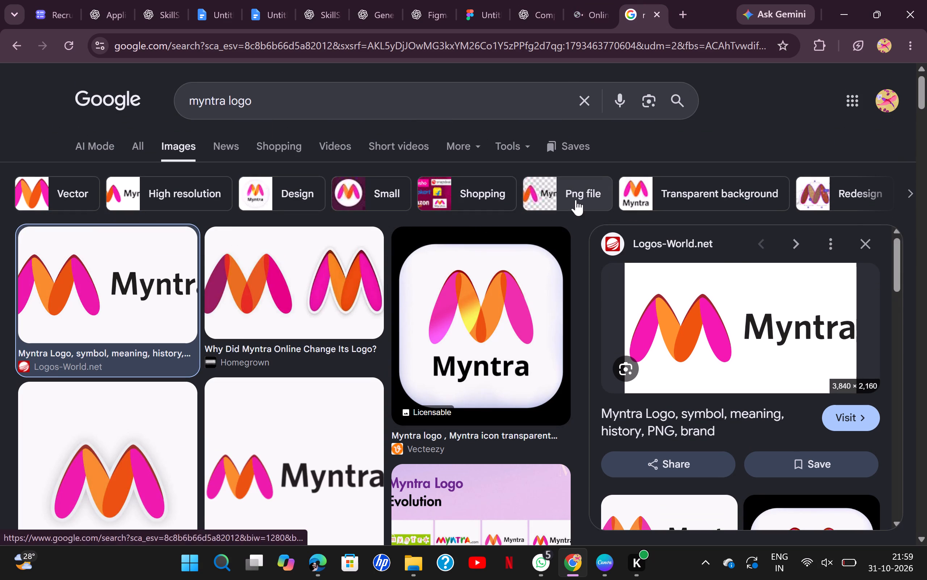
click(210, 196)
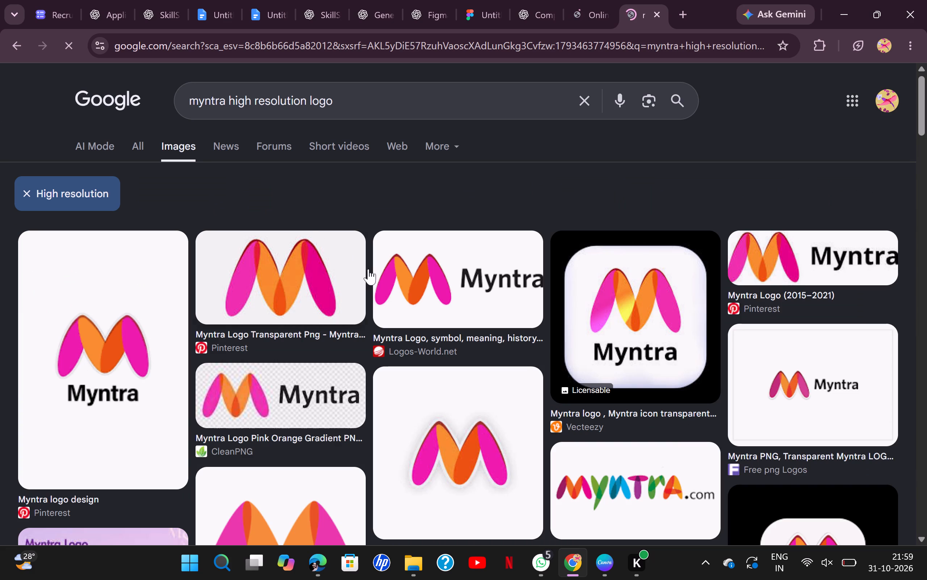
click(298, 398)
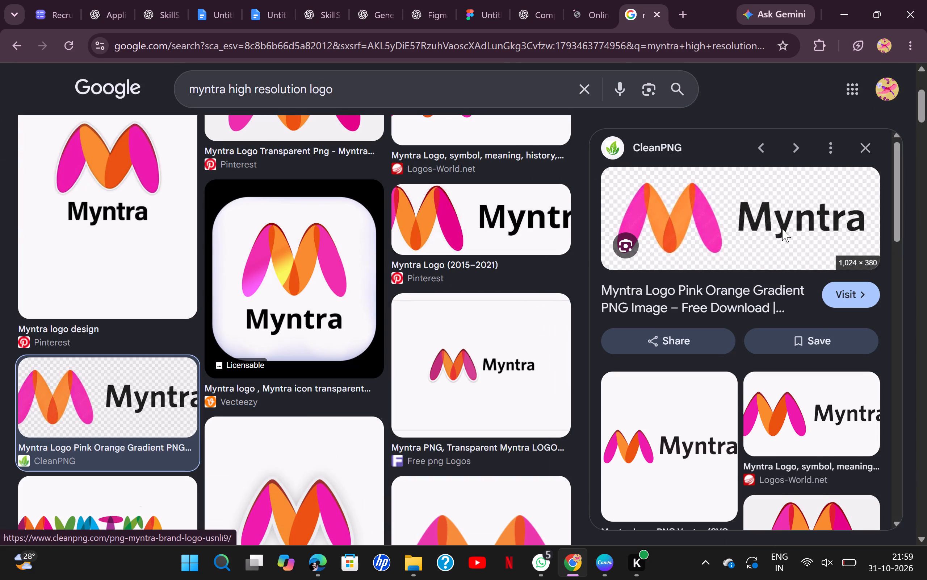
right_click(782, 229)
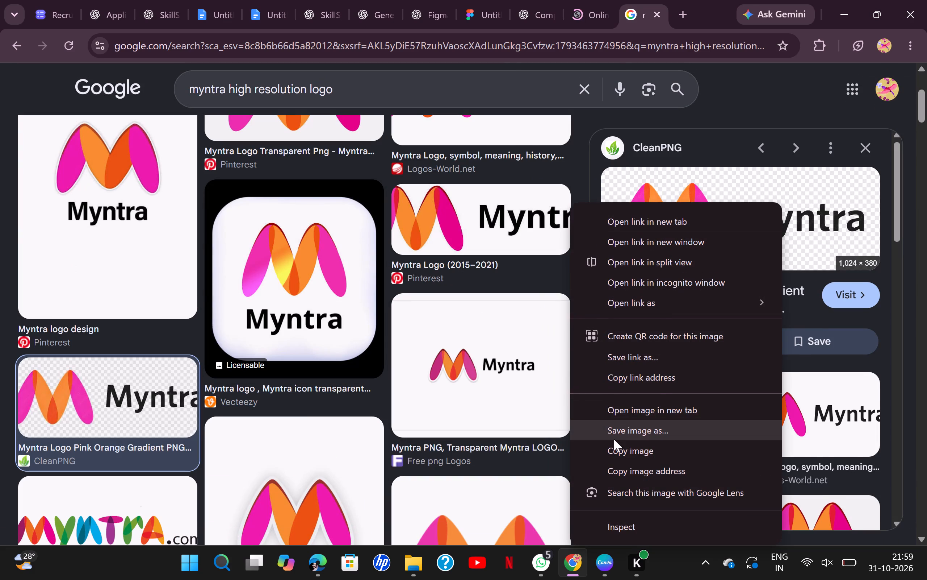
click(612, 444)
click(603, 560)
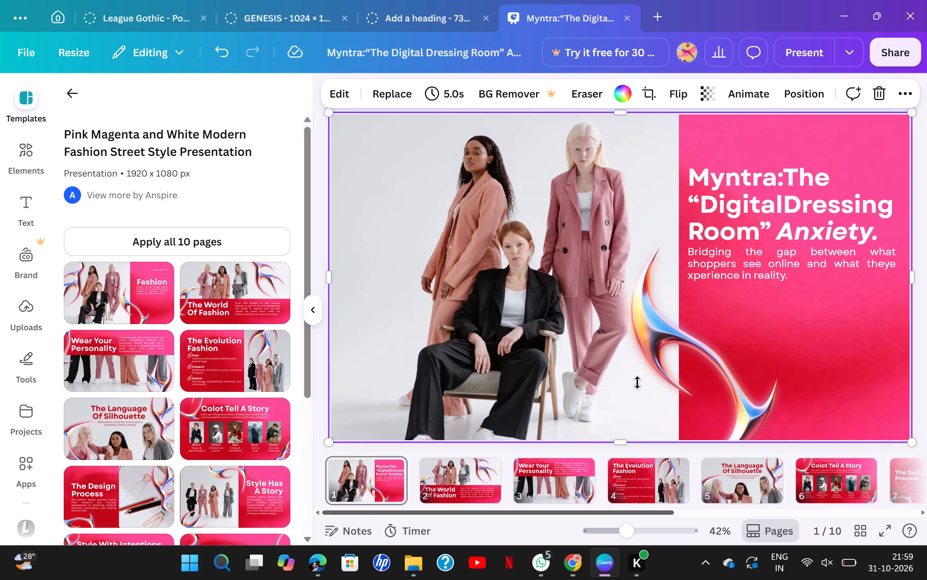
key(ctrl+v)
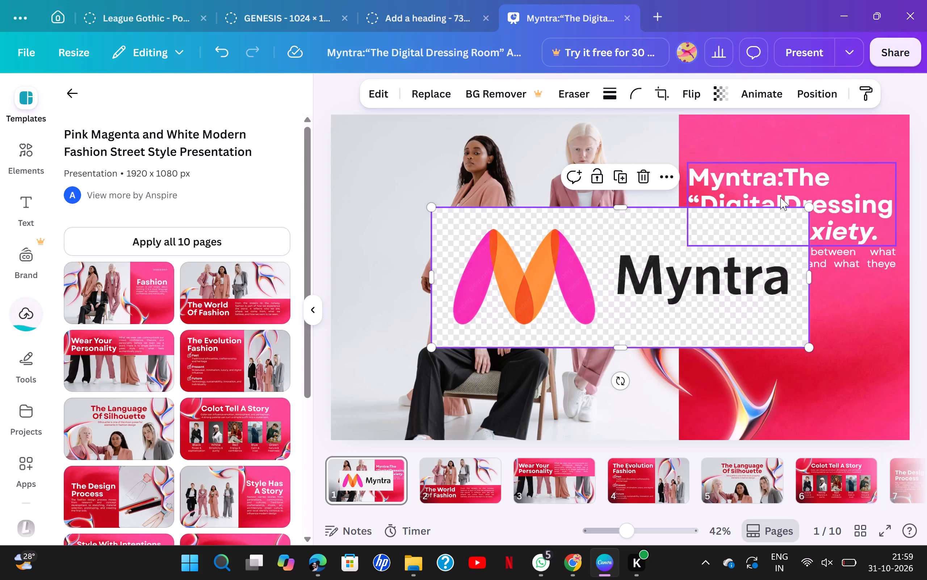
Request background removal for the pasted logo and choose the one-time 1-day Canva Pro plan at ₹69.
click(517, 90)
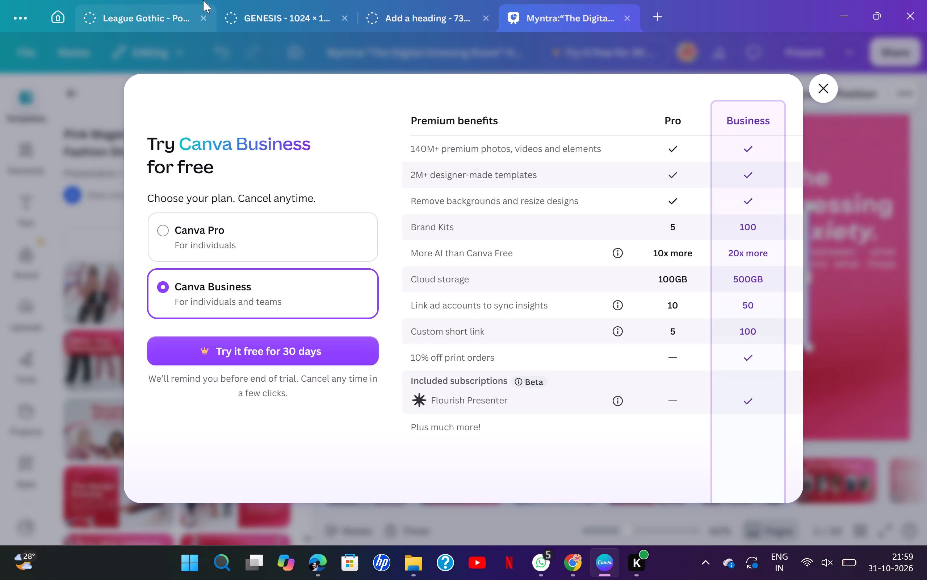
click(167, 230)
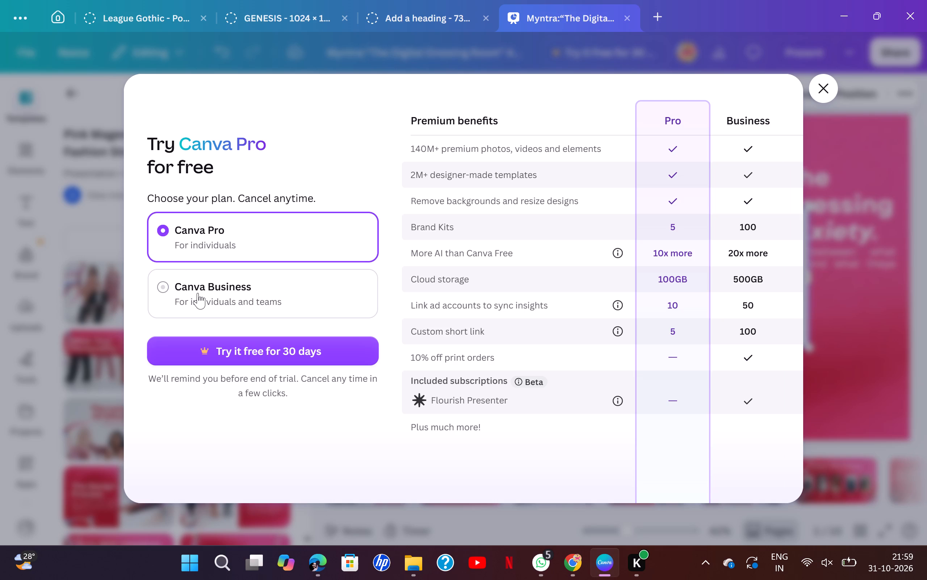
click(176, 352)
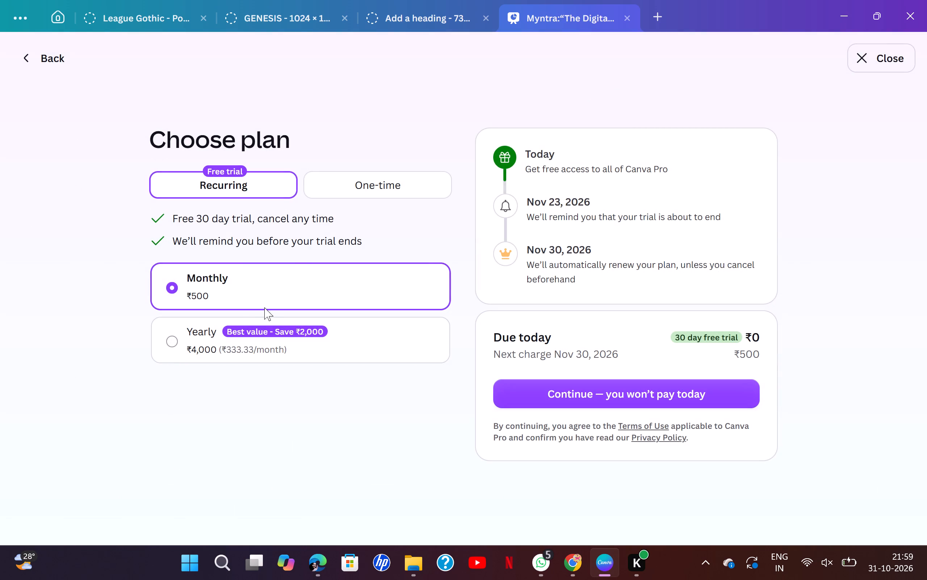
click(370, 184)
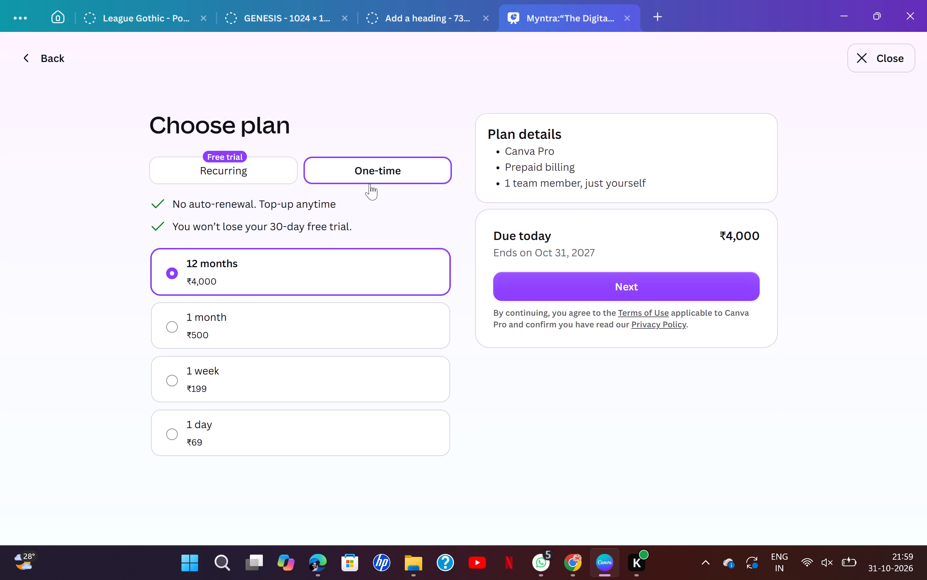
scroll(233, 390, up, 1)
scroll(234, 336, up, 2)
click(222, 428)
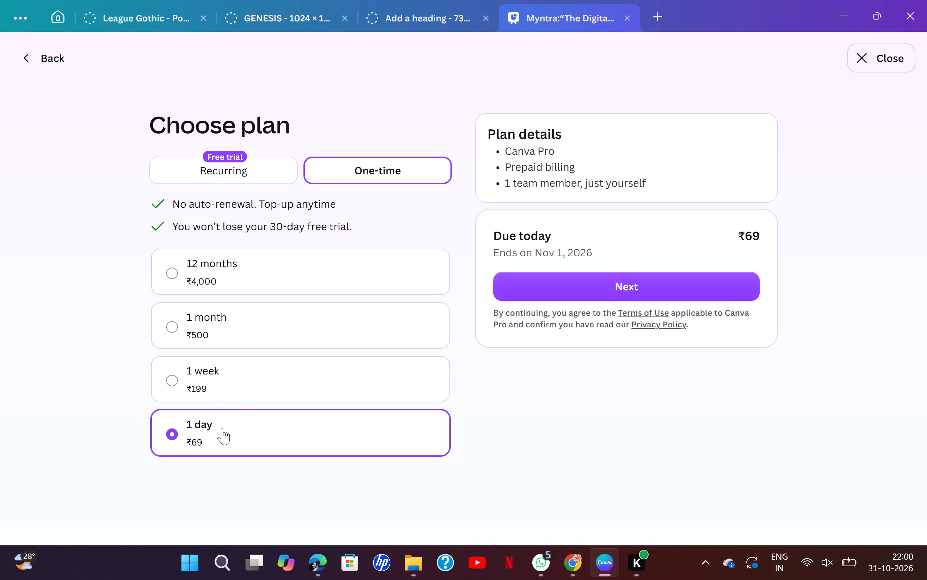
Proceed to payment for the 1-day Canva Pro plan and select UPI as the payment method.
click(570, 289)
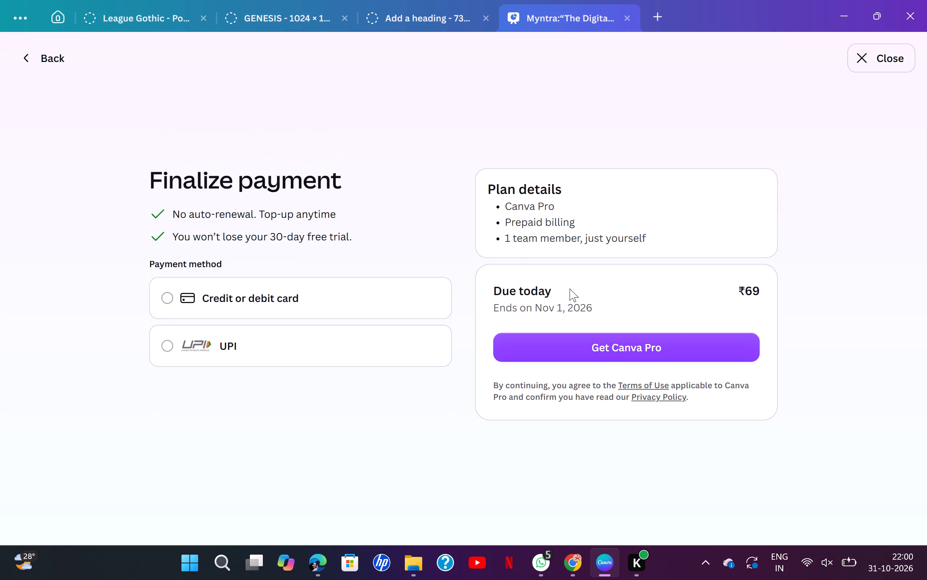
click(571, 340)
click(204, 350)
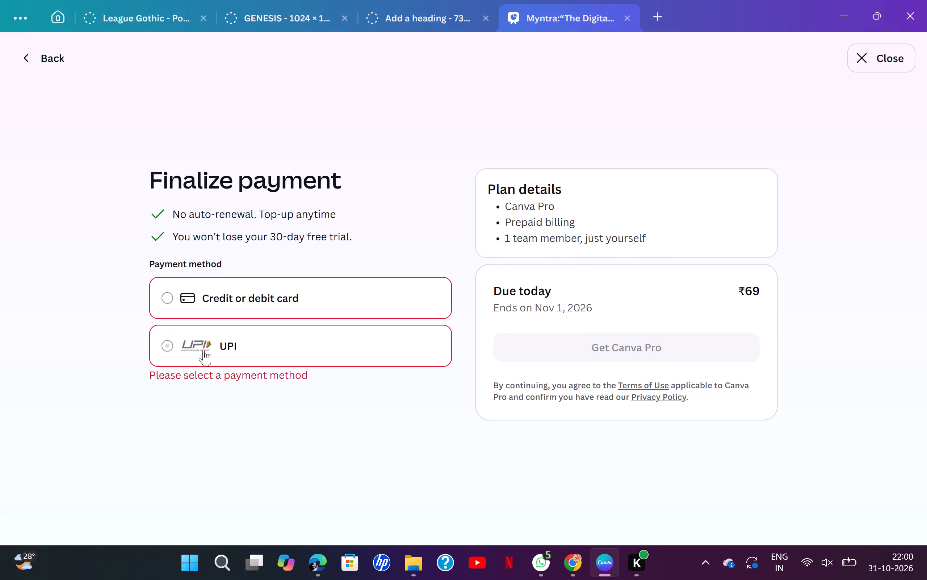
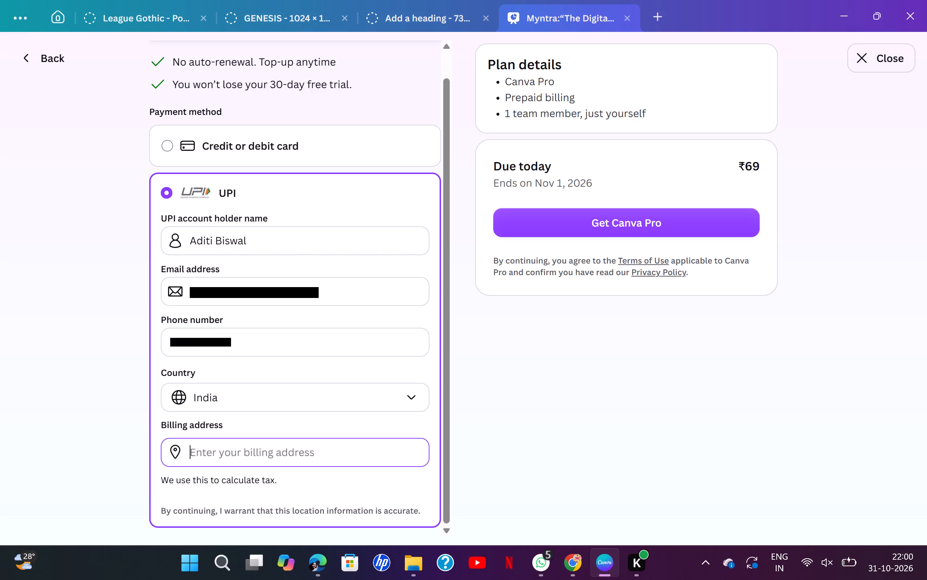
Fill in the billing address from the matching suggestion, complete the Canva Pro purchase, and dismiss the welcome message.
text(iit)
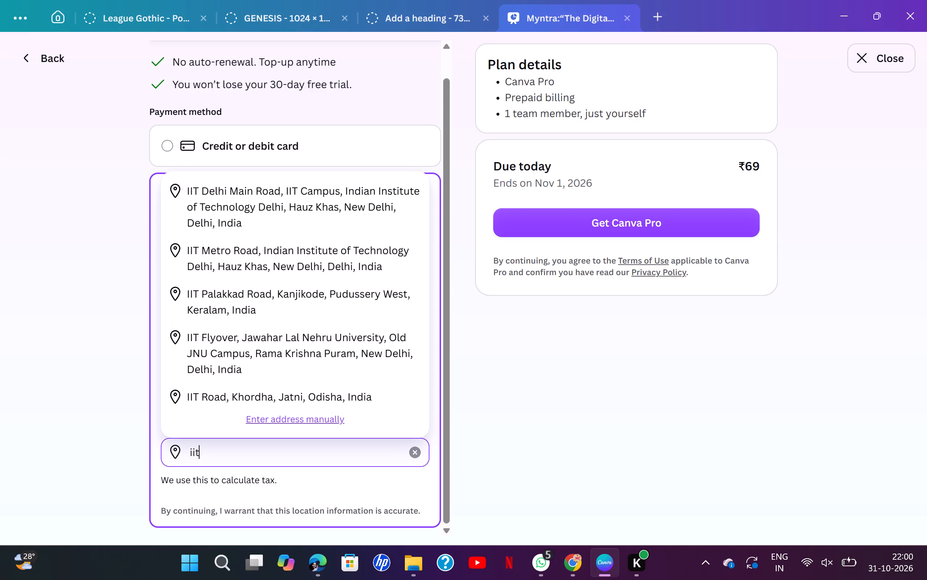
text(ism)
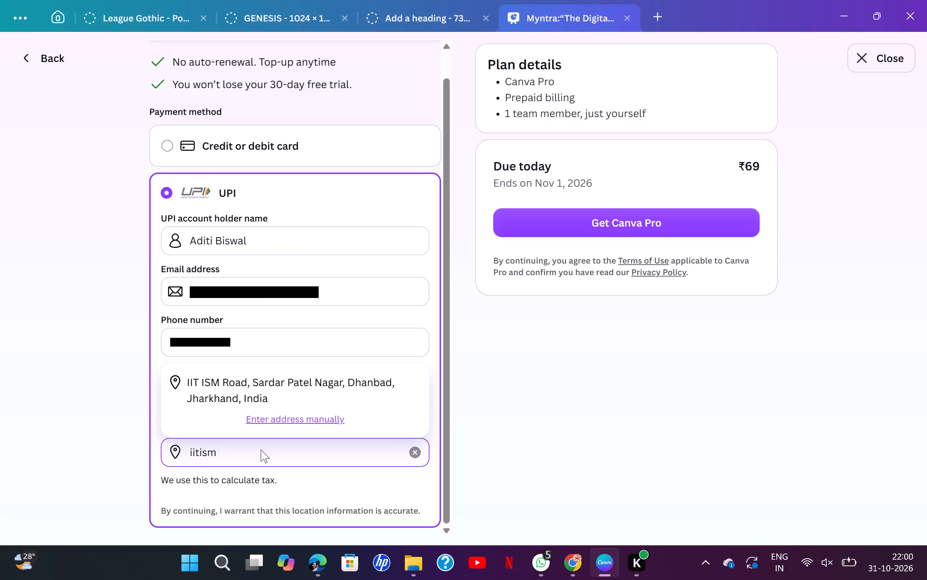
click(298, 386)
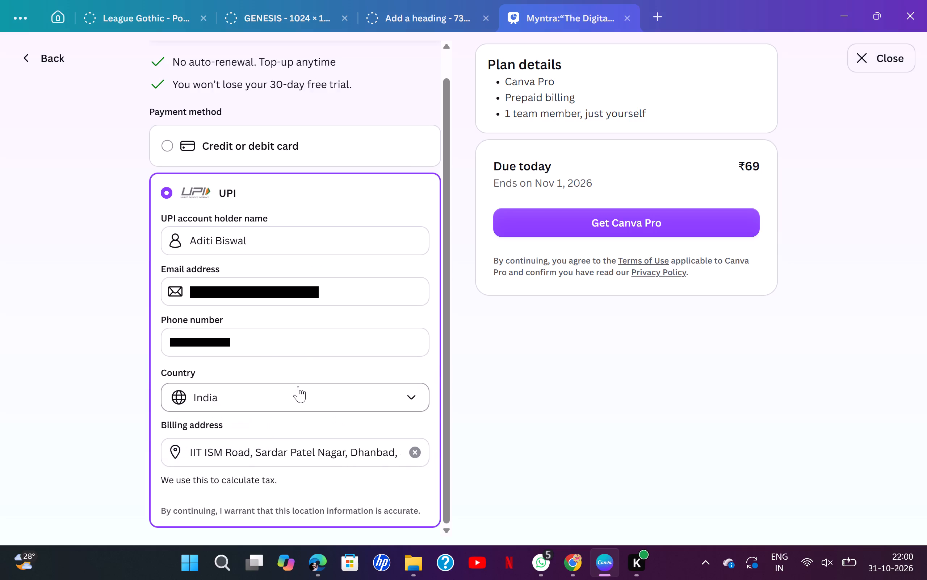
click(584, 220)
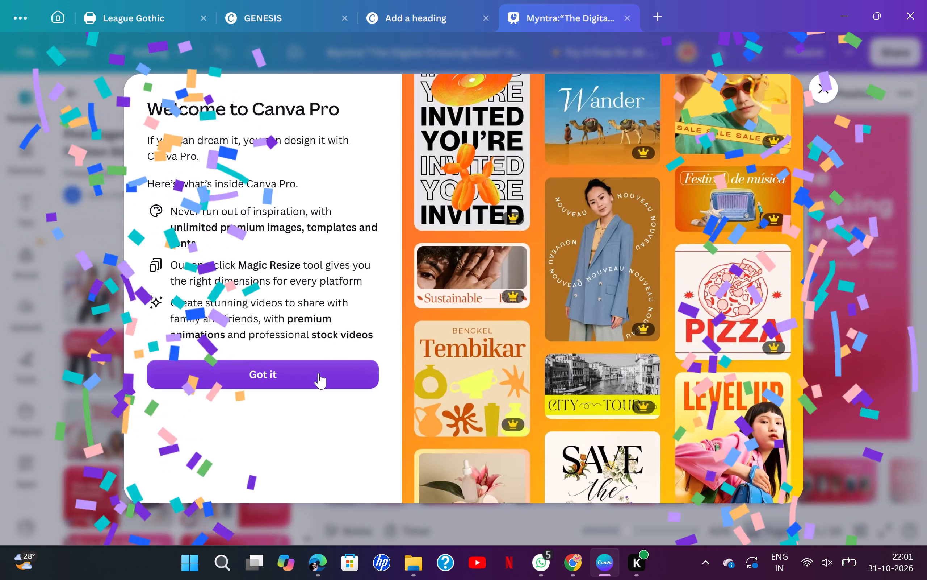
click(319, 373)
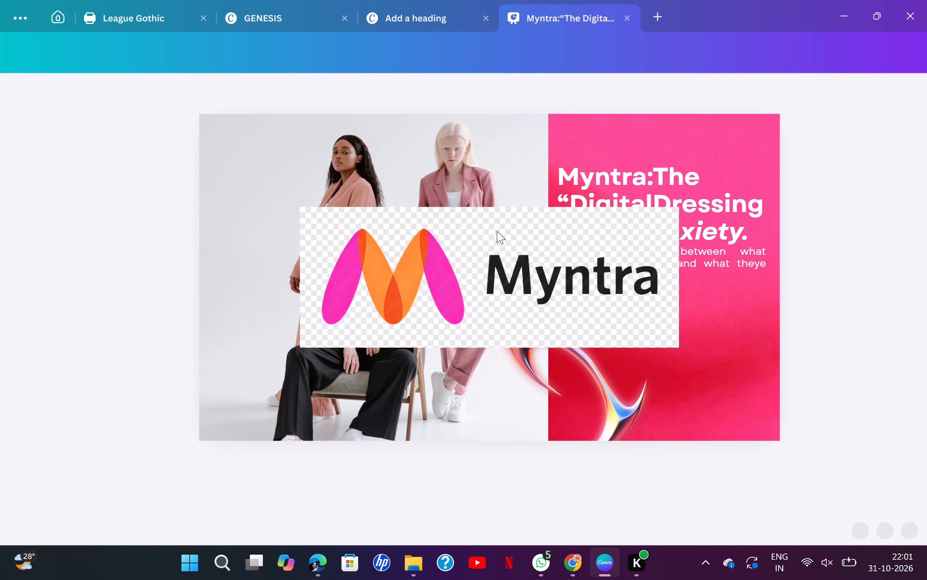
Remove the background from the Myntra logo on page 1.
click(478, 255)
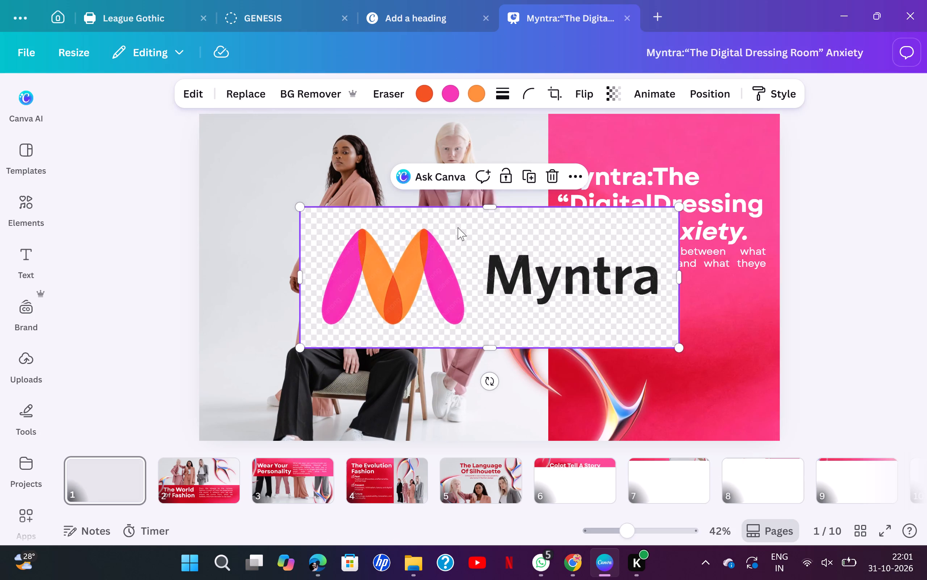
click(313, 90)
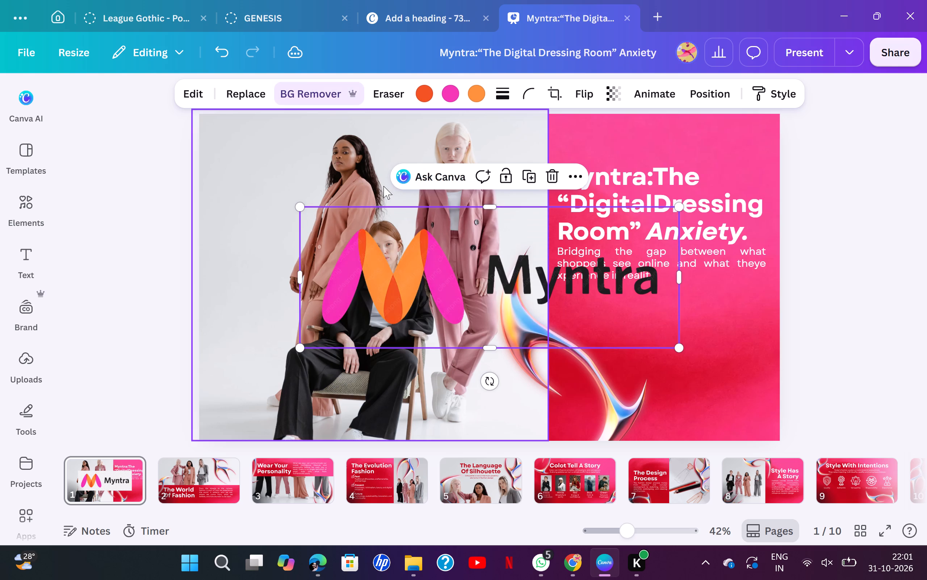
Scale the Myntra logo down to roughly half its size, keeping its proportions.
drag(302, 347, 513, 305)
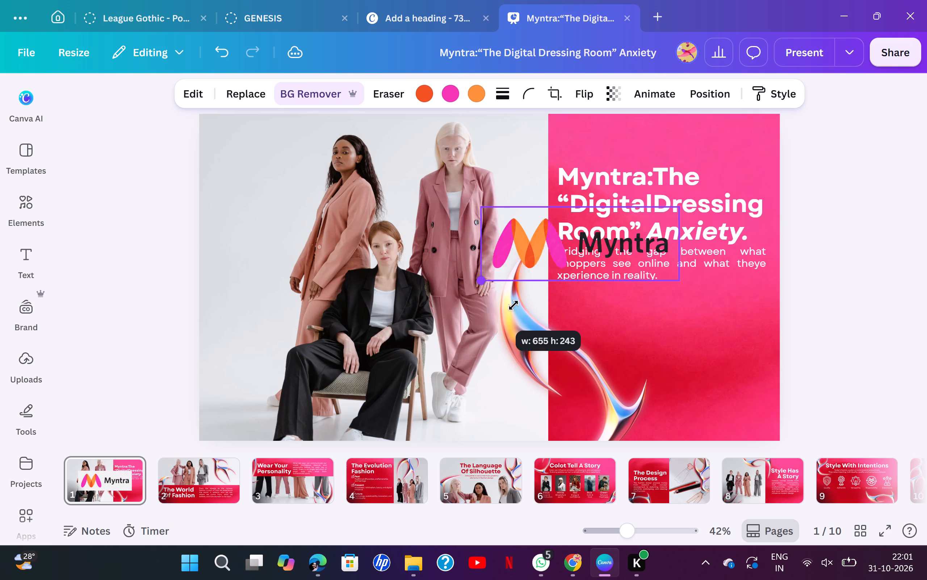
drag(513, 305, 516, 306)
click(592, 304)
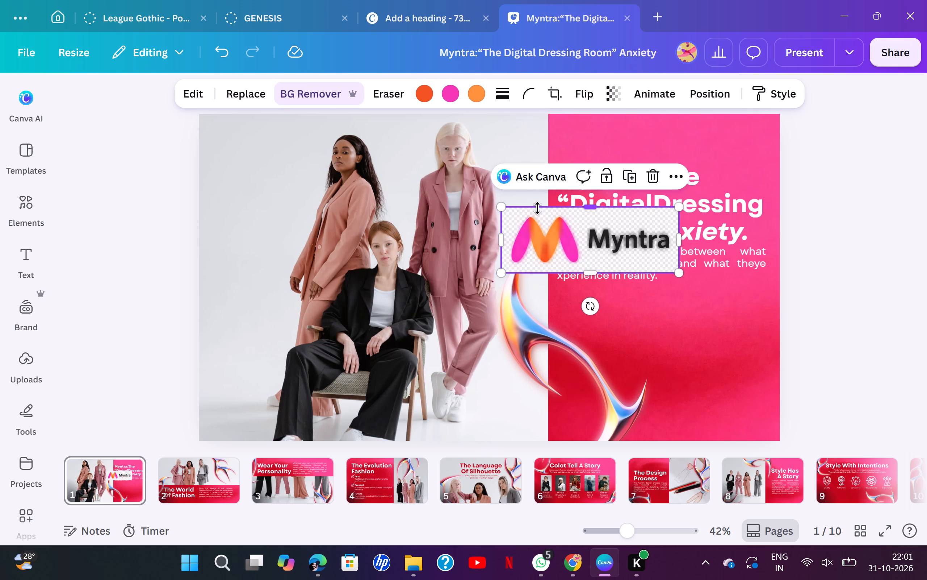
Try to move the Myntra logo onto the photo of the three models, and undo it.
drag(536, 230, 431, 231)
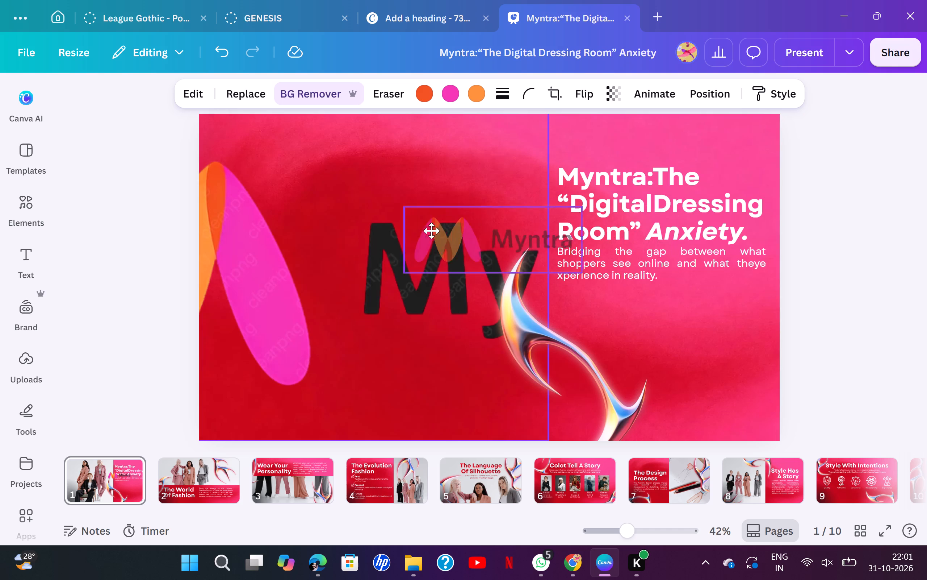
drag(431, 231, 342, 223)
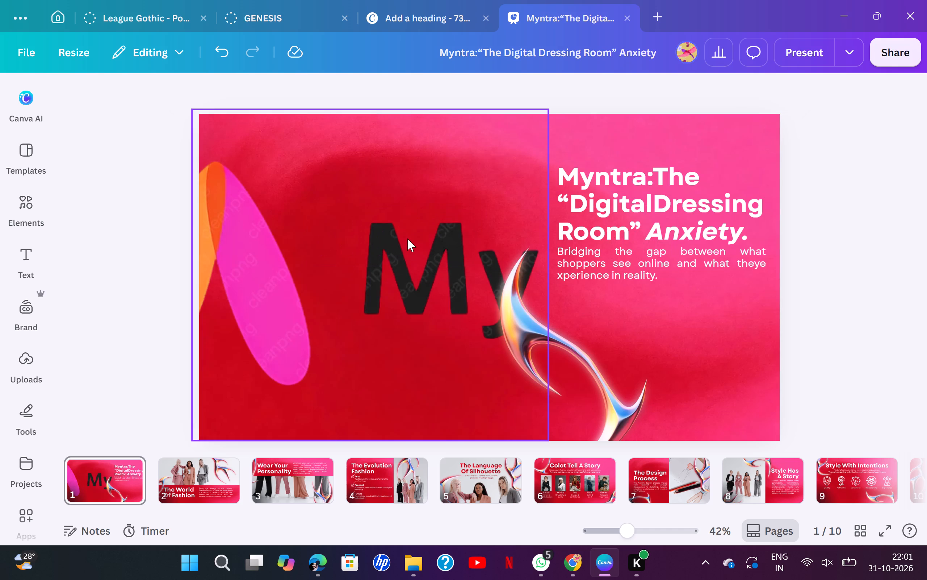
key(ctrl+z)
Move the Myntra logo to the photo's right edge and shrink it to about 274 × 102 px.
drag(600, 250, 696, 381)
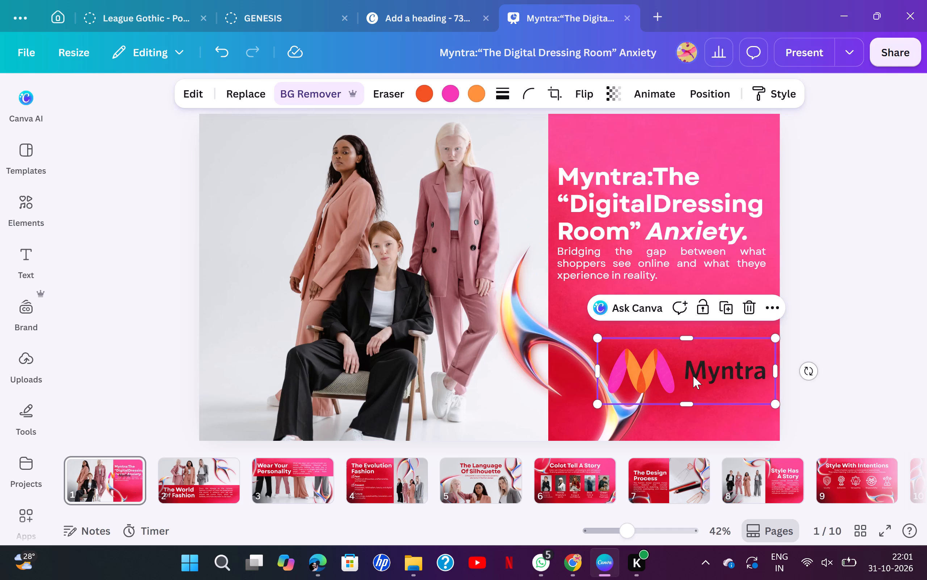
drag(685, 372, 601, 270)
drag(693, 241, 565, 250)
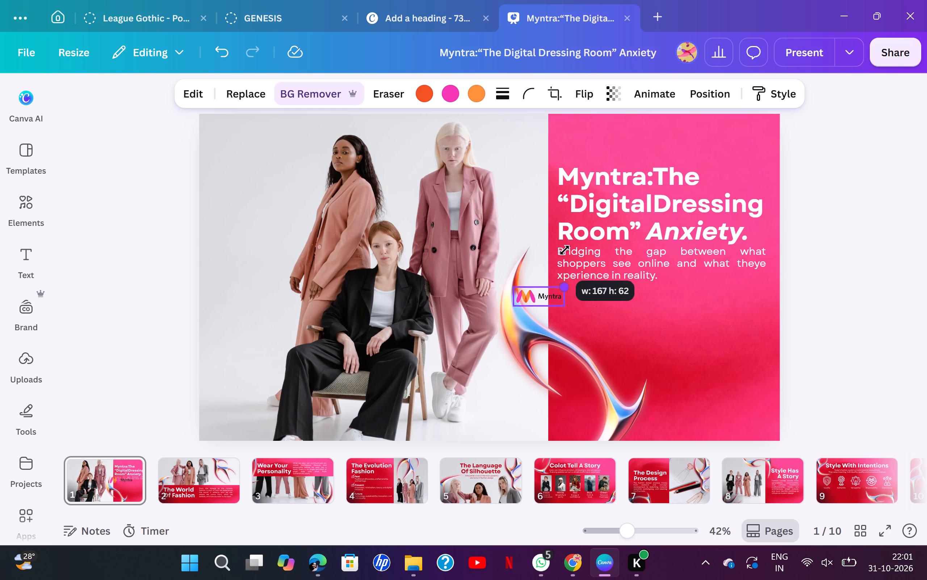
drag(565, 250, 583, 246)
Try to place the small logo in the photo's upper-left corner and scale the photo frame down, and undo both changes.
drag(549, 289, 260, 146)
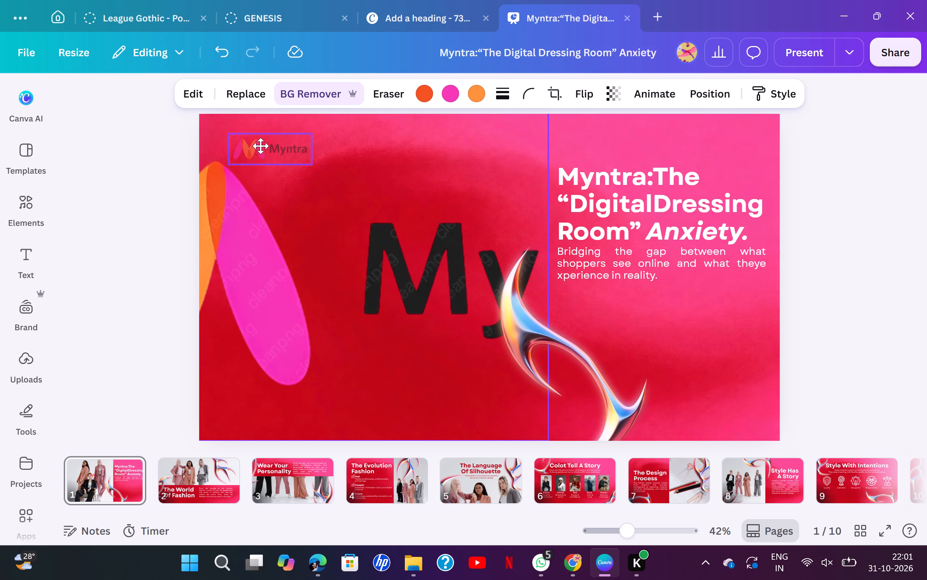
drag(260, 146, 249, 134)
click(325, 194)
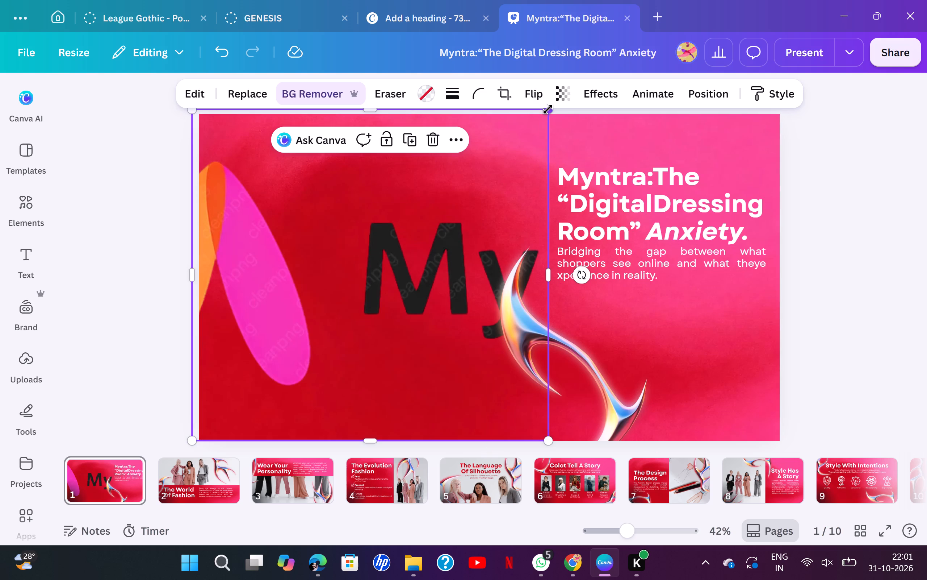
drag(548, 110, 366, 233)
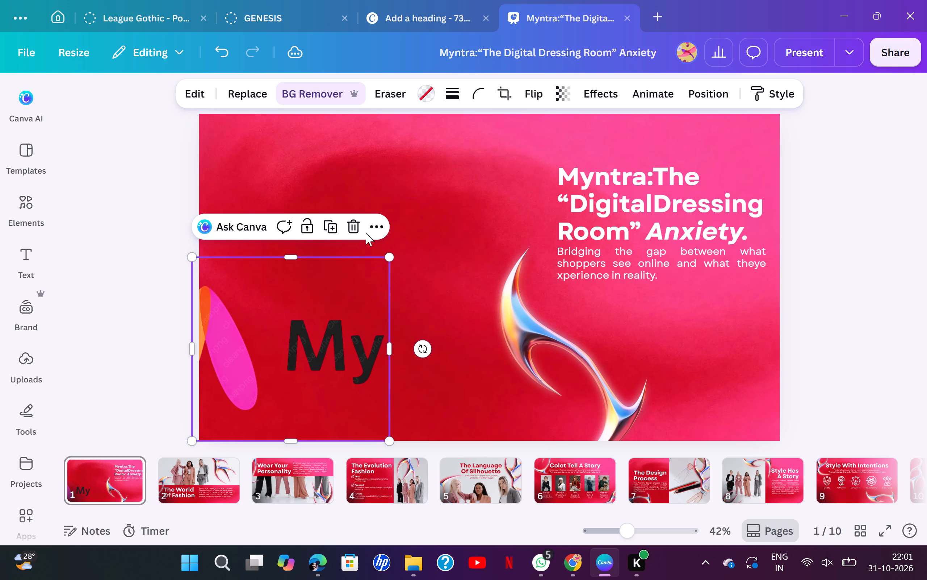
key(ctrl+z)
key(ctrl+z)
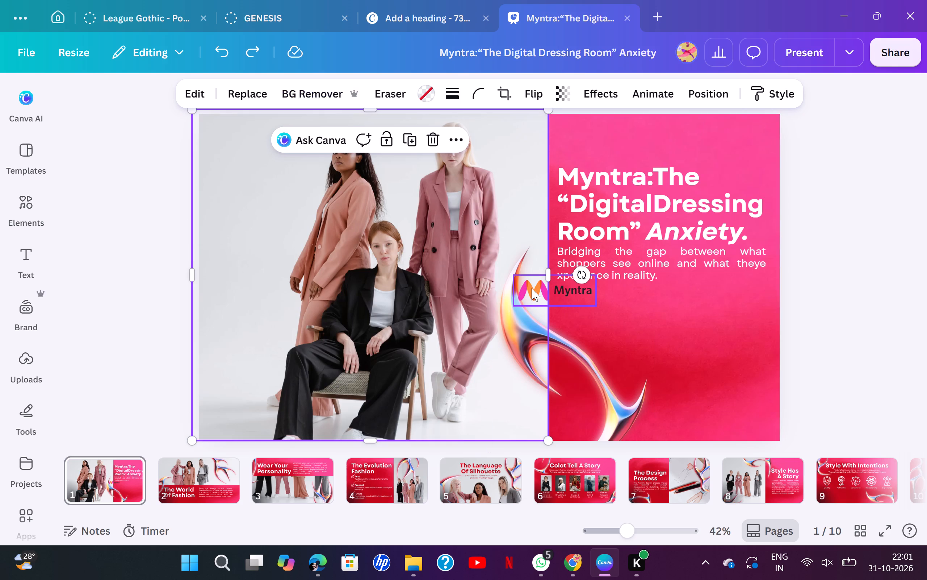
Show page 1's layer order and select the Myntra logo layer.
click(532, 288)
click(708, 94)
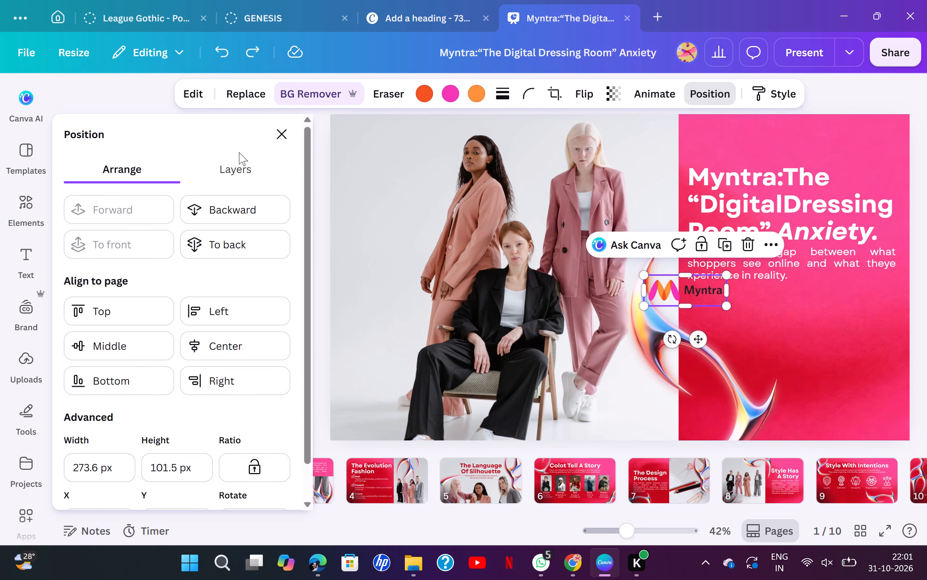
click(239, 152)
click(232, 162)
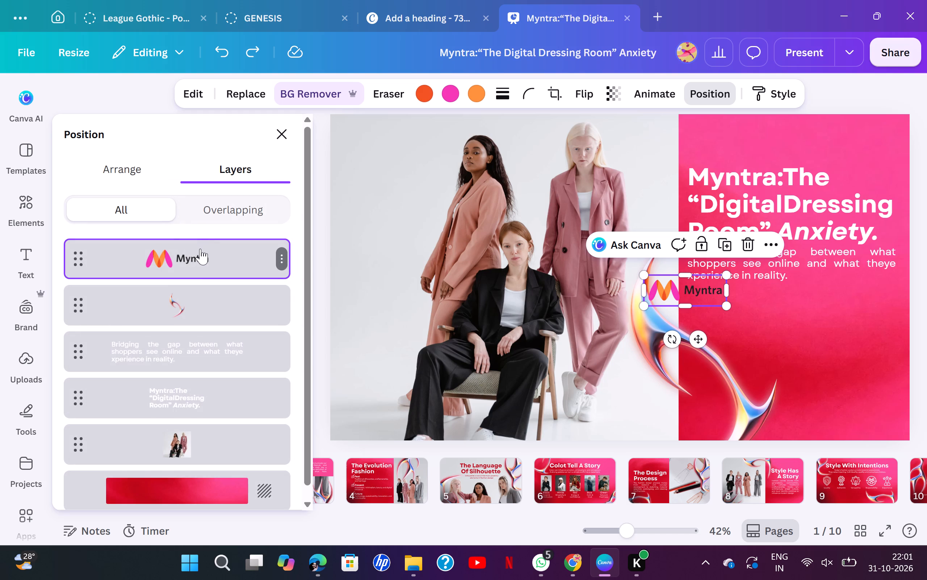
click(200, 249)
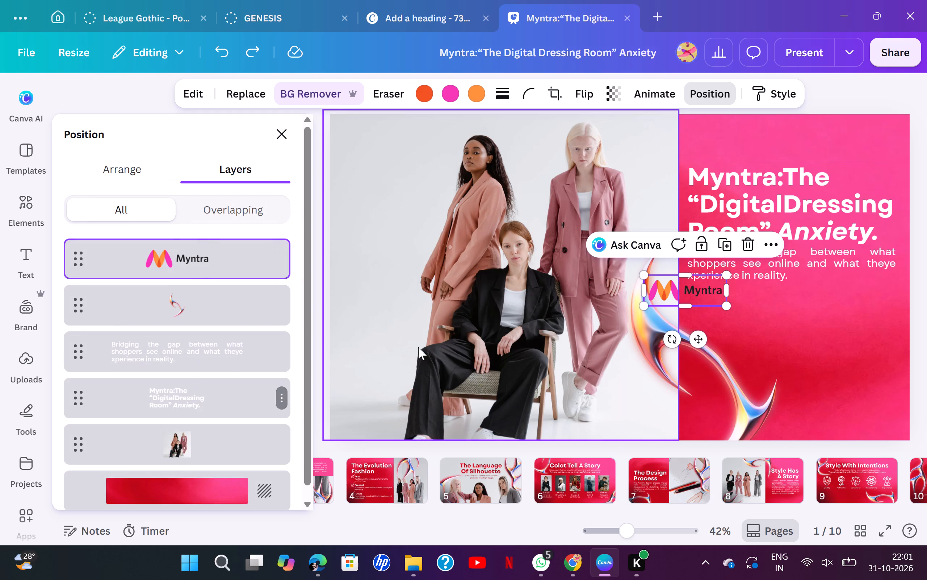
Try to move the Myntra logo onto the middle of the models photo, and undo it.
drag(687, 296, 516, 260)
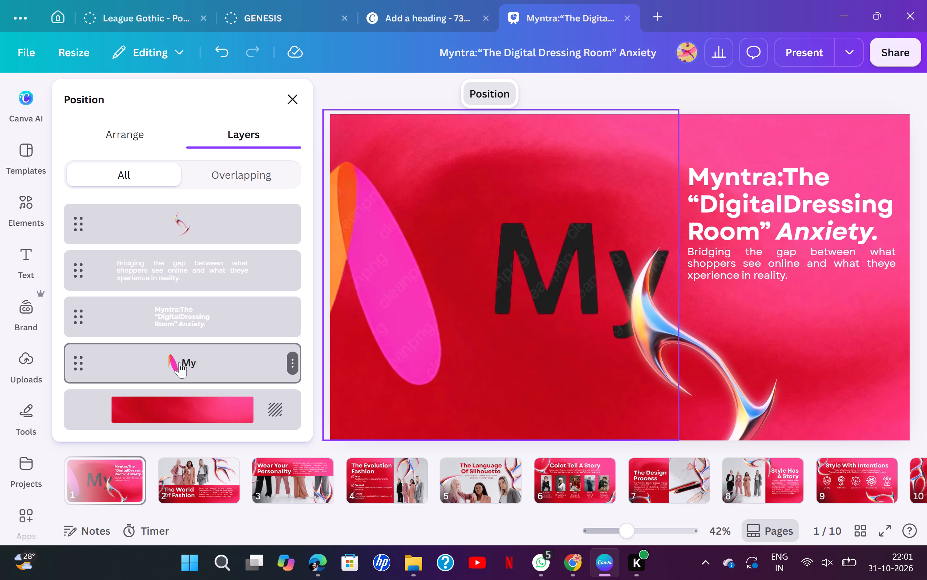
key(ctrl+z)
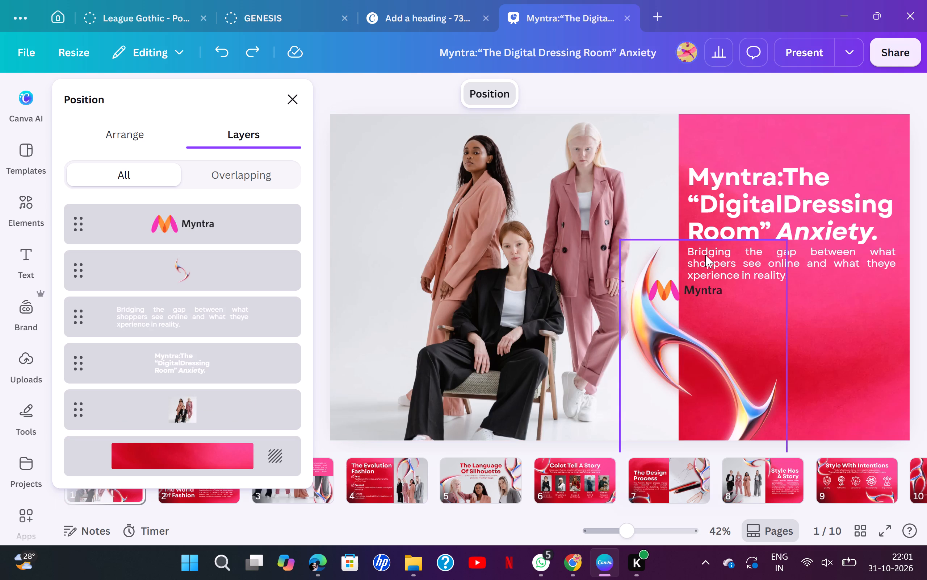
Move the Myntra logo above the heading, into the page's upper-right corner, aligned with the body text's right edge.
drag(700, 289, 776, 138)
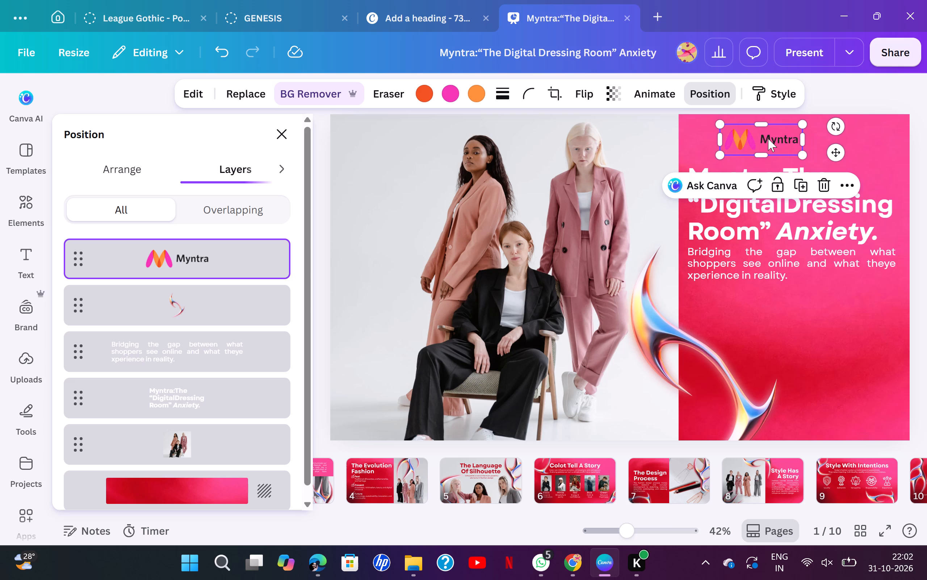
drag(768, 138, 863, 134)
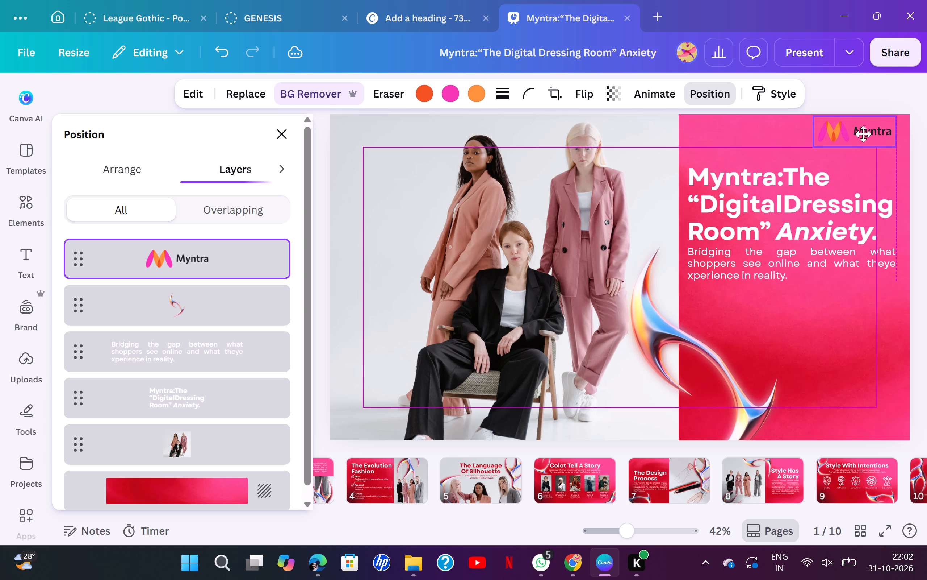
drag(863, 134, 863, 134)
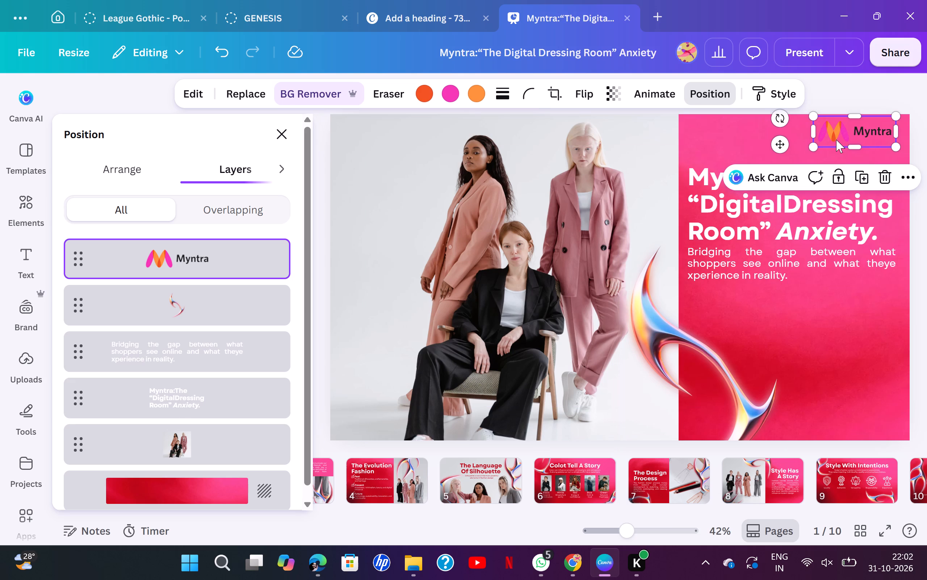
Move the Myntra logo to the page's upper-left corner, partly past the page edge, and enlarge it.
drag(845, 132, 374, 144)
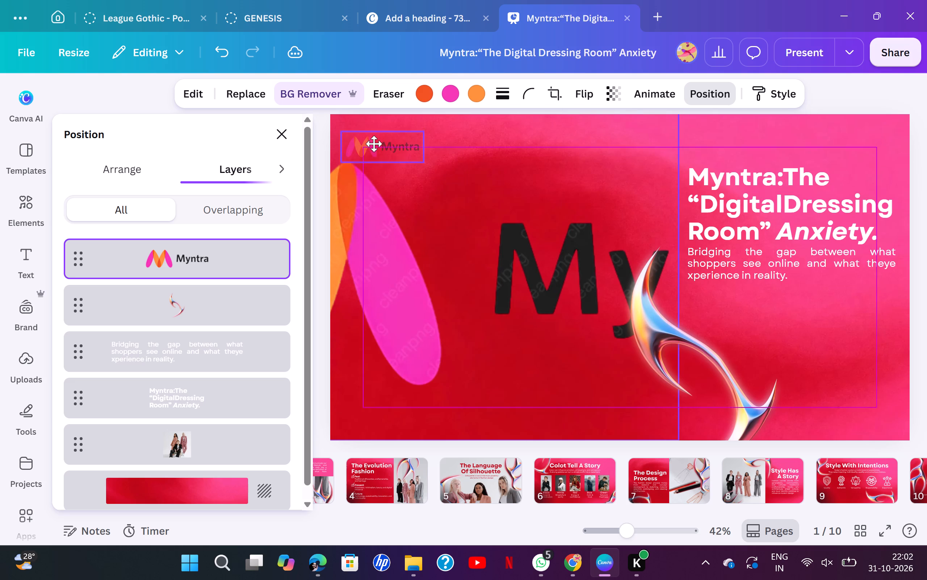
drag(374, 144, 314, 136)
drag(365, 128, 415, 124)
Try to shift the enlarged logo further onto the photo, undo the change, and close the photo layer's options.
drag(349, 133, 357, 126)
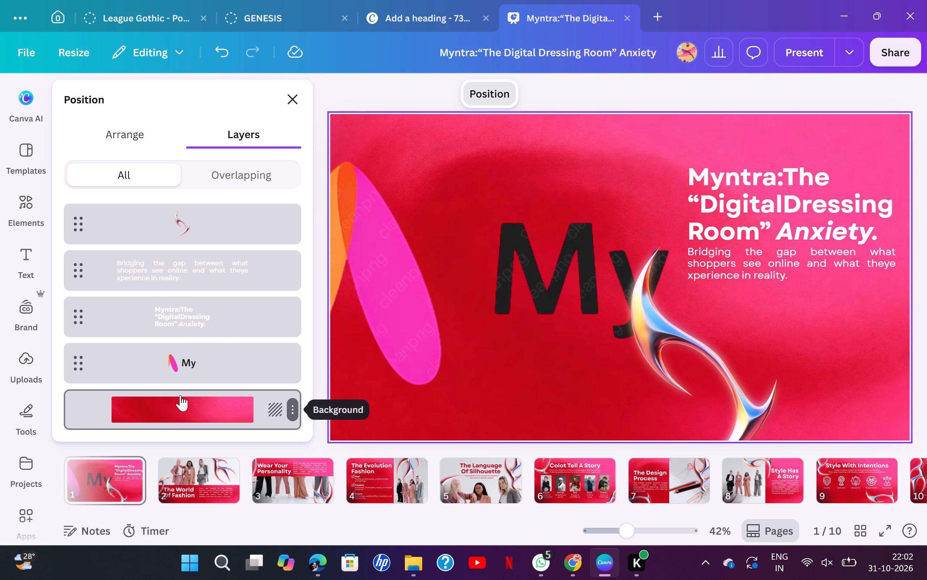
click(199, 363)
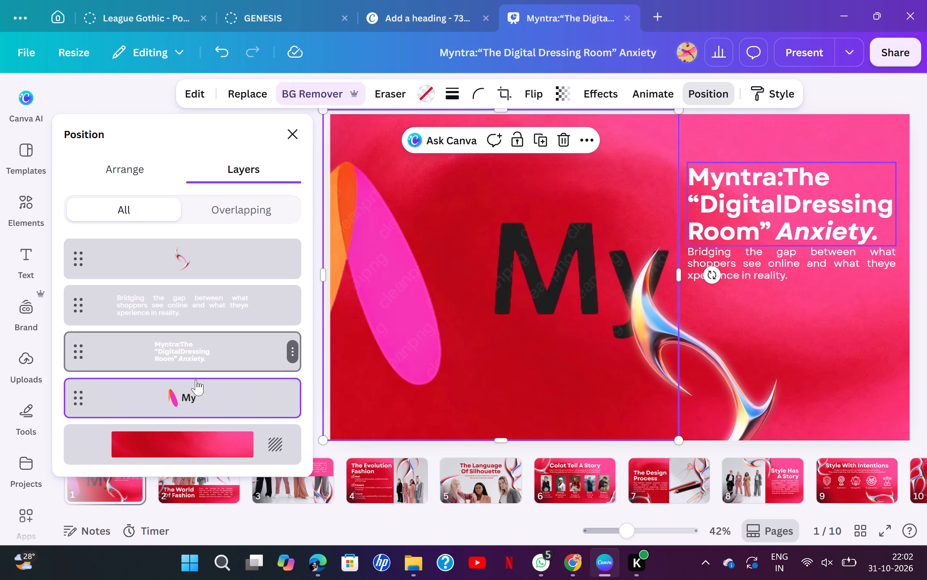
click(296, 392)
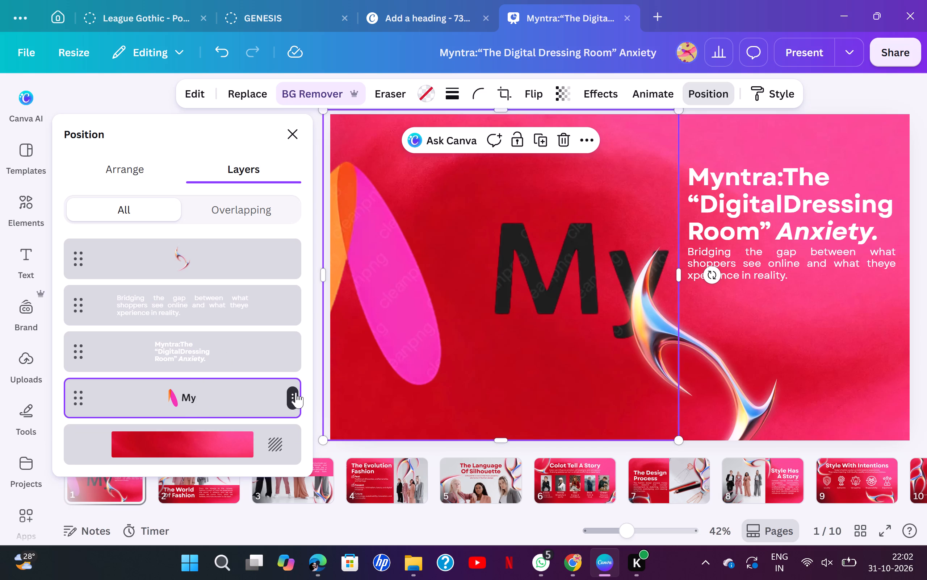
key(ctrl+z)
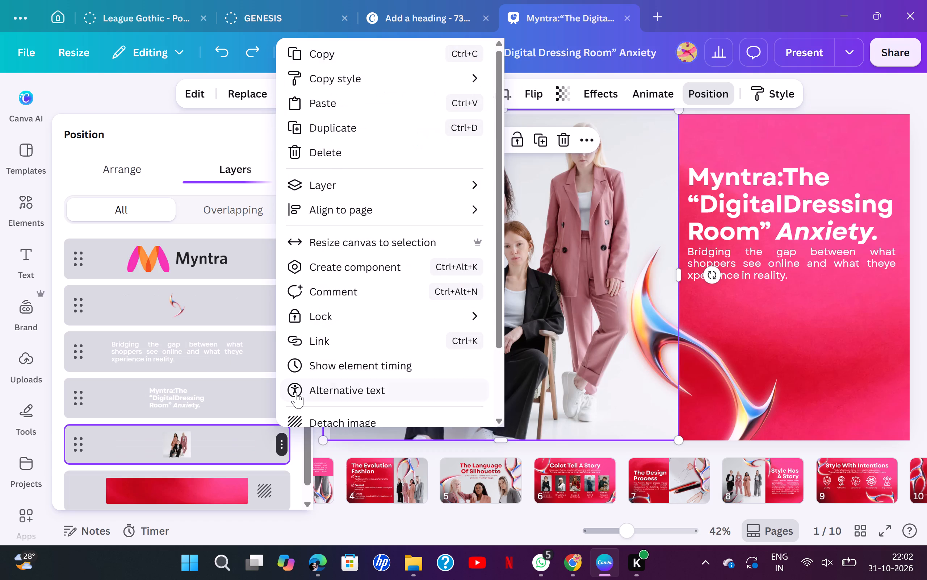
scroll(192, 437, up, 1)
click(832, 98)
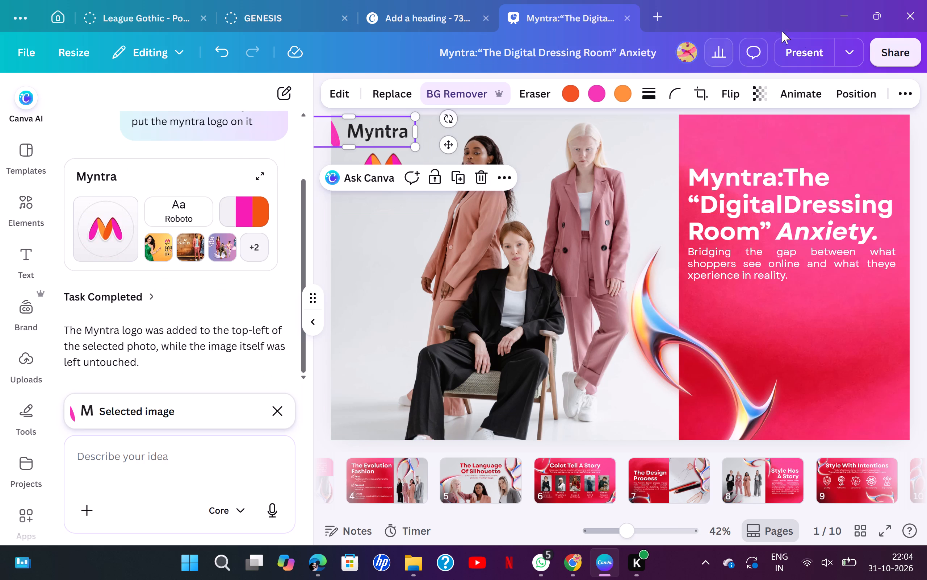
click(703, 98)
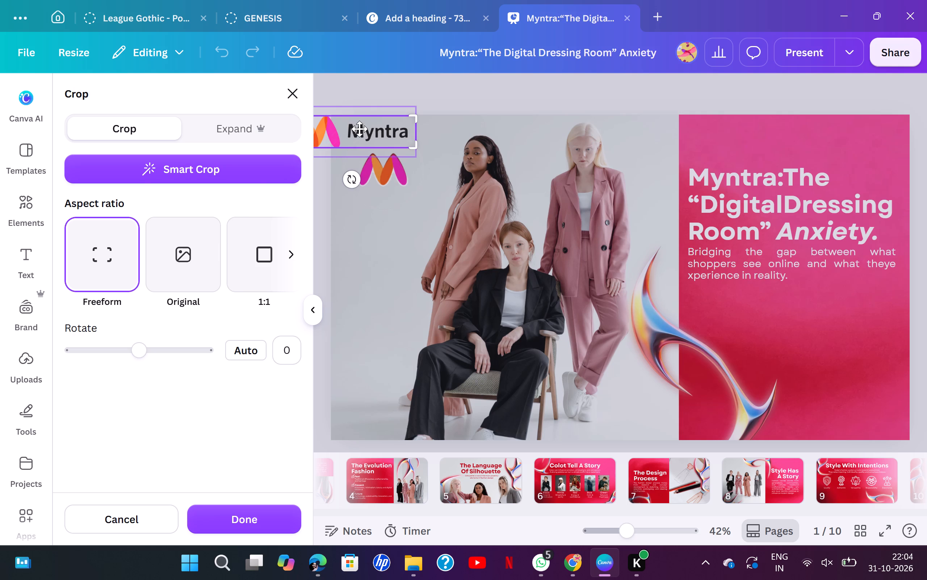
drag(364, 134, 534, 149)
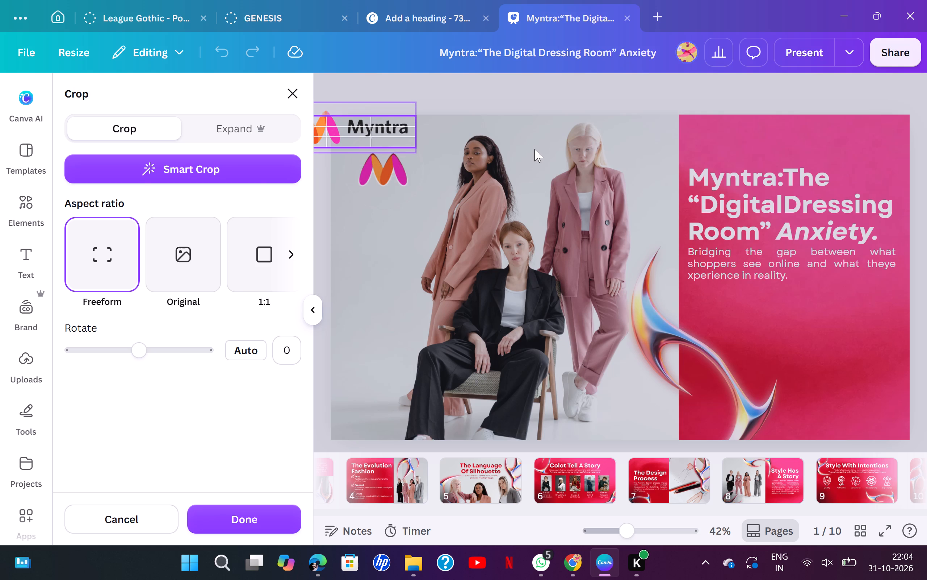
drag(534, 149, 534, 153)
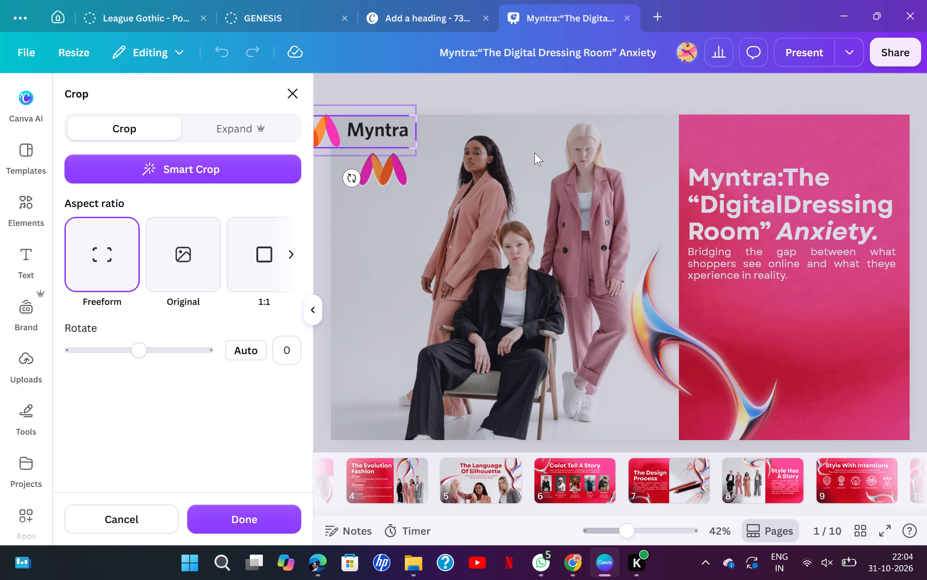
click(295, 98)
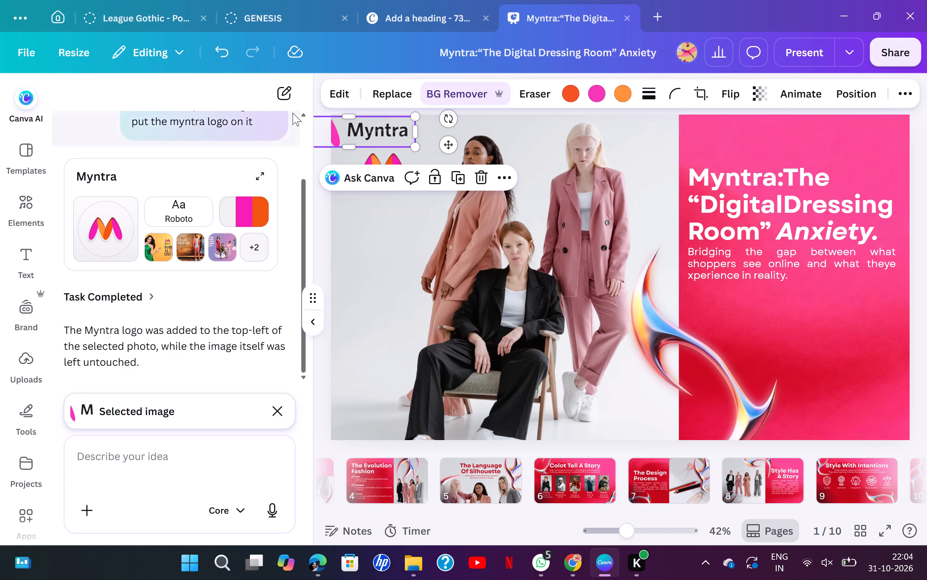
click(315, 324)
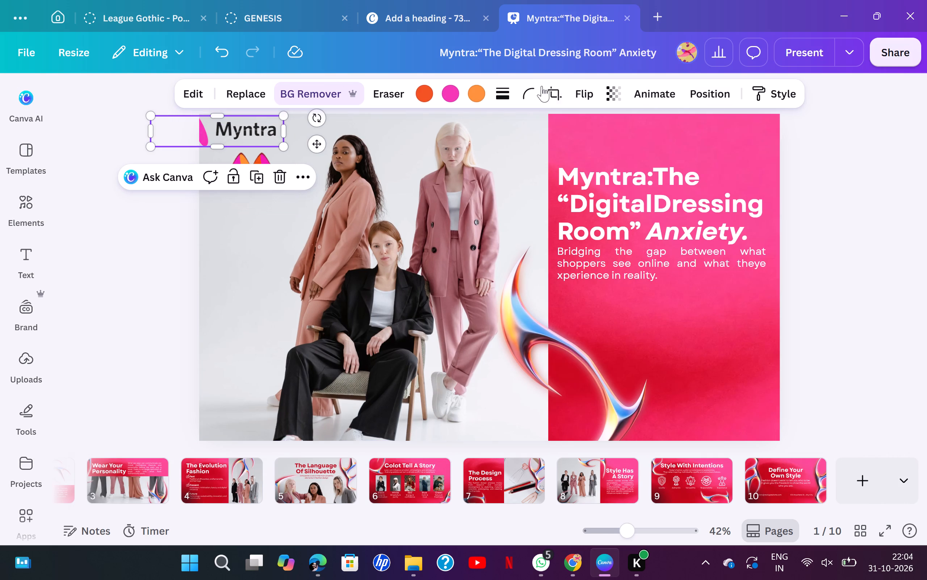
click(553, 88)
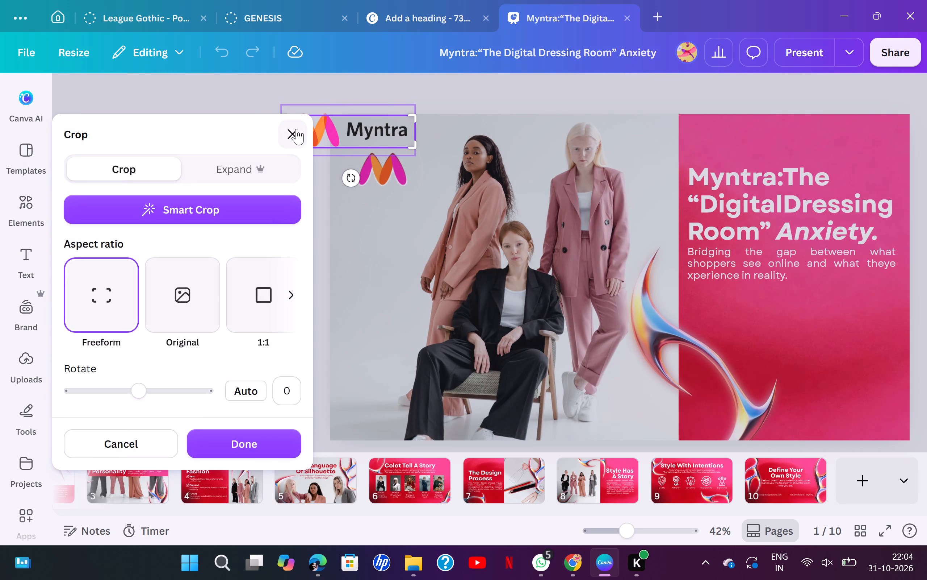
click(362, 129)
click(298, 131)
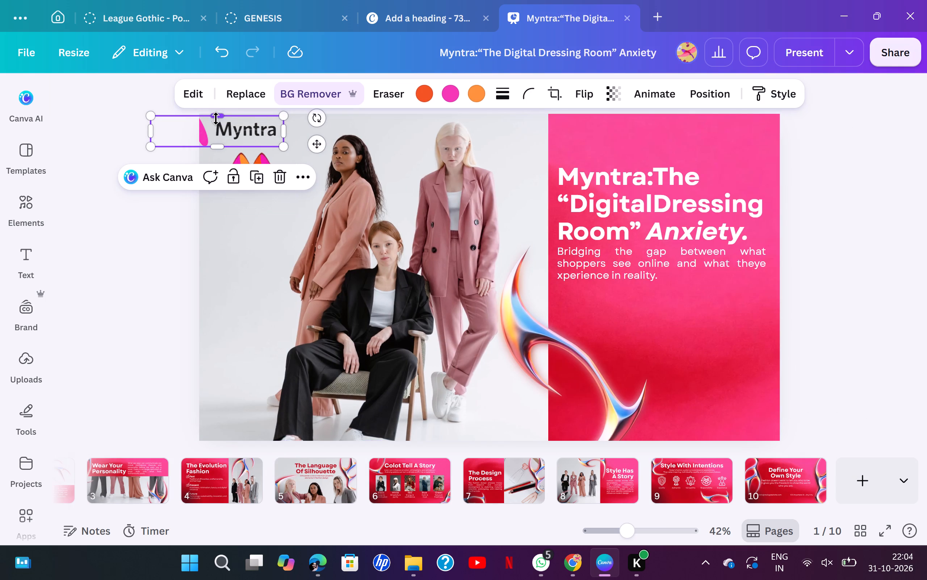
Move the older Myntra logo off the photo onto the pink area below the body text.
drag(216, 128, 619, 264)
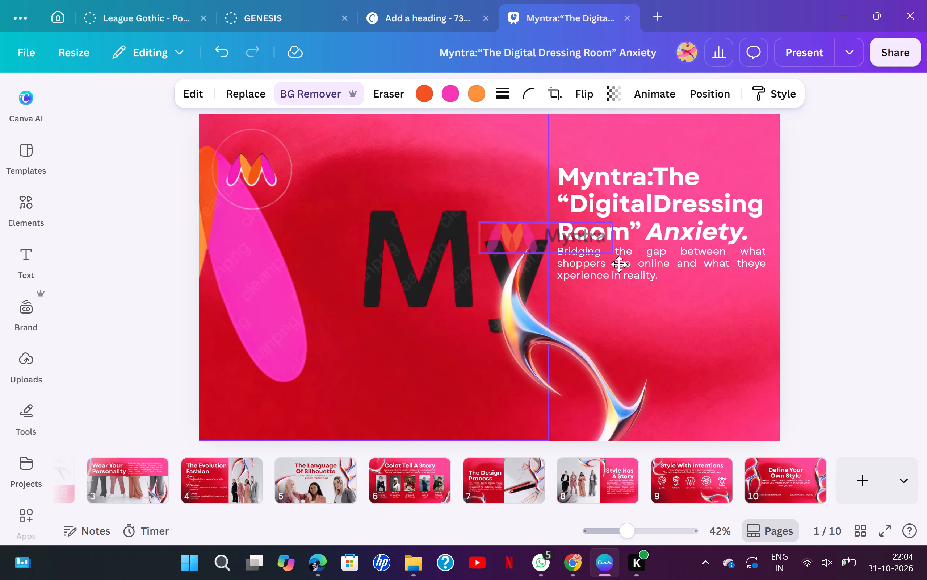
drag(619, 264, 652, 311)
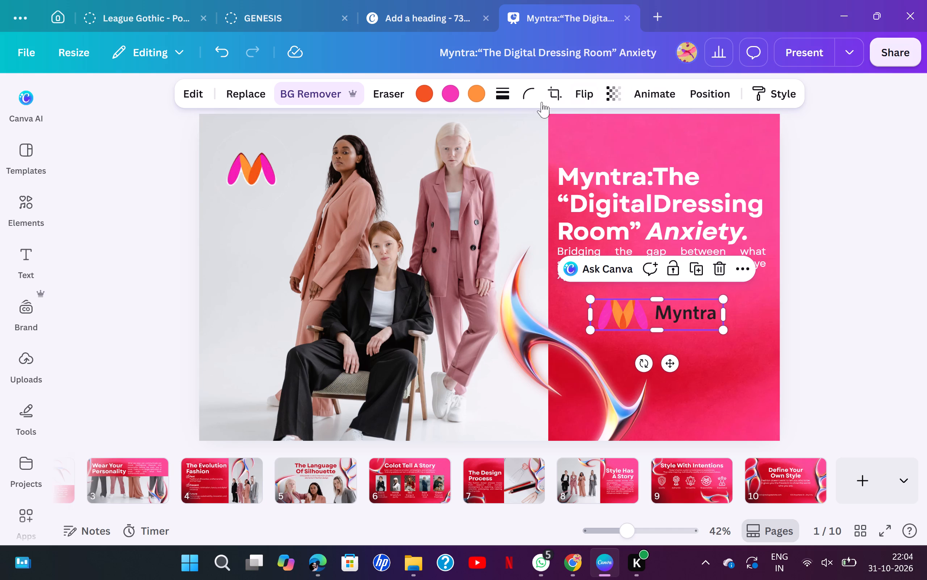
Crop the Myntra logo on the pink area to just the word "Myntra", cutting off its M symbol.
click(548, 93)
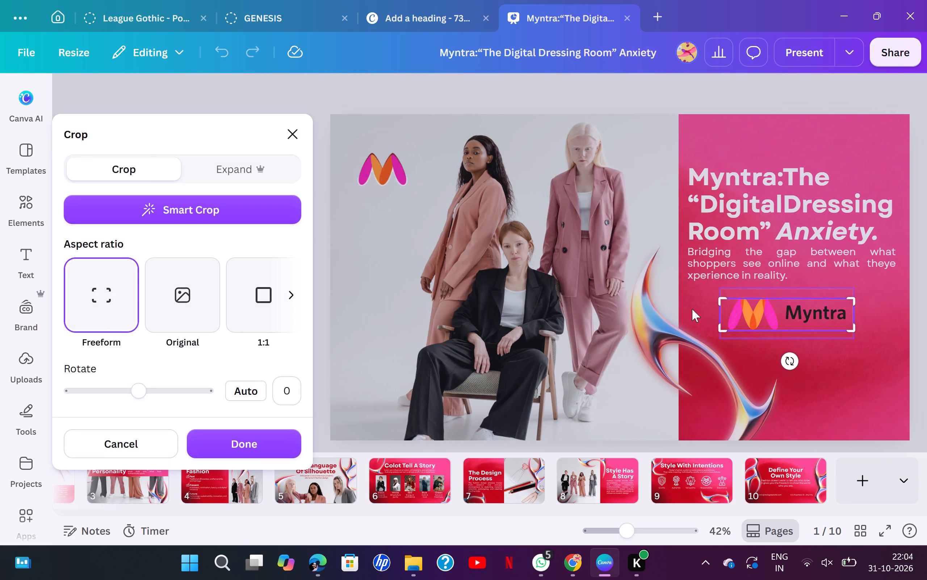
drag(723, 331, 784, 329)
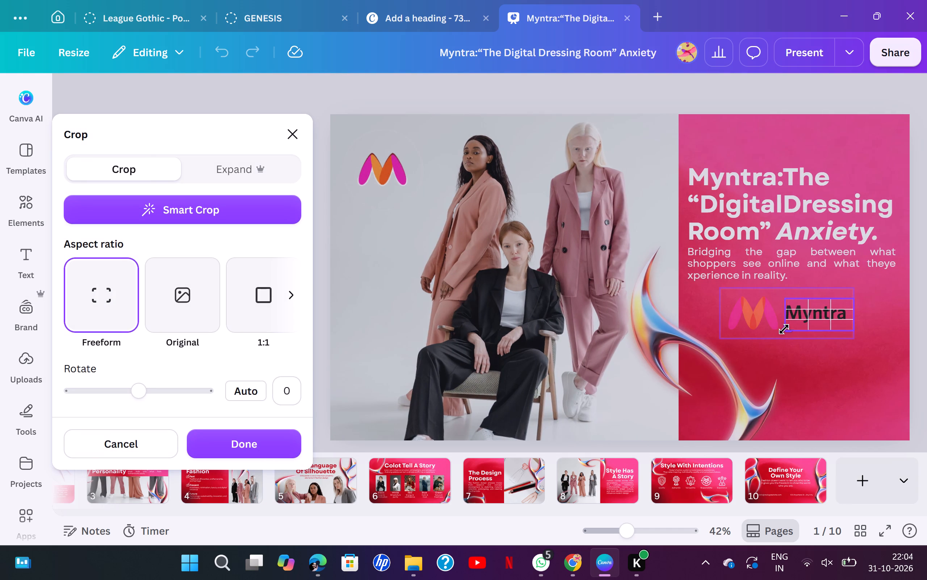
drag(784, 329, 783, 329)
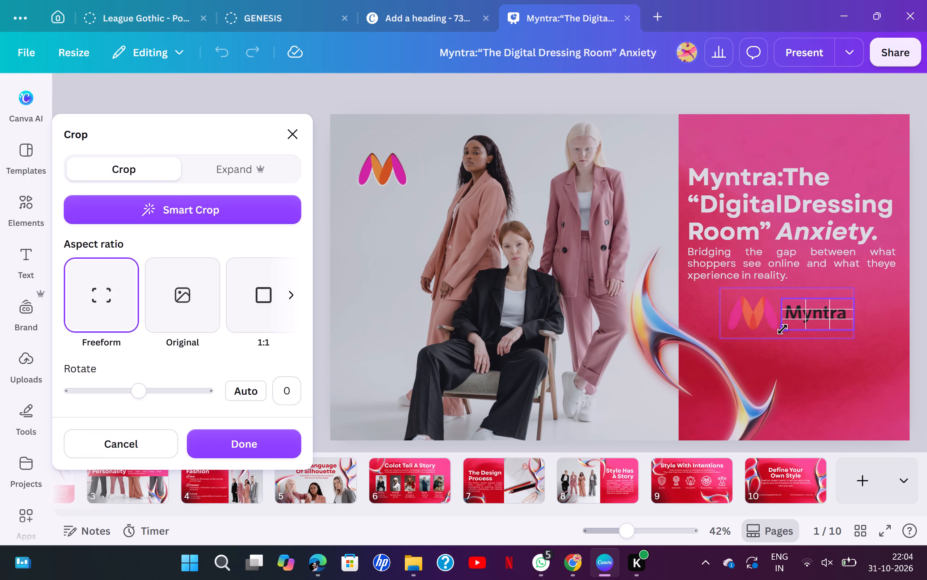
drag(783, 329, 780, 328)
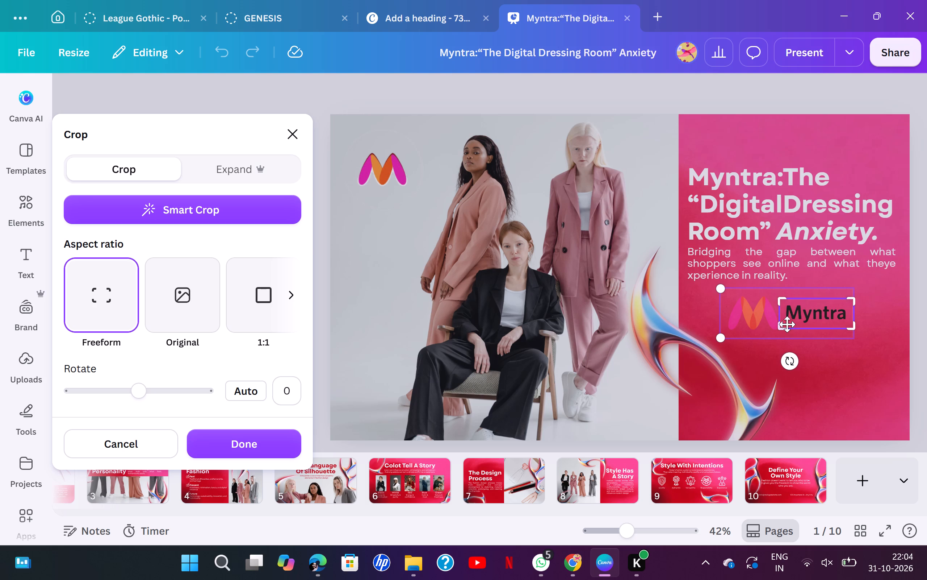
click(262, 432)
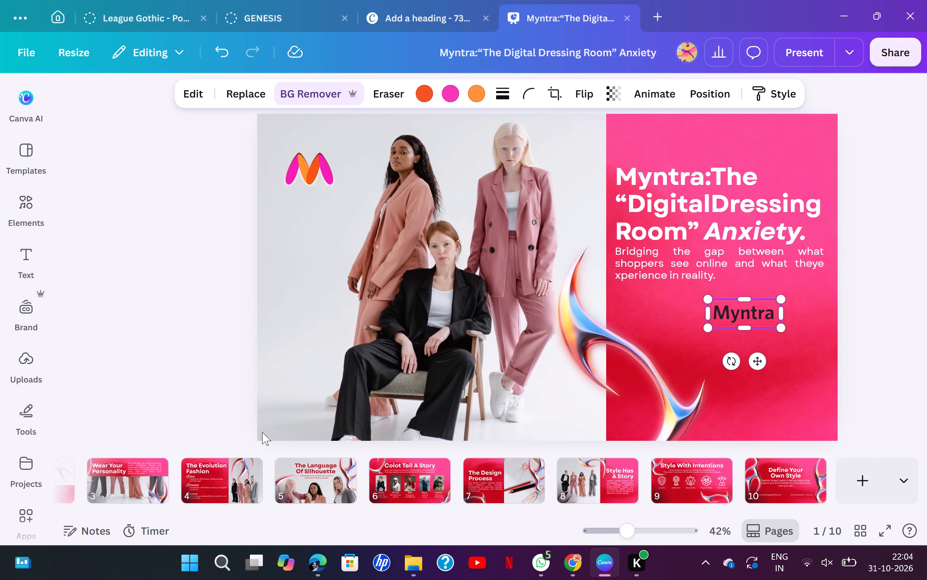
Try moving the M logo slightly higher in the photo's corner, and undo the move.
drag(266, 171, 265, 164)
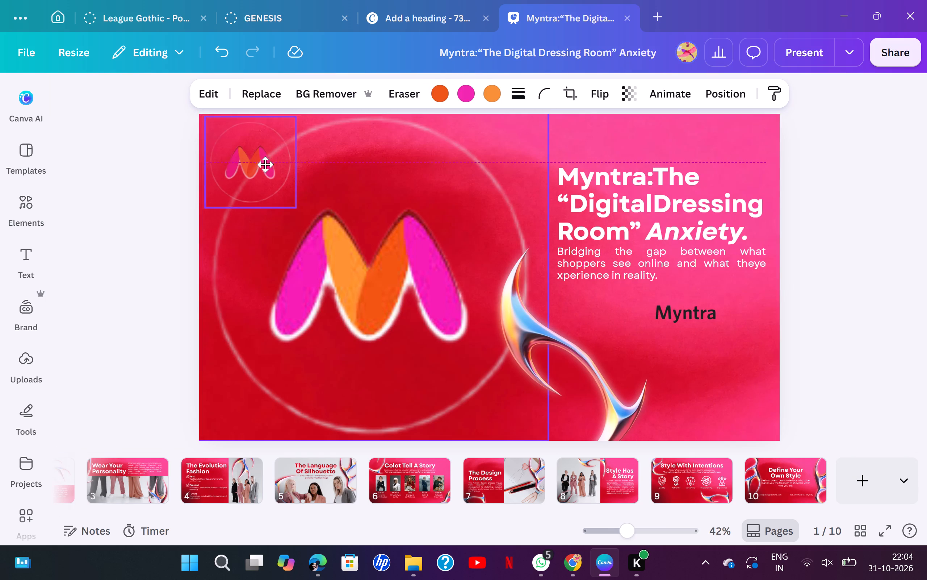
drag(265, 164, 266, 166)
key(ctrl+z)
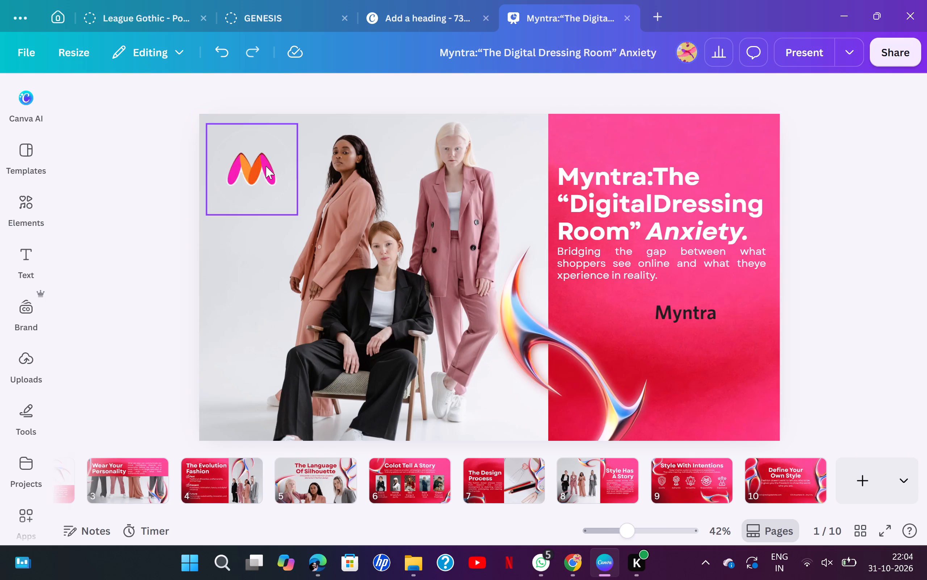
Shrink the M logo in the photo's upper-left corner to just under 179 × 179, keeping its upper-left corner in place.
click(273, 179)
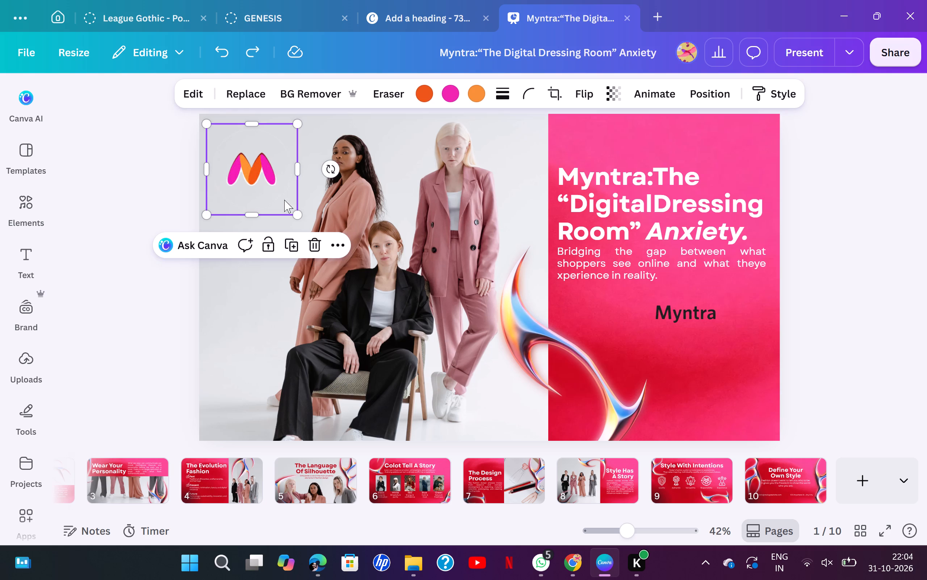
drag(296, 216, 264, 177)
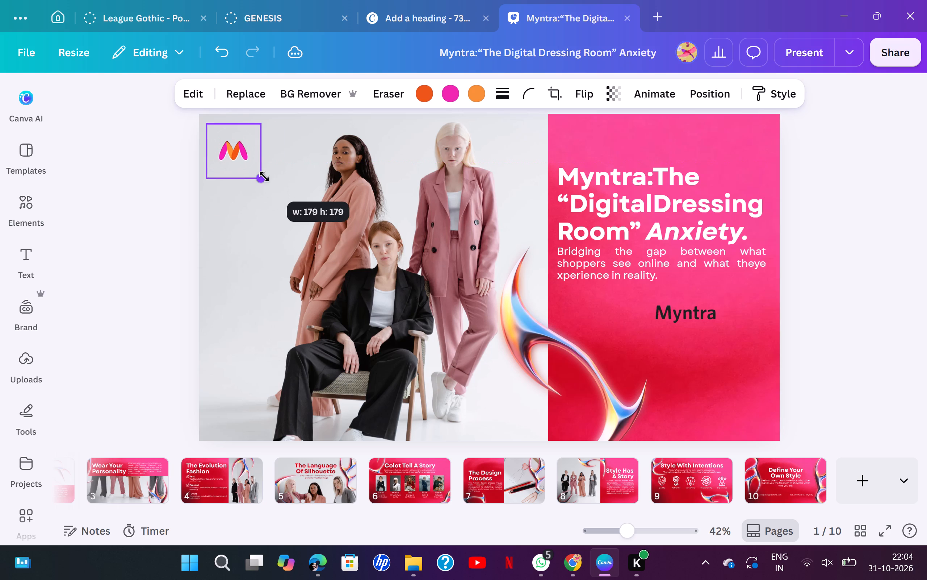
drag(264, 177, 262, 173)
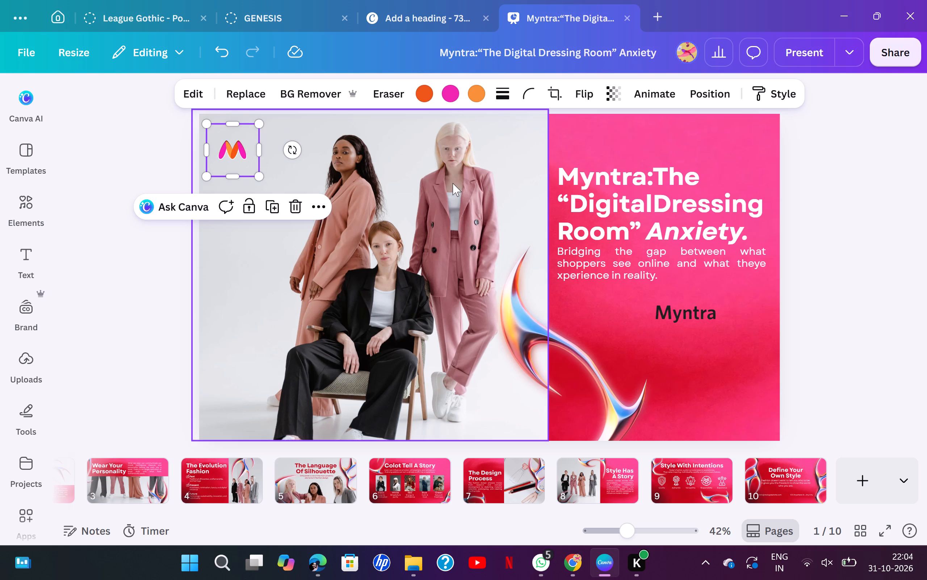
Try the Myntra wordmark beside the M logo and above the heading, and place it below the body text, towards the page's right edge.
drag(671, 311, 286, 148)
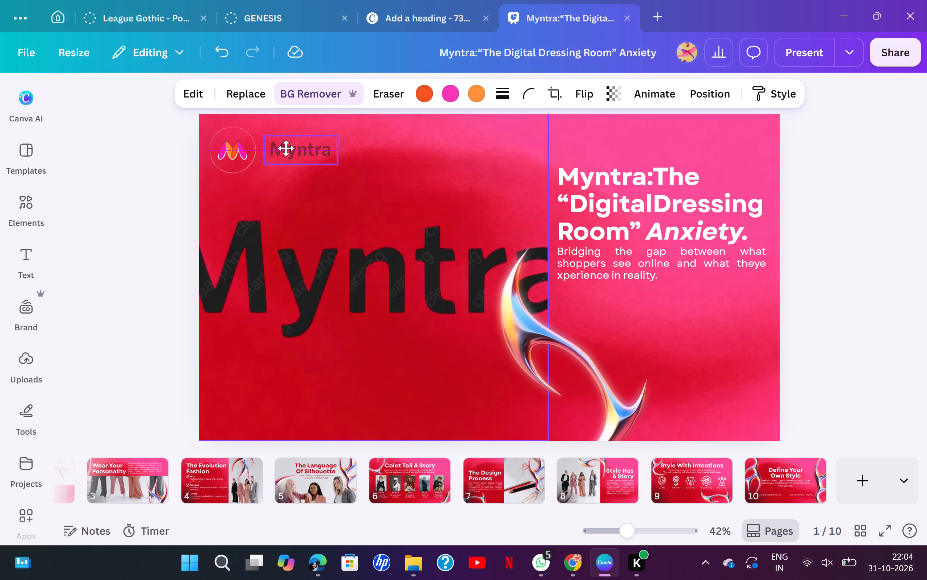
drag(286, 148, 294, 150)
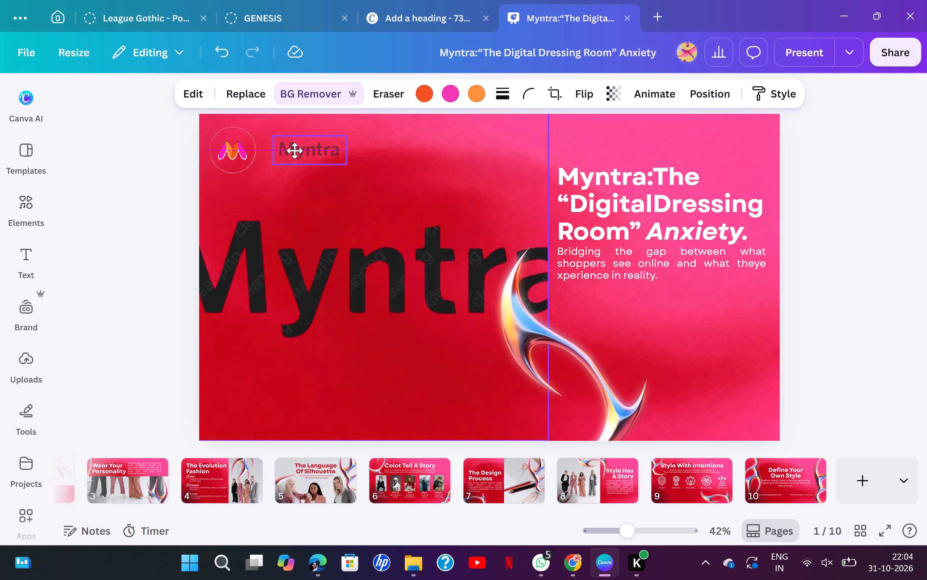
drag(294, 150, 643, 177)
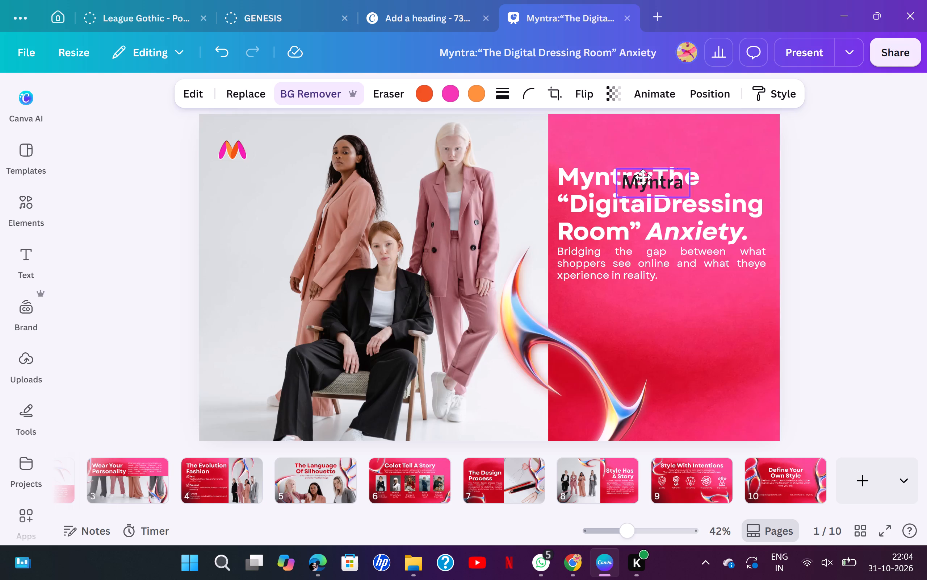
drag(643, 177, 718, 139)
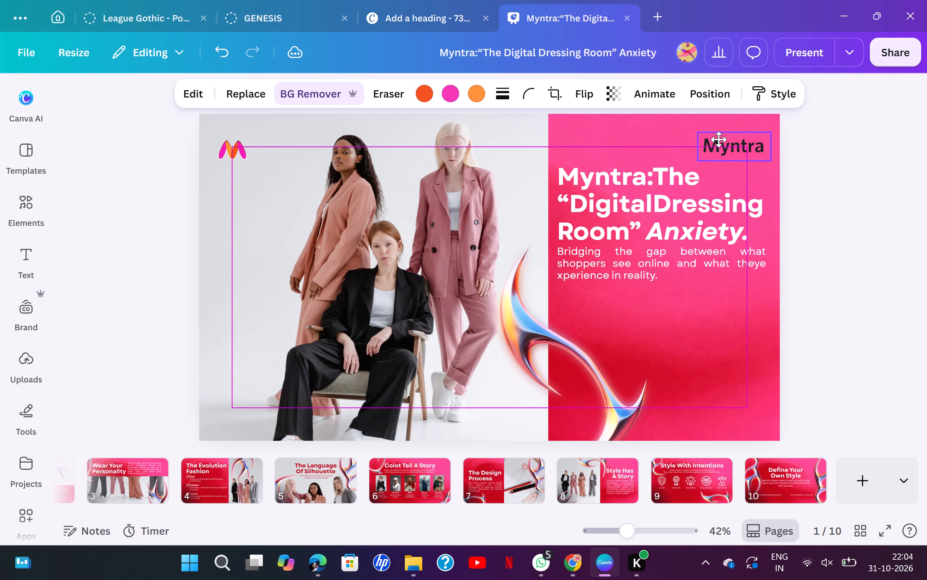
drag(718, 139, 711, 254)
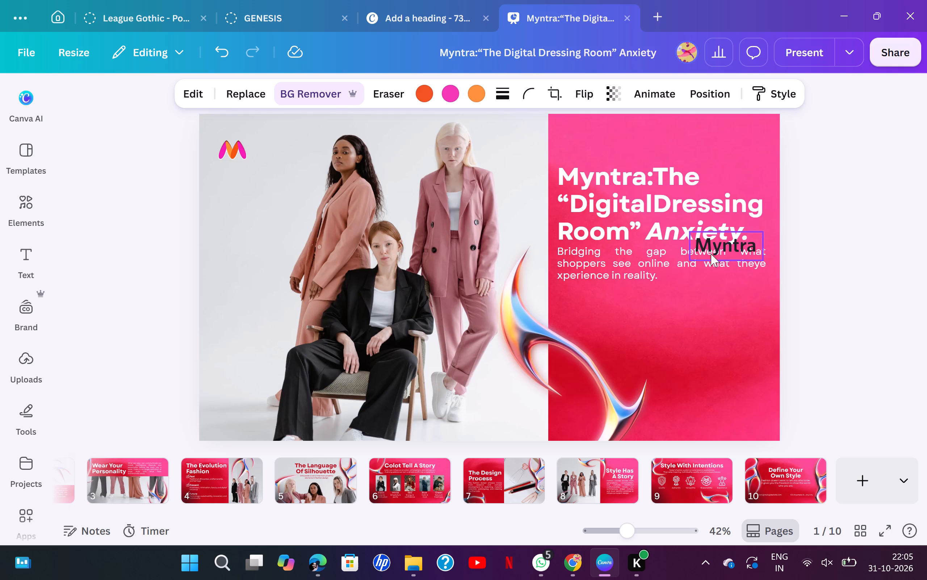
drag(711, 254, 703, 299)
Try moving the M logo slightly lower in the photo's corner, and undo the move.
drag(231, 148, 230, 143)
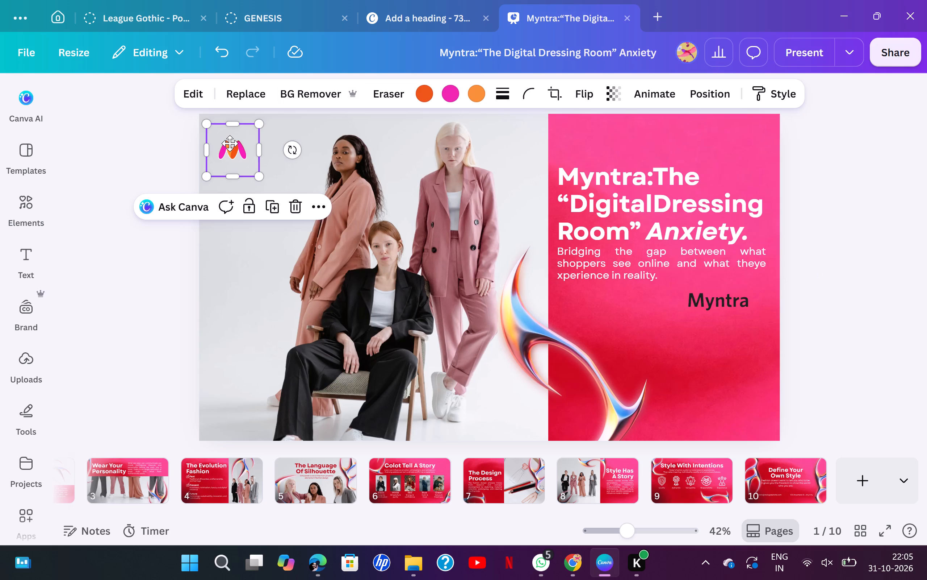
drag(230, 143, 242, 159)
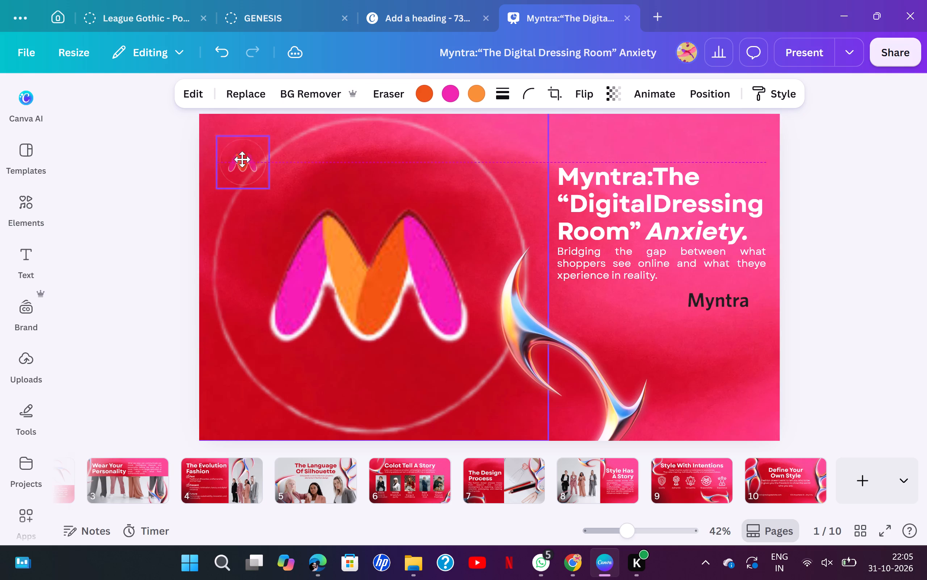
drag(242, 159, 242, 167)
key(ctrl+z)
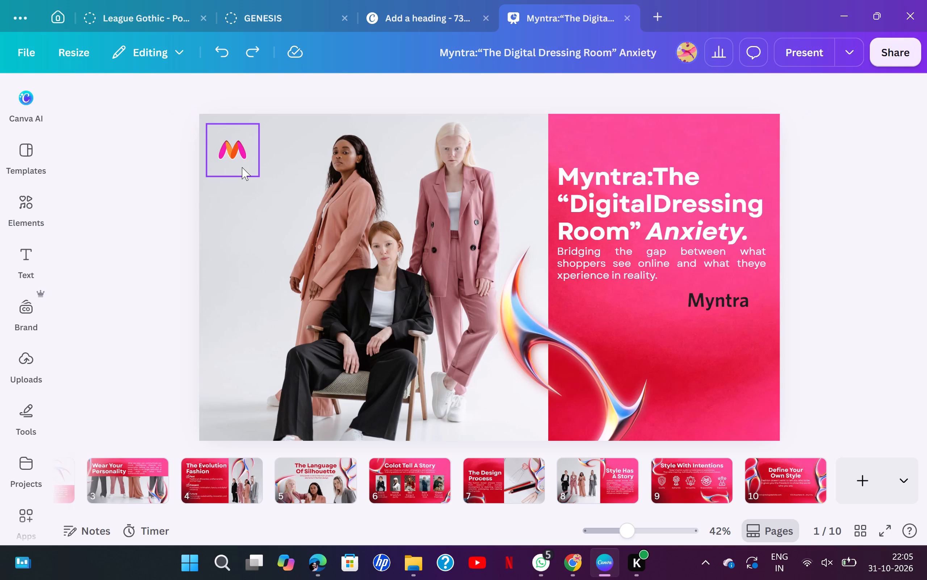
Undo the recent logo edits back to before the M logo's background removal, including its shrinking and the wordmark's crop and moves.
click(244, 148)
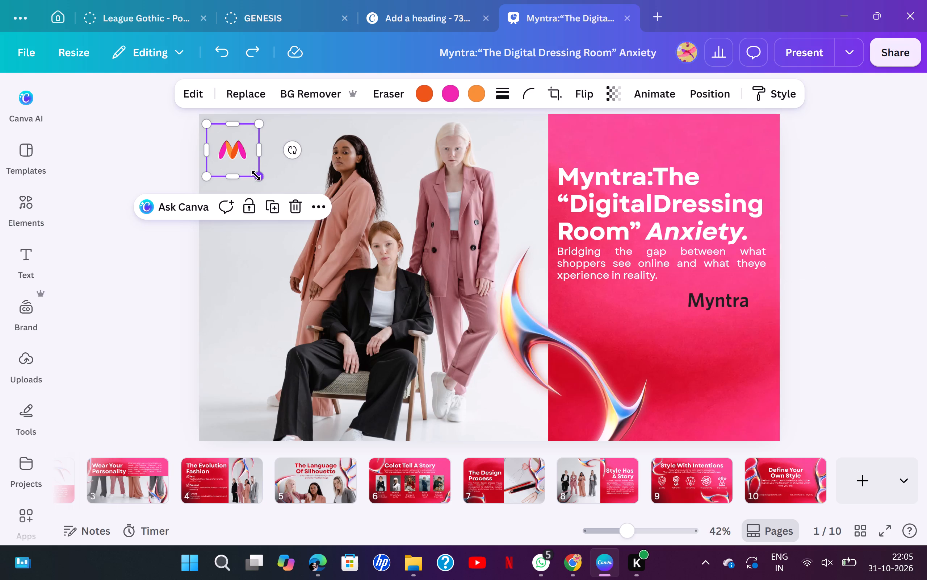
click(222, 55)
click(222, 55)
click(222, 55)
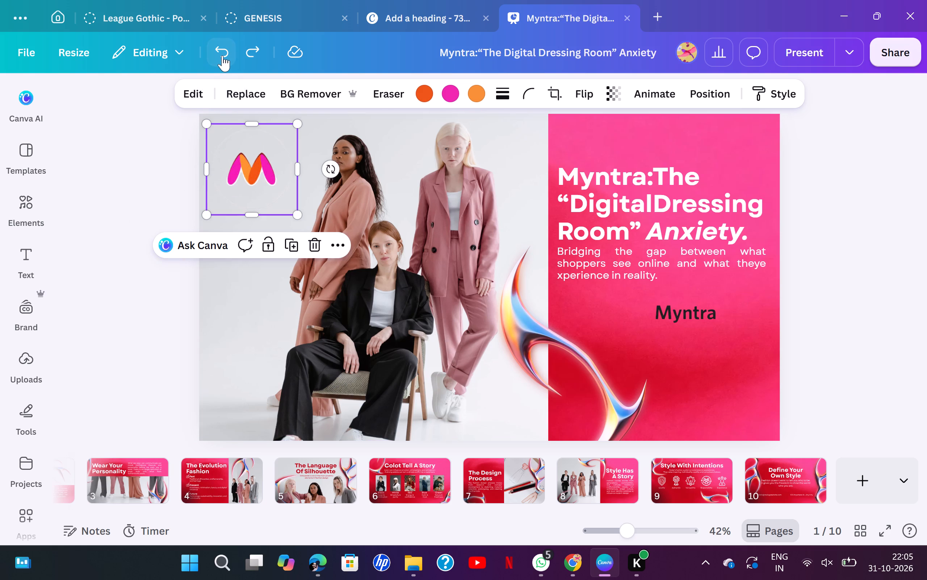
click(222, 55)
click(222, 55)
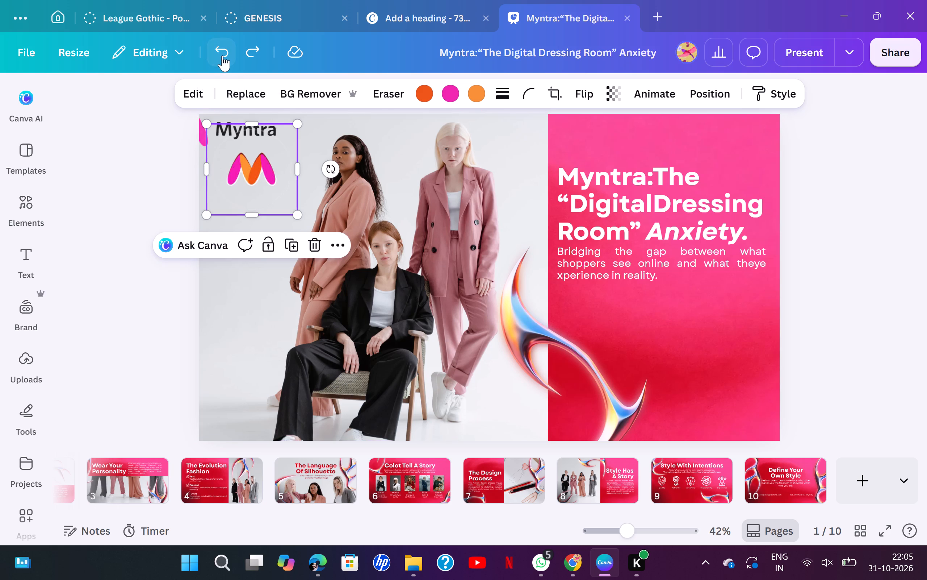
click(222, 55)
click(222, 55)
click(222, 55)
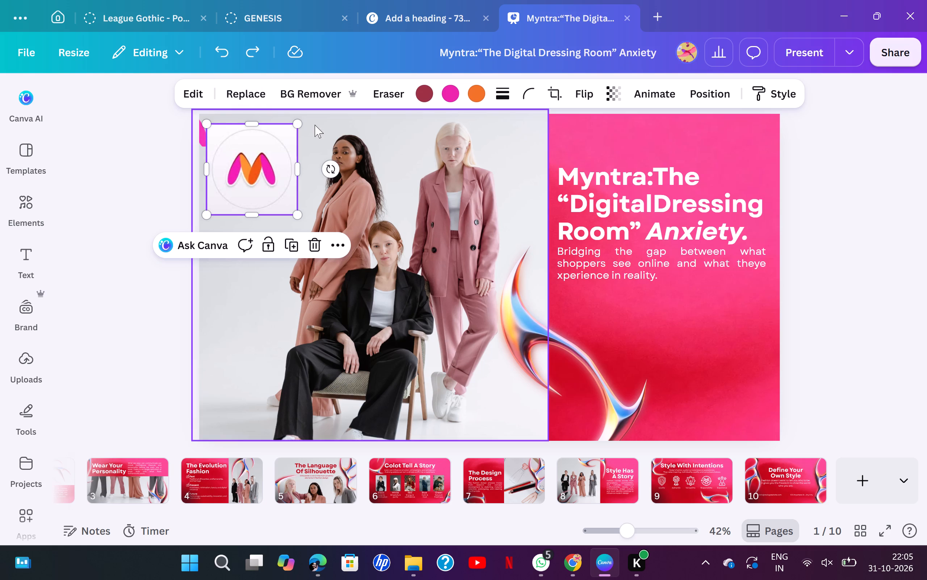
Set the M logo's corner rounding to 100.
click(524, 88)
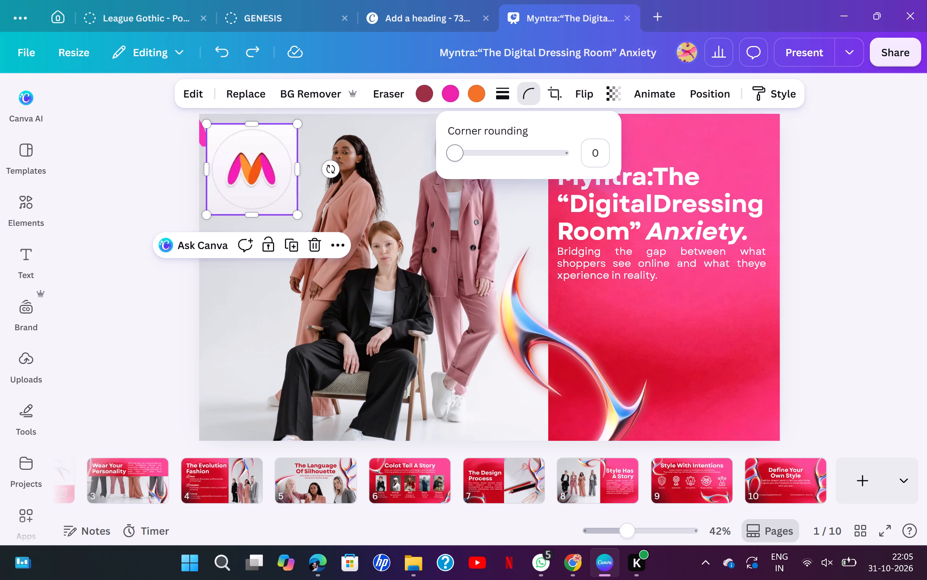
drag(458, 153, 636, 172)
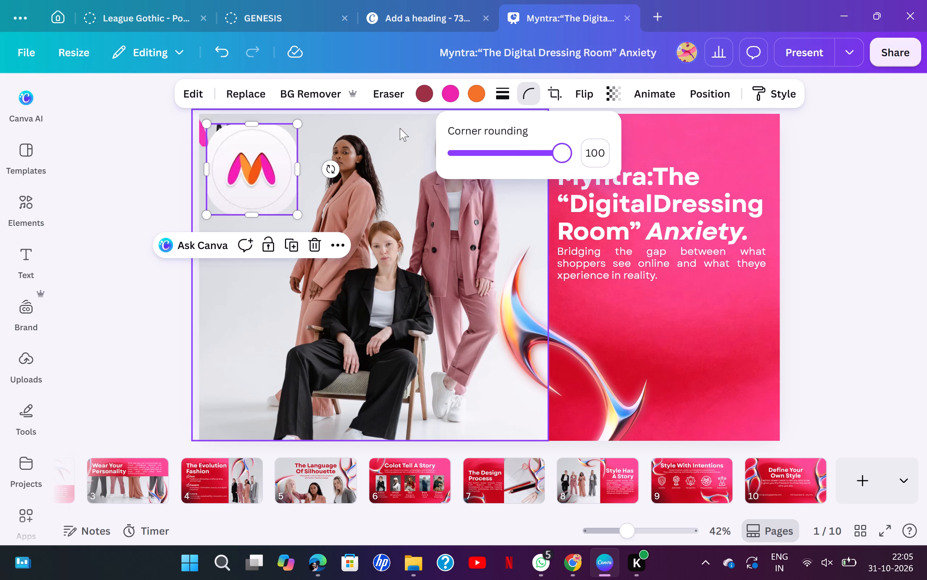
Shrink the rounded M logo and place it in the pink area's upper-right corner, just above the heading.
drag(299, 216, 297, 215)
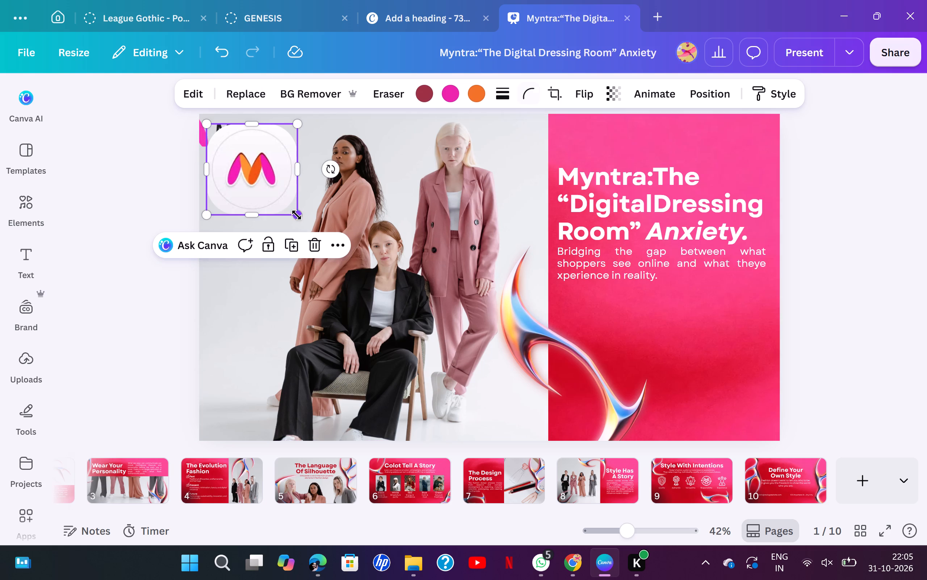
drag(297, 215, 255, 179)
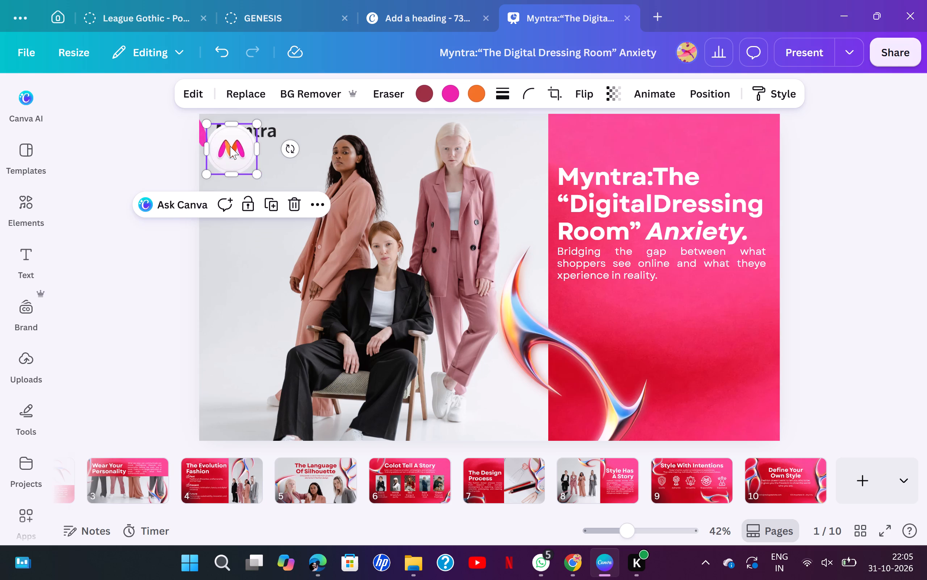
drag(230, 146, 736, 136)
drag(768, 165, 764, 160)
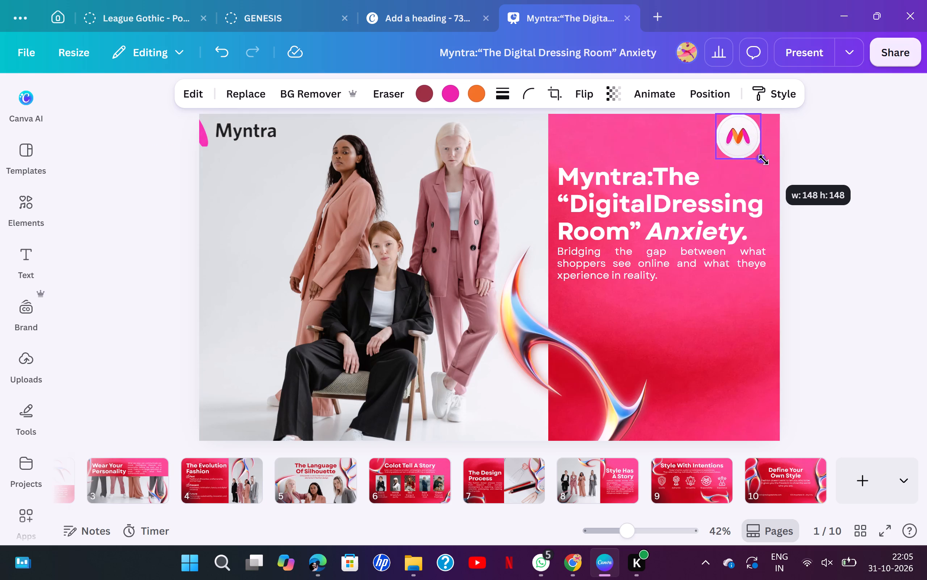
drag(764, 160, 764, 160)
drag(737, 141, 742, 147)
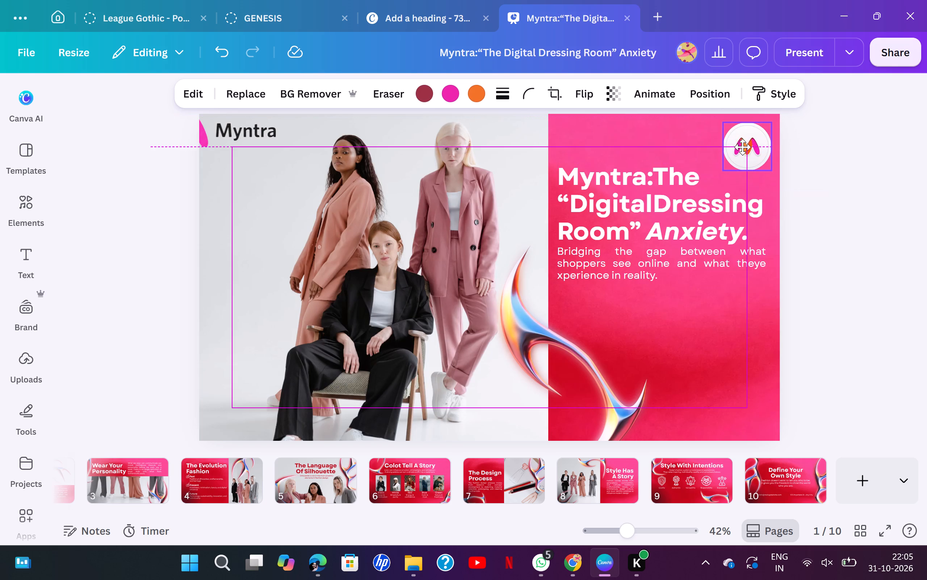
drag(742, 147, 744, 148)
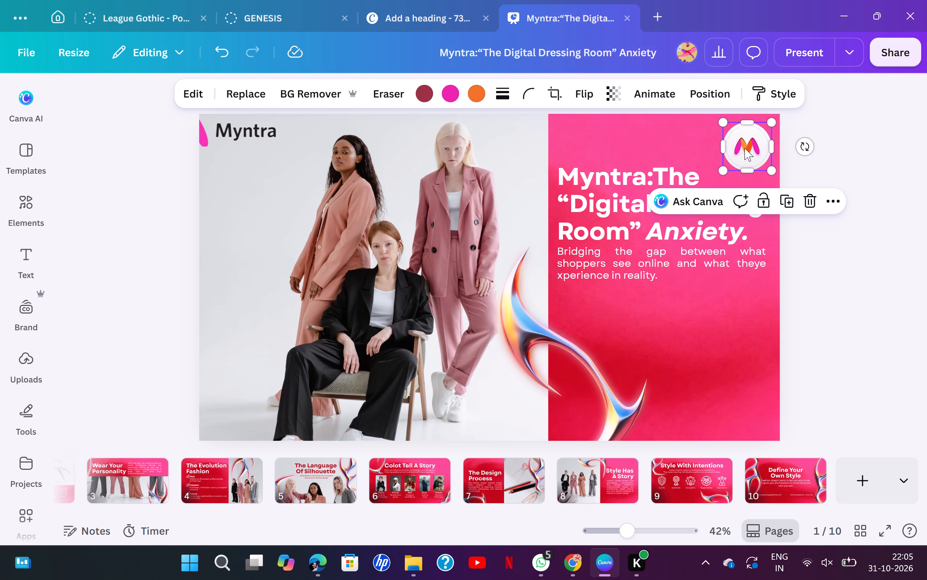
click(839, 179)
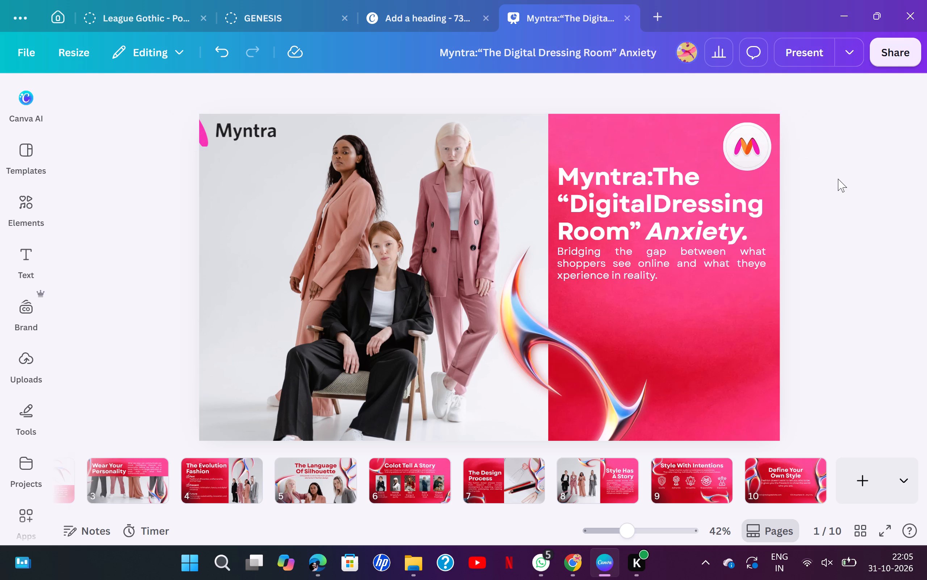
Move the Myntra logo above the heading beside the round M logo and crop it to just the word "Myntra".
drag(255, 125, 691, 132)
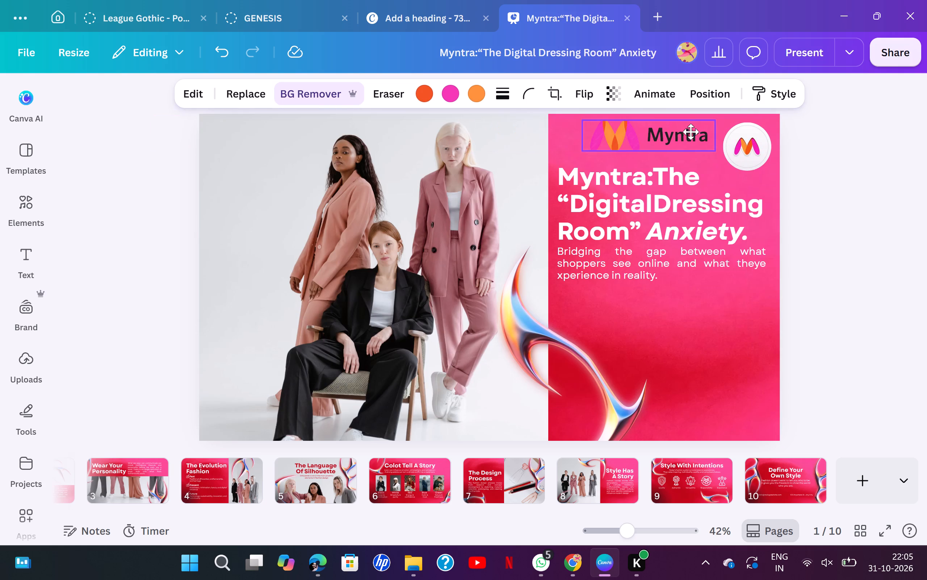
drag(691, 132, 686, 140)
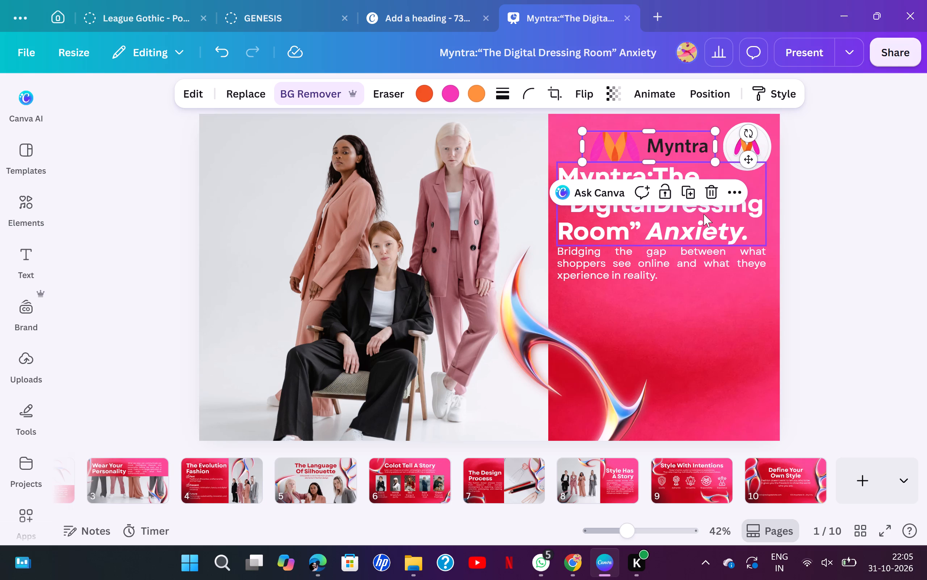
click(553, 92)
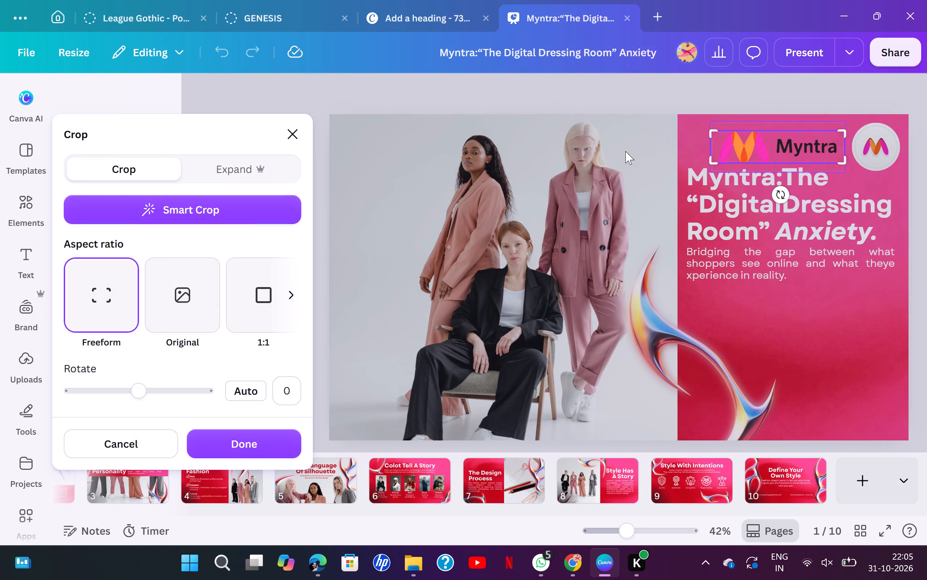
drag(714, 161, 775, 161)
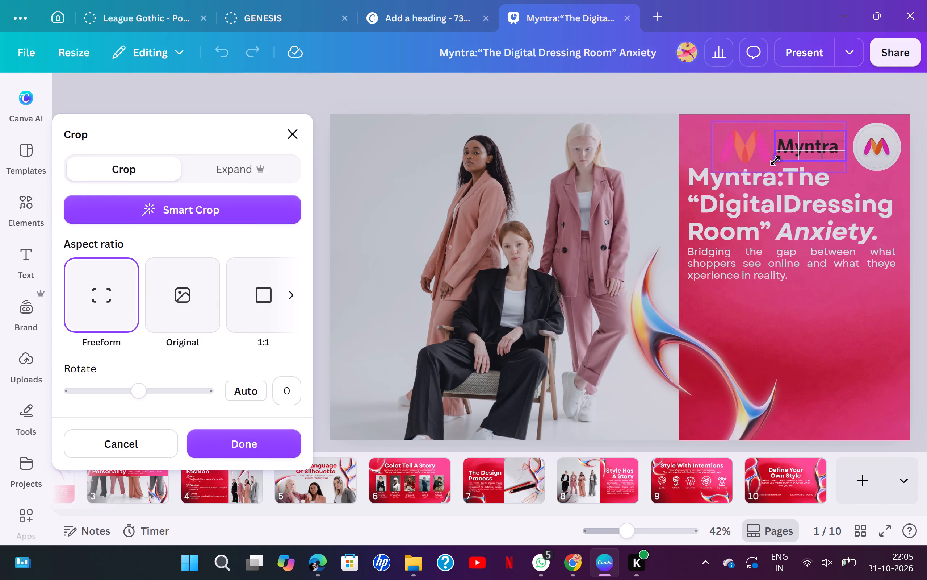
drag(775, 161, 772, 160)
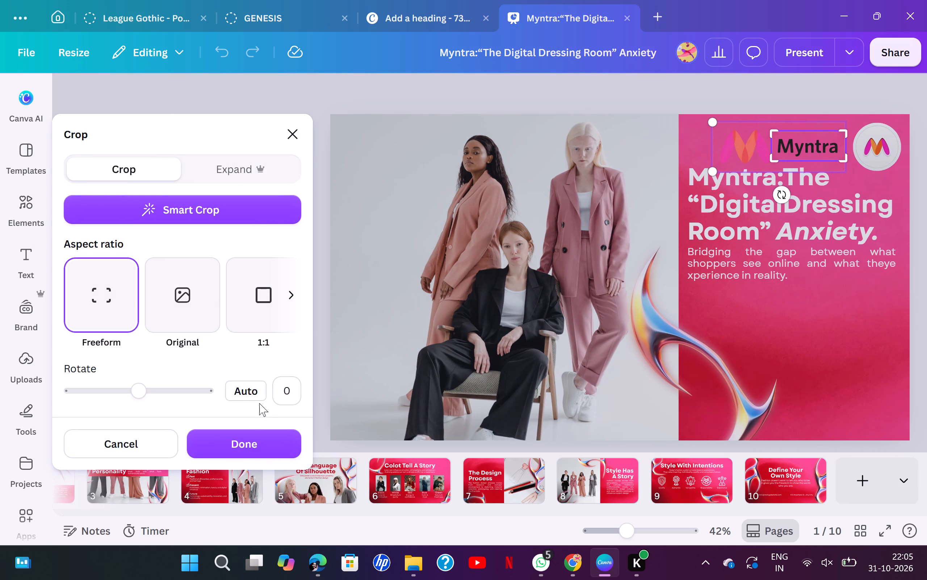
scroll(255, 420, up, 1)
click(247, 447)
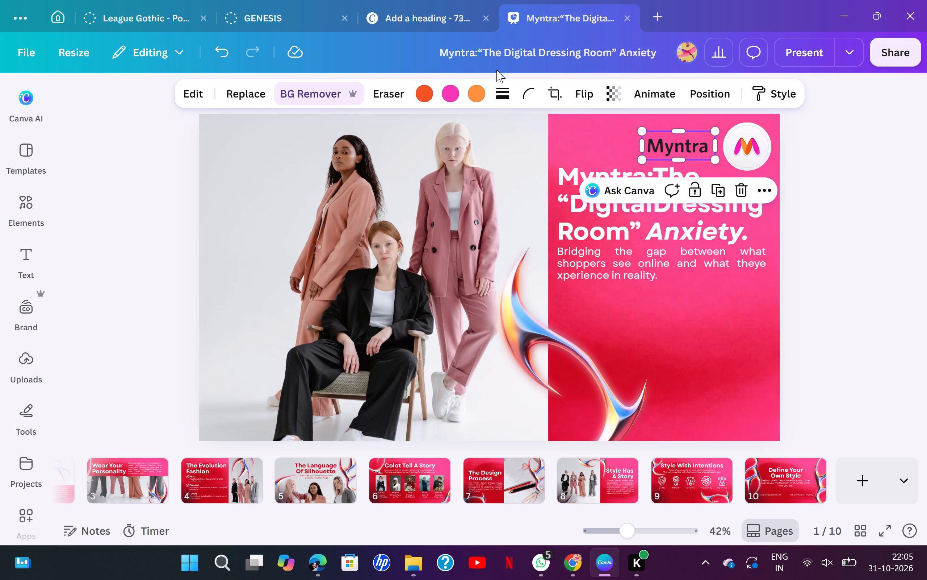
Delete the Myntra wordmark beside the round M logo.
click(666, 146)
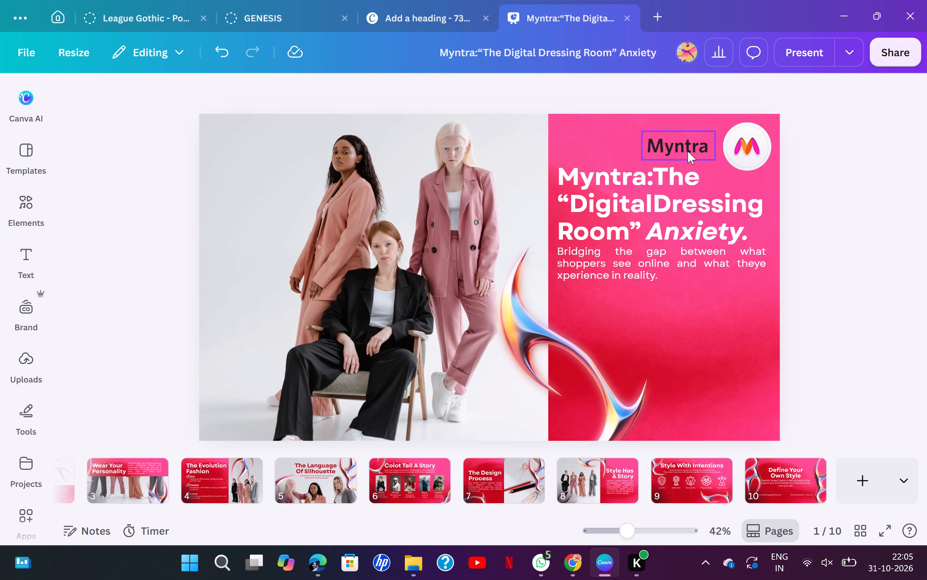
click(688, 150)
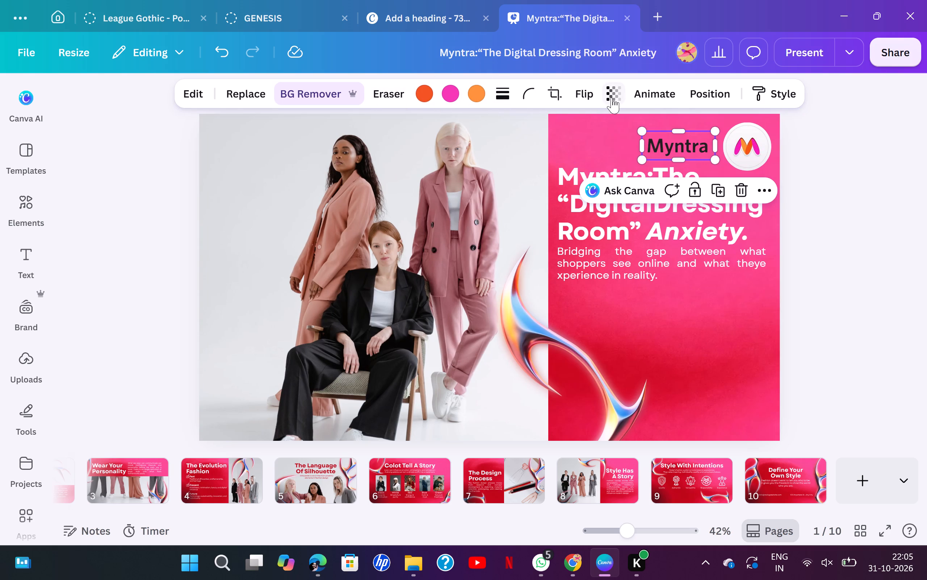
click(748, 188)
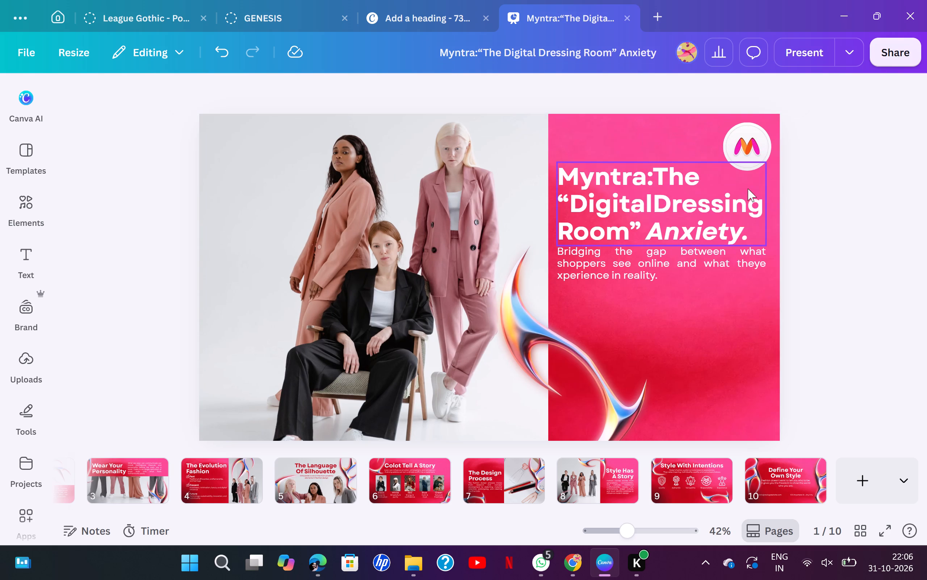
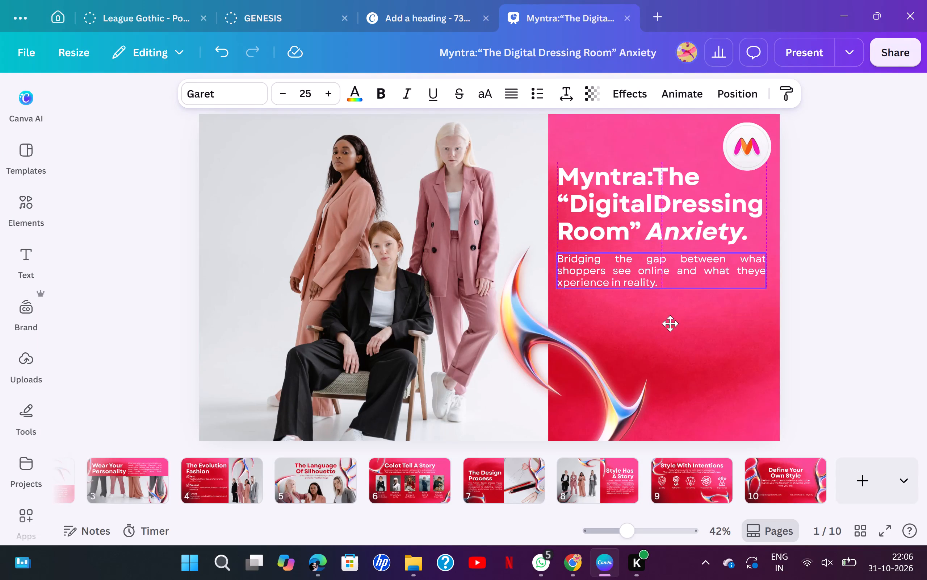
drag(670, 323, 670, 324)
click(693, 179)
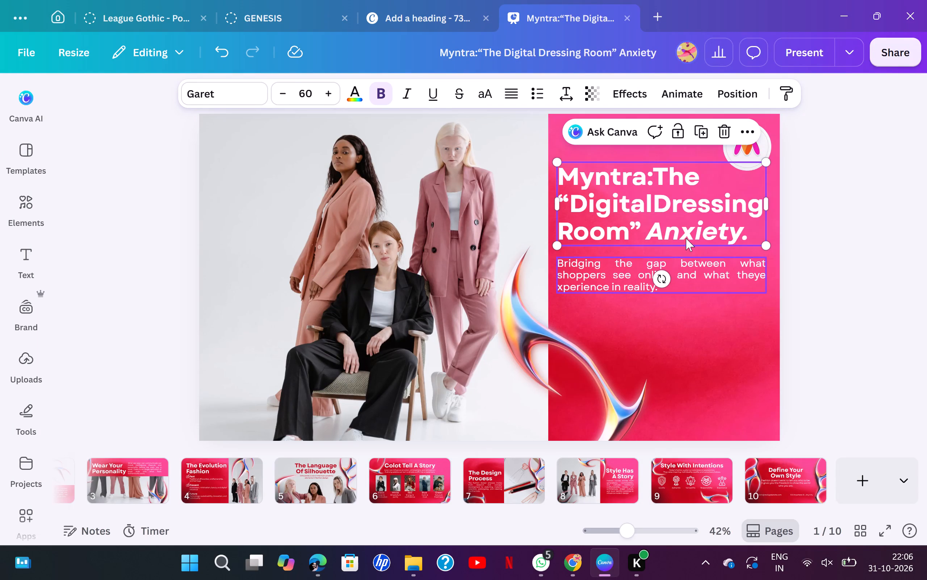
drag(702, 200, 702, 207)
click(827, 212)
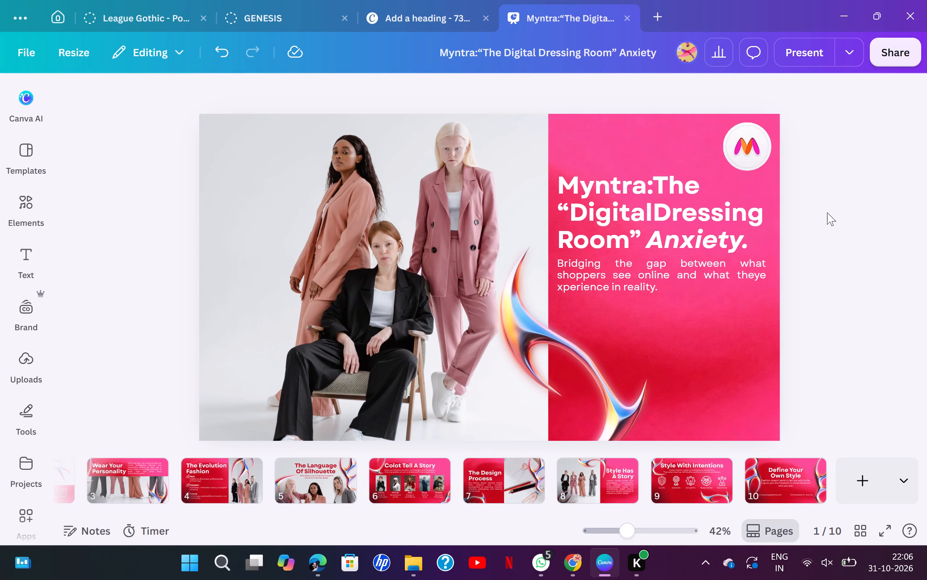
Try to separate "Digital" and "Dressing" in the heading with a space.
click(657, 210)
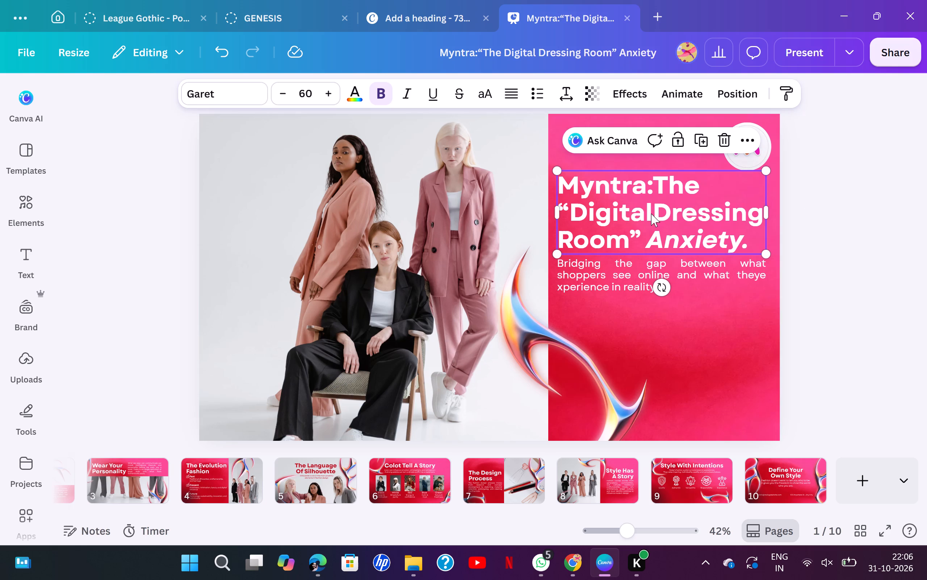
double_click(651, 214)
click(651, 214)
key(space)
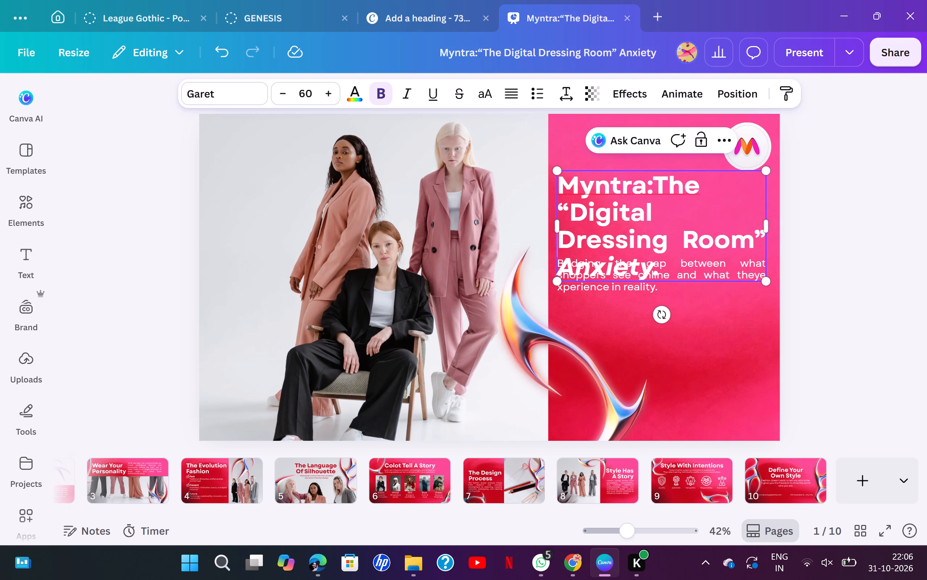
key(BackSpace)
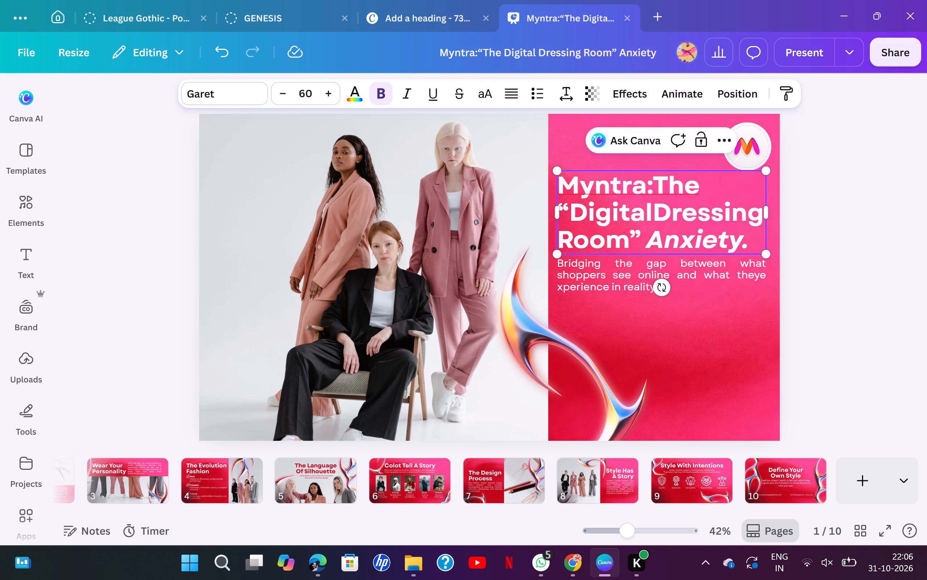
Delete the final "g" of "Dressing" in the heading and put a space before "Room".
click(565, 242)
key(BackSpace)
key(BackSpace)
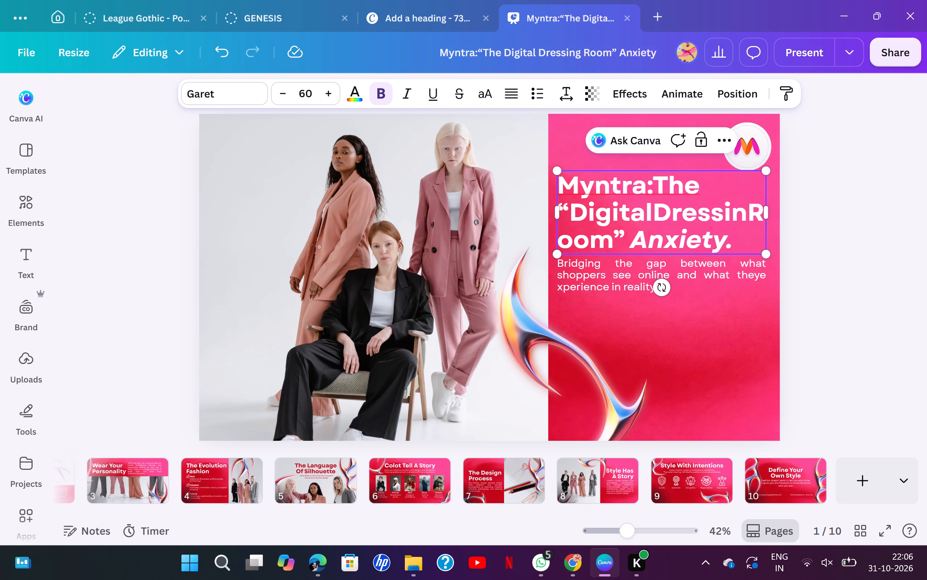
key(space)
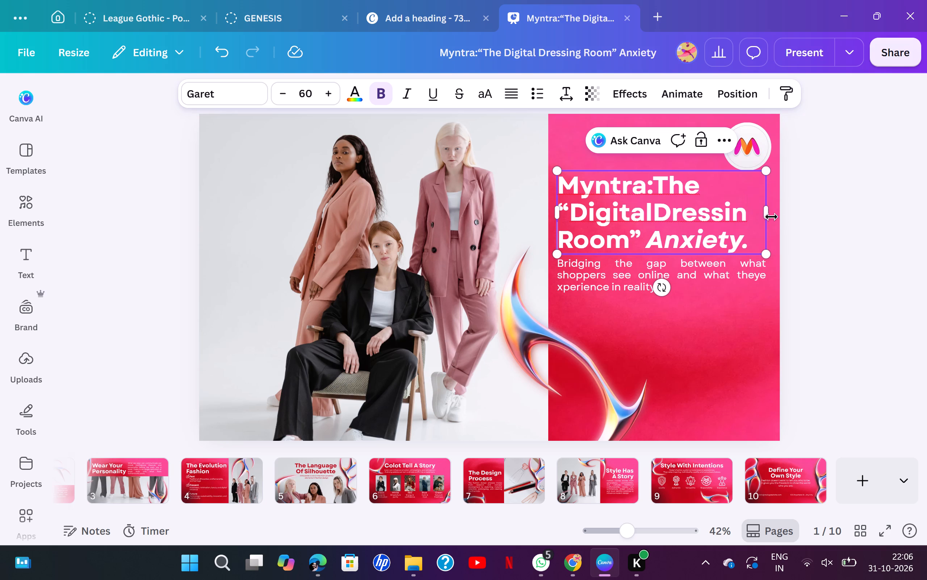
click(828, 235)
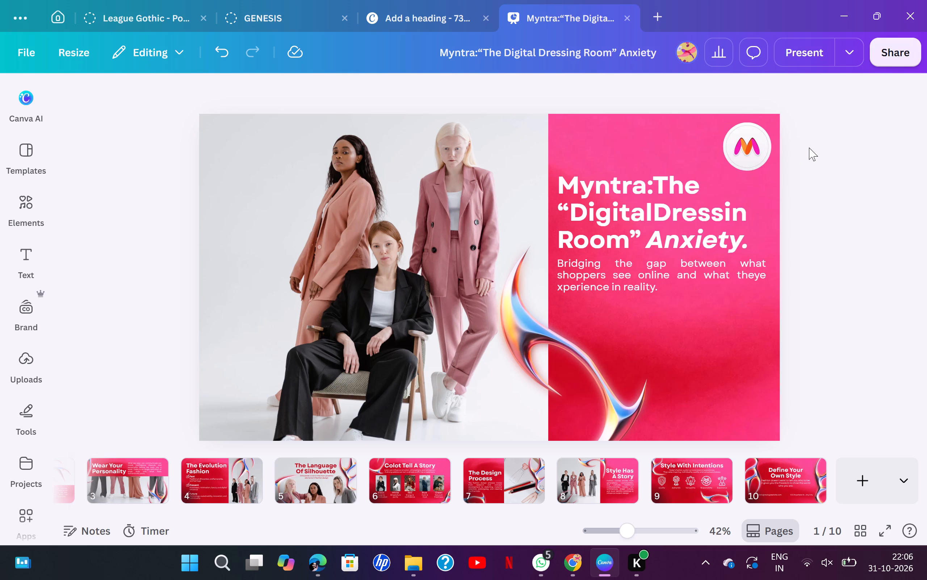
Shrink the round M logo slightly, keeping it in the pink area's upper-right corner.
click(759, 150)
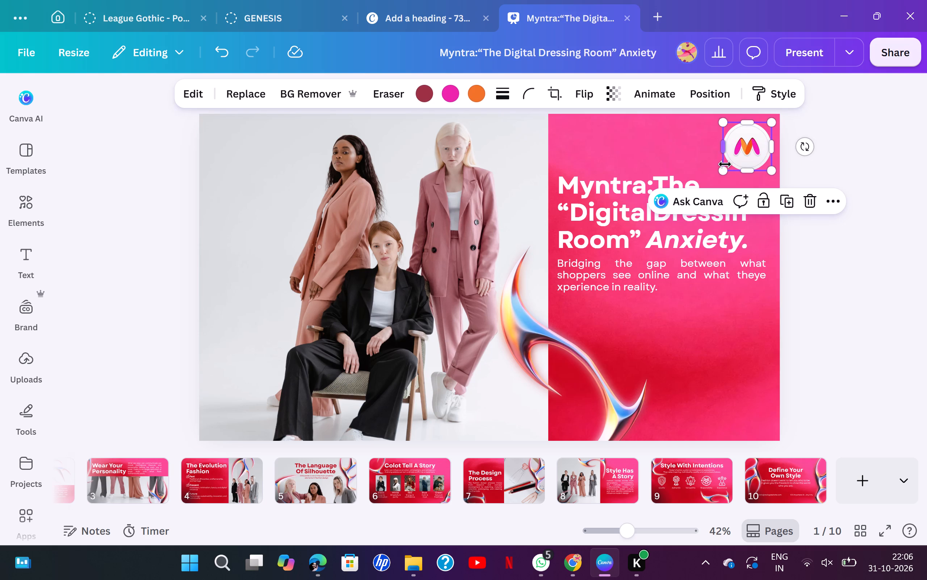
drag(723, 170, 730, 164)
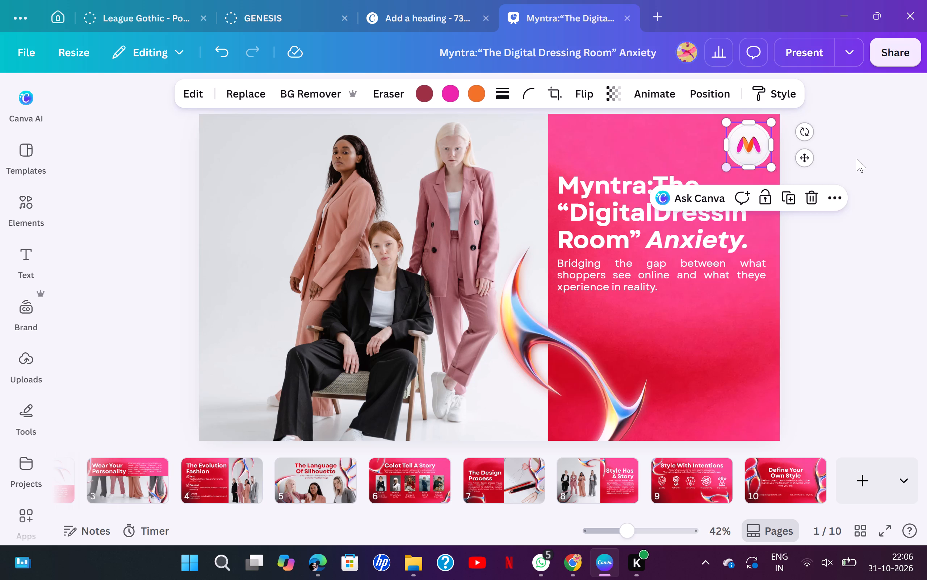
click(857, 159)
click(746, 136)
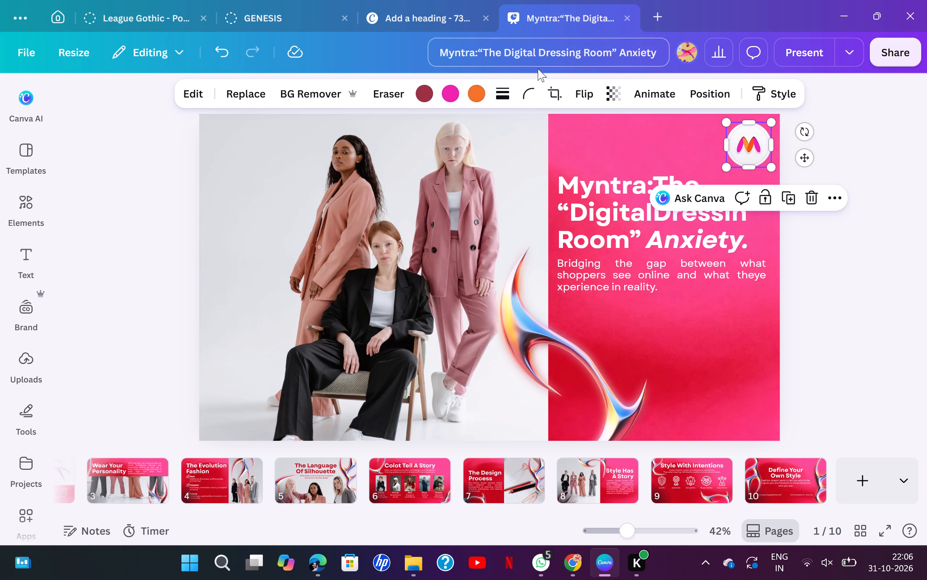
click(168, 159)
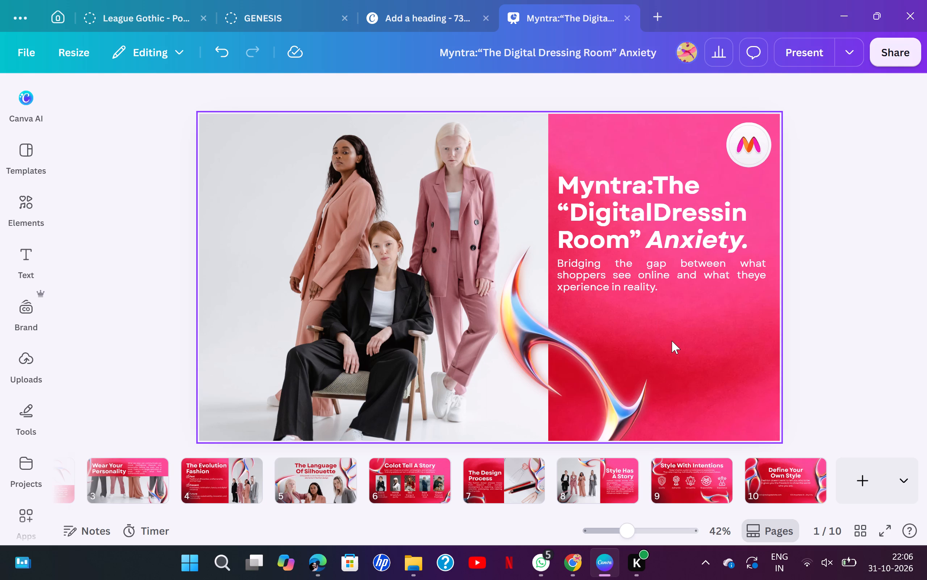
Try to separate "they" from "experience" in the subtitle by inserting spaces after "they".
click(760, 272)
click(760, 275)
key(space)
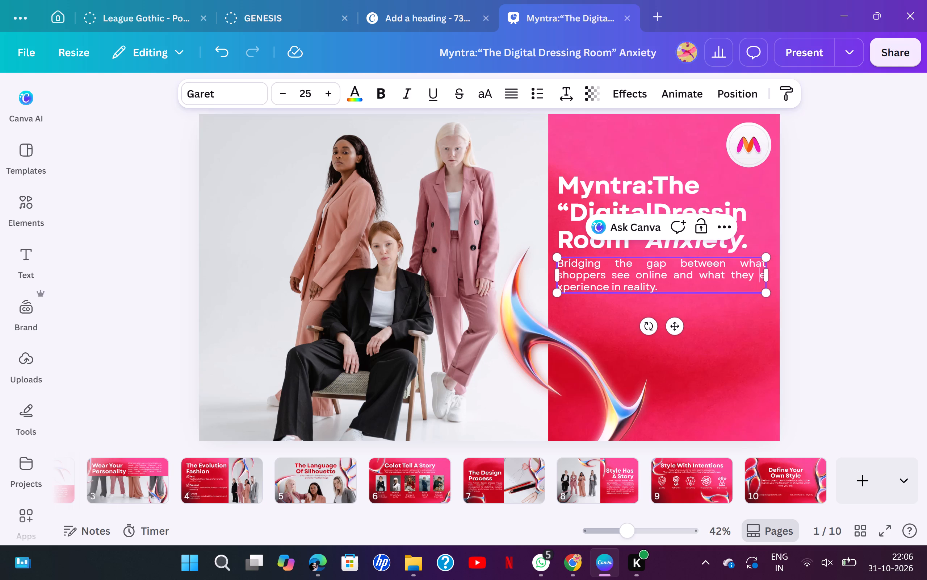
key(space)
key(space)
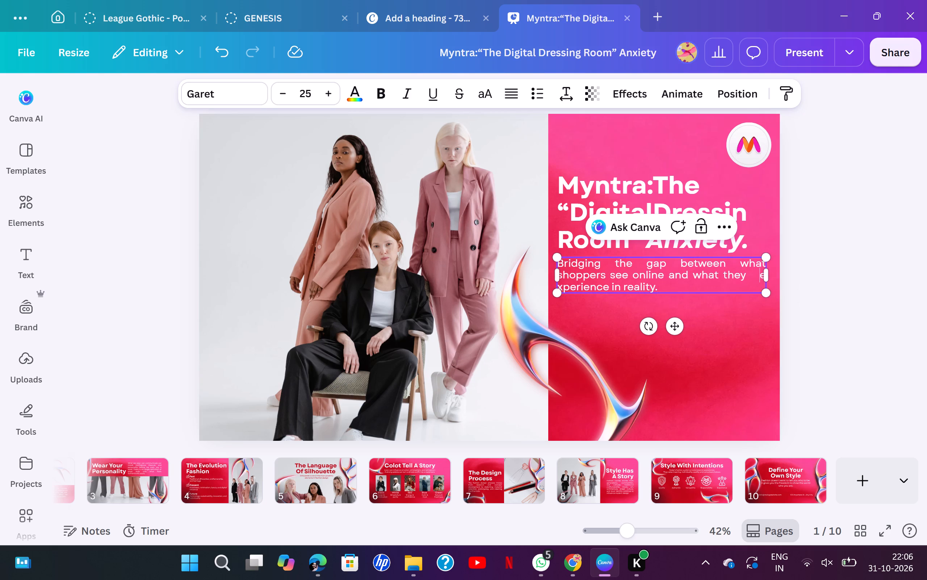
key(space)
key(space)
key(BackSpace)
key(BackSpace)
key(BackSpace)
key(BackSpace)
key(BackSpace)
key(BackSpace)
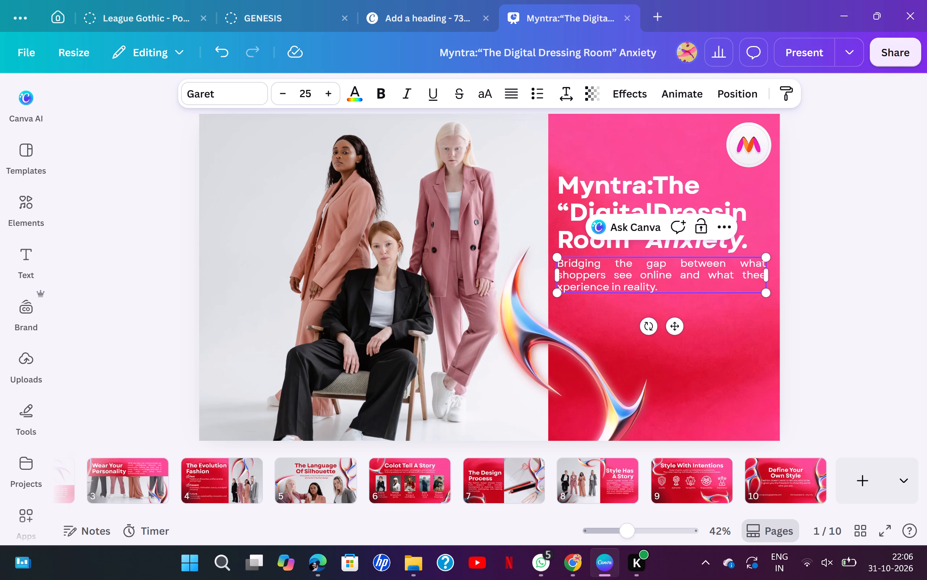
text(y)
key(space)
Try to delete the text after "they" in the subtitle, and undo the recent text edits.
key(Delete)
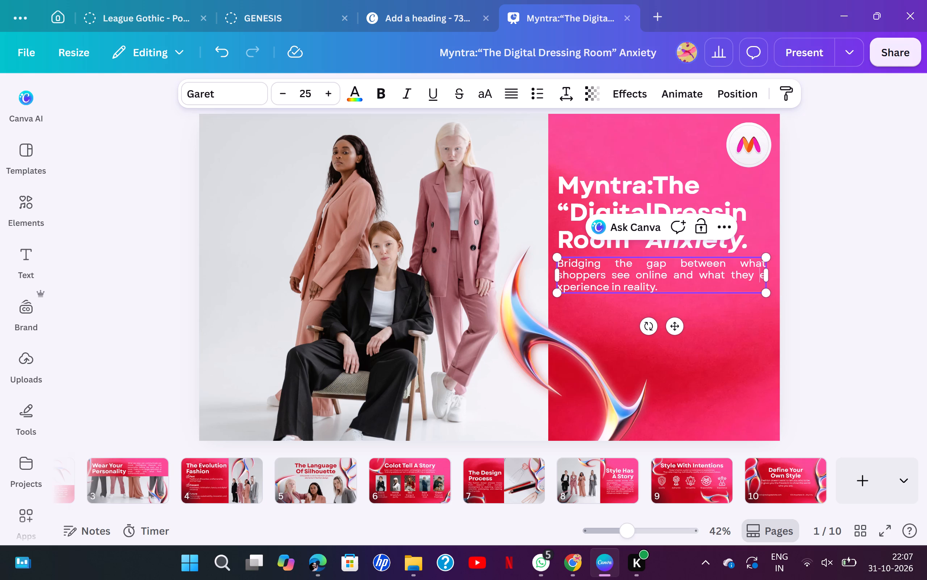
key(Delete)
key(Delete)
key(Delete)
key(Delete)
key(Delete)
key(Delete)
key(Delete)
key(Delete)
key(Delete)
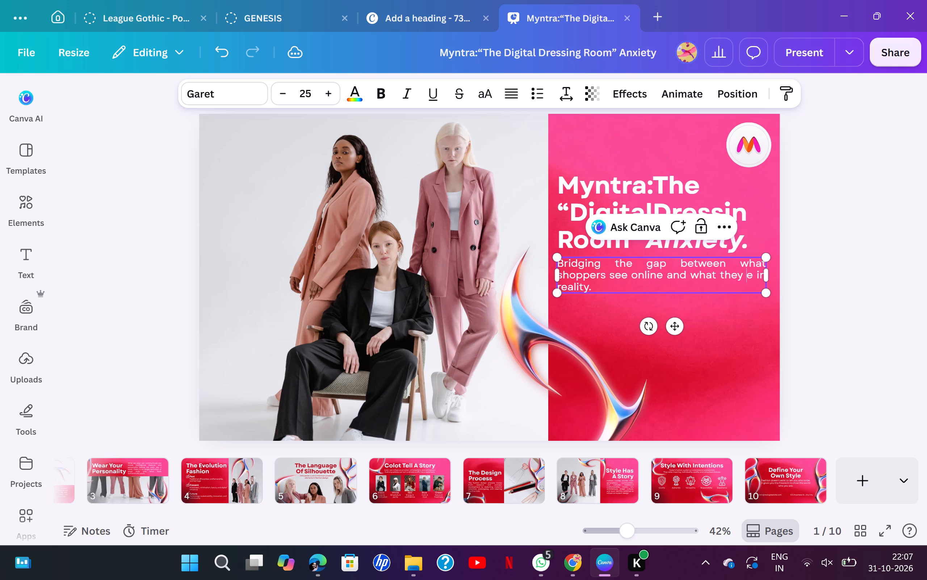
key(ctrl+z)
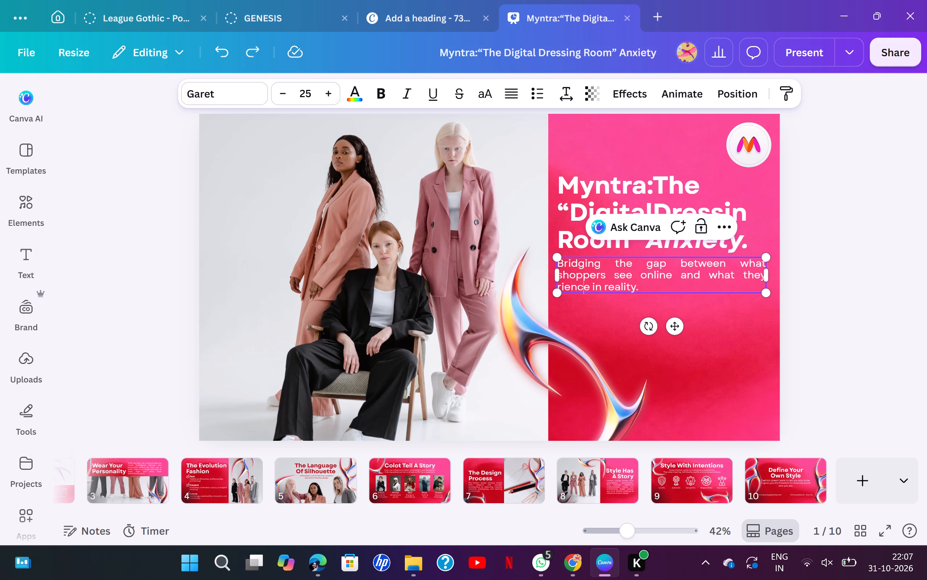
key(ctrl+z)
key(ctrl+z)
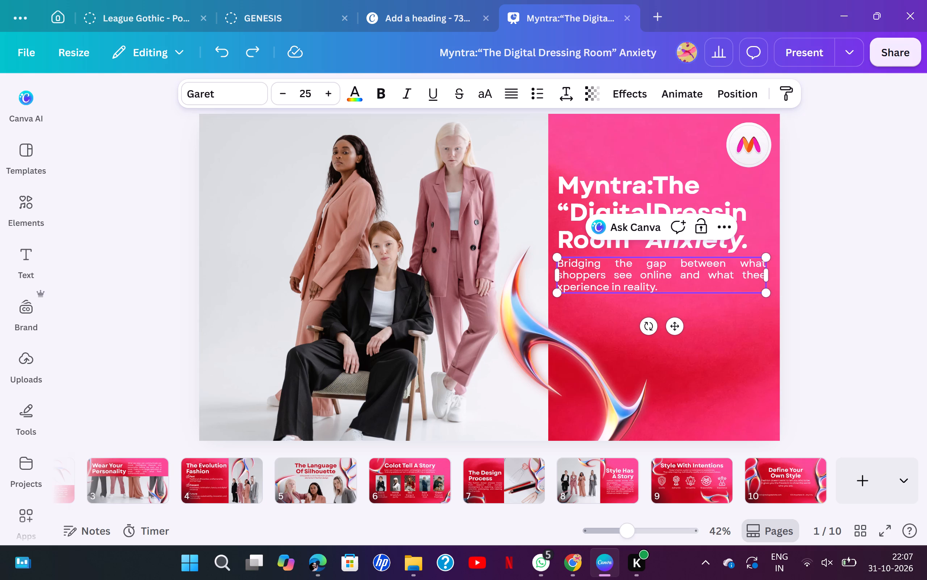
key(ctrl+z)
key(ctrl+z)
Remove the split word after "they" in the subtitle and retype it as "experience", spaced from "they" and "in".
key(Delete)
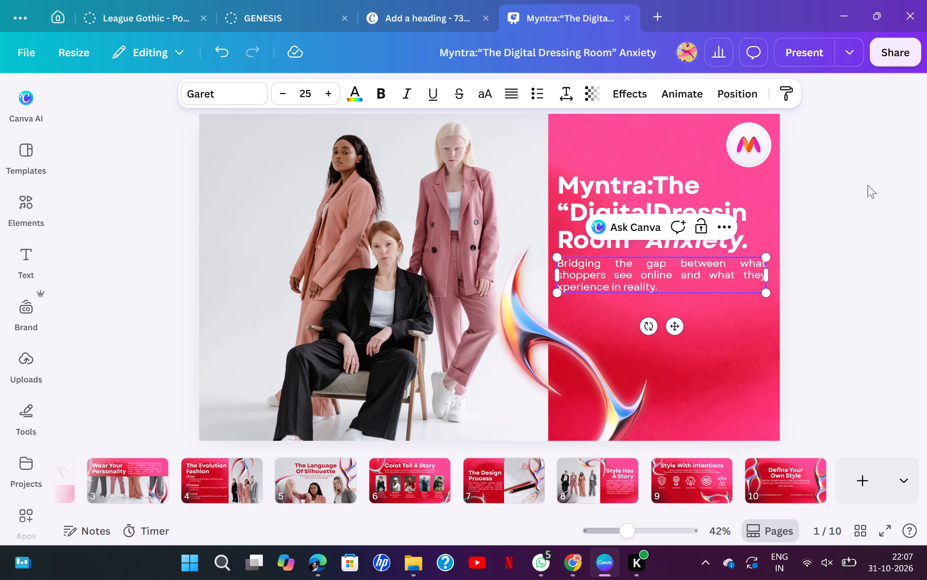
click(613, 286)
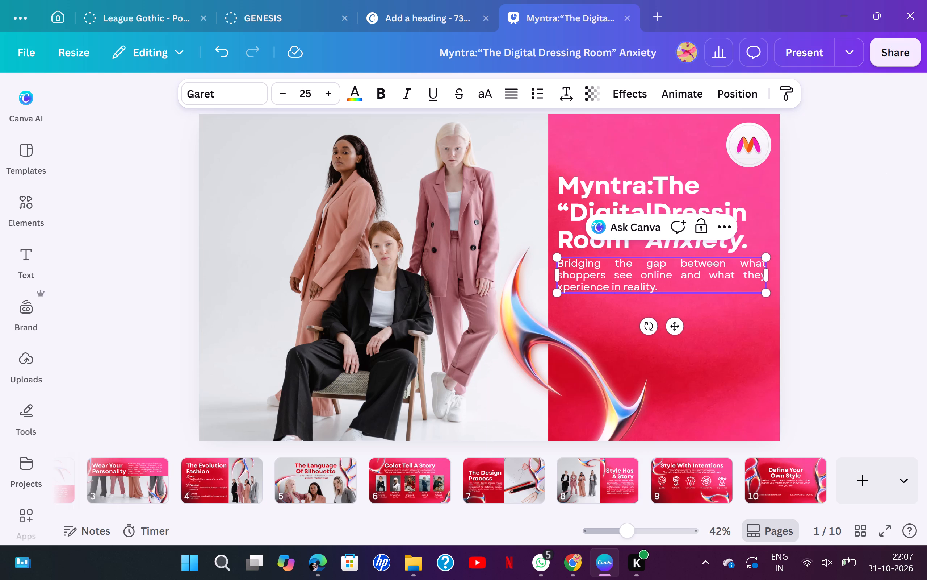
click(613, 288)
key(BackSpace)
key(BackSpace)
key(BackSpace)
key(BackSpace)
key(BackSpace)
key(BackSpace)
key(BackSpace)
key(BackSpace)
key(BackSpace)
key(BackSpace)
key(BackSpace)
key(BackSpace)
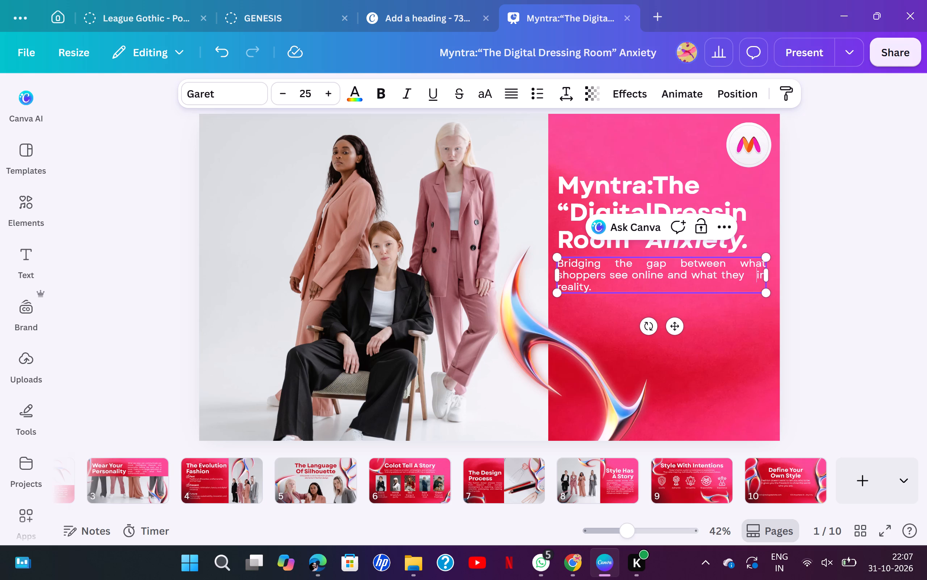
key(BackSpace)
key(BackSpace)
key(BackSpace)
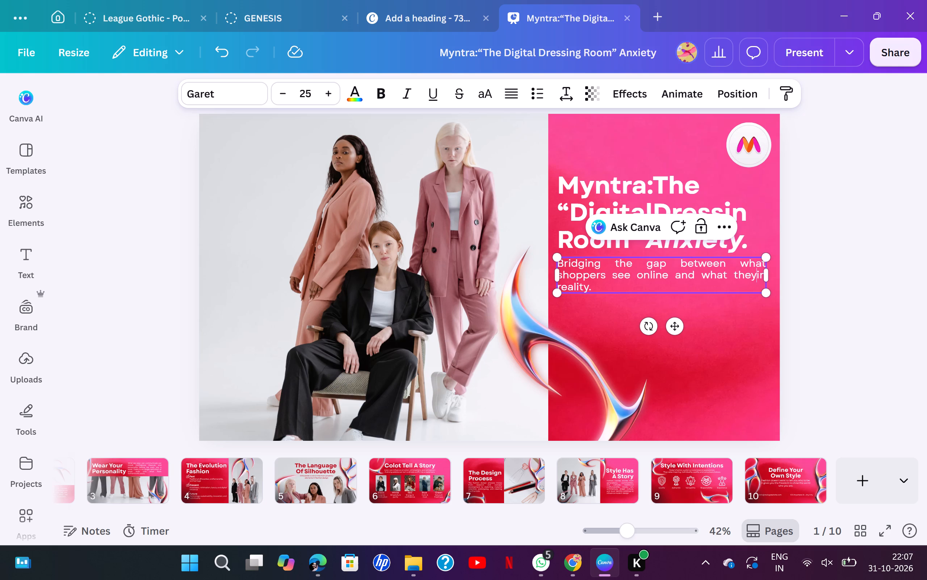
key(space)
text(experience)
key(space)
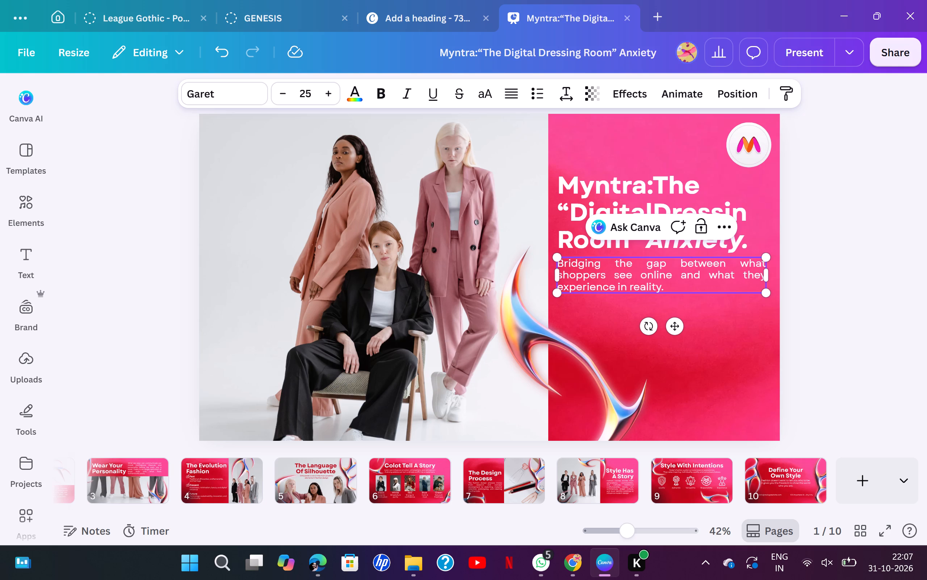
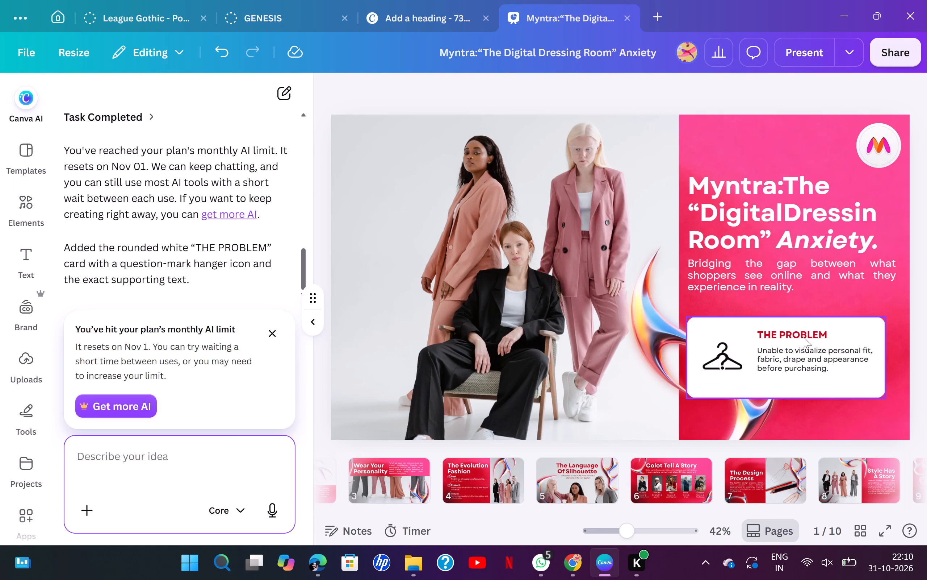
Try several of the slide's photo colours on the "THE PROBLEM" heading and settle on the pinkish-red shade.
click(831, 297)
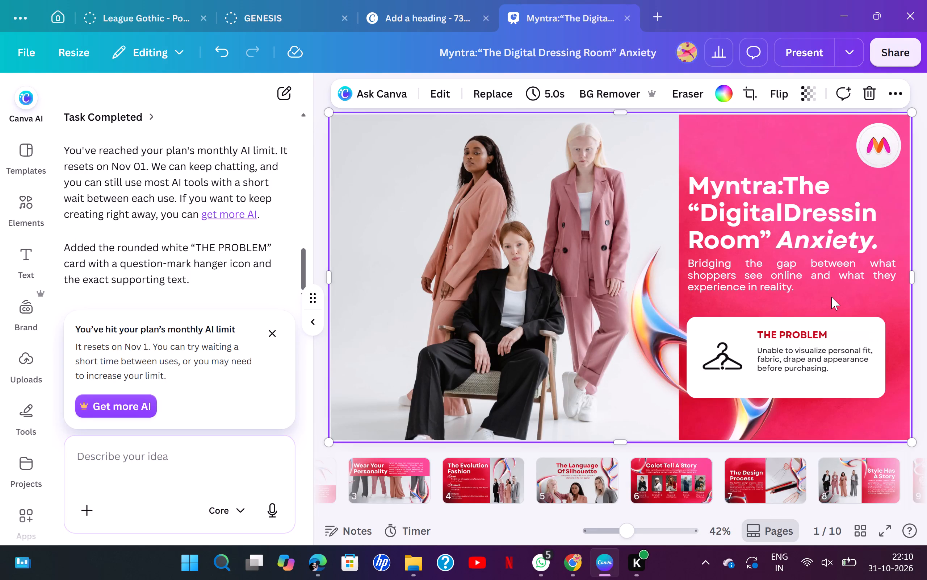
click(805, 331)
click(501, 93)
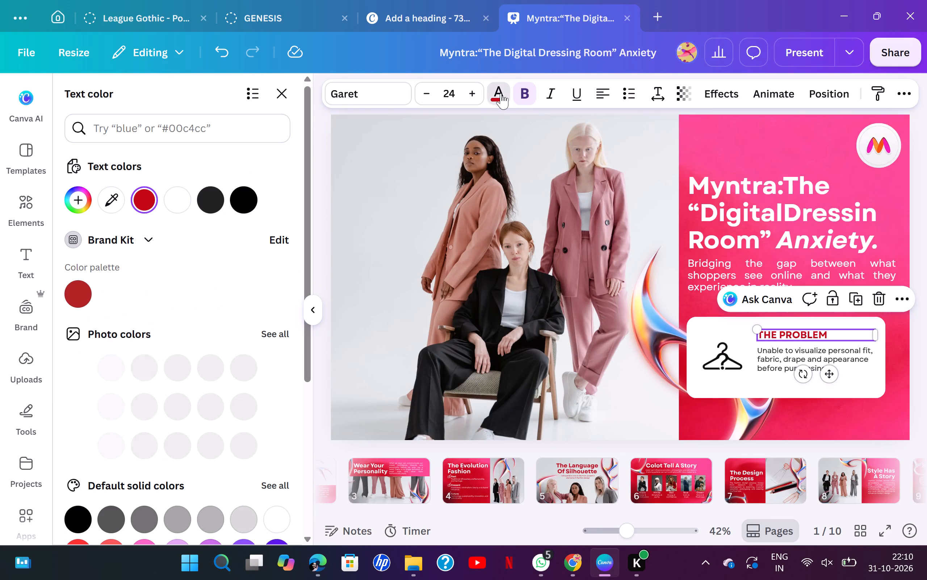
click(139, 367)
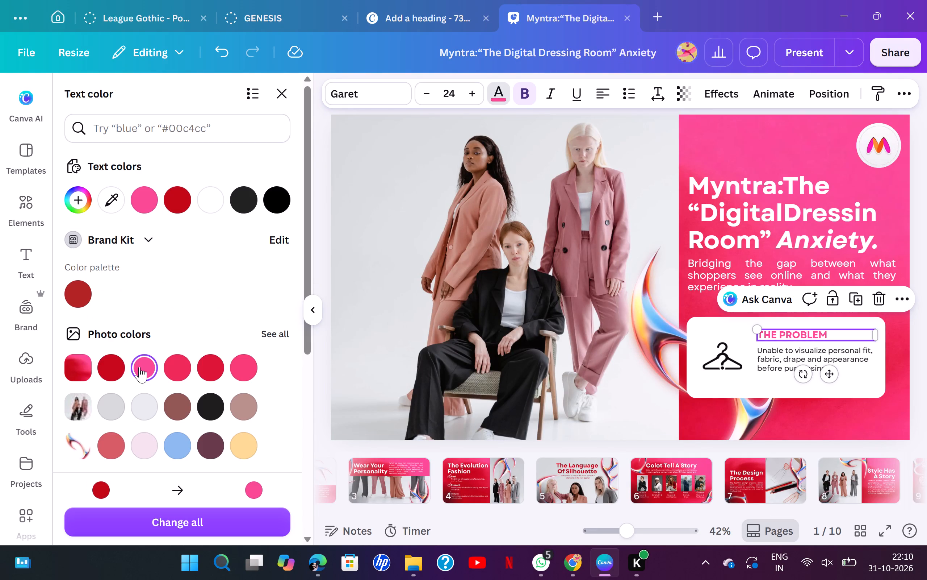
click(250, 374)
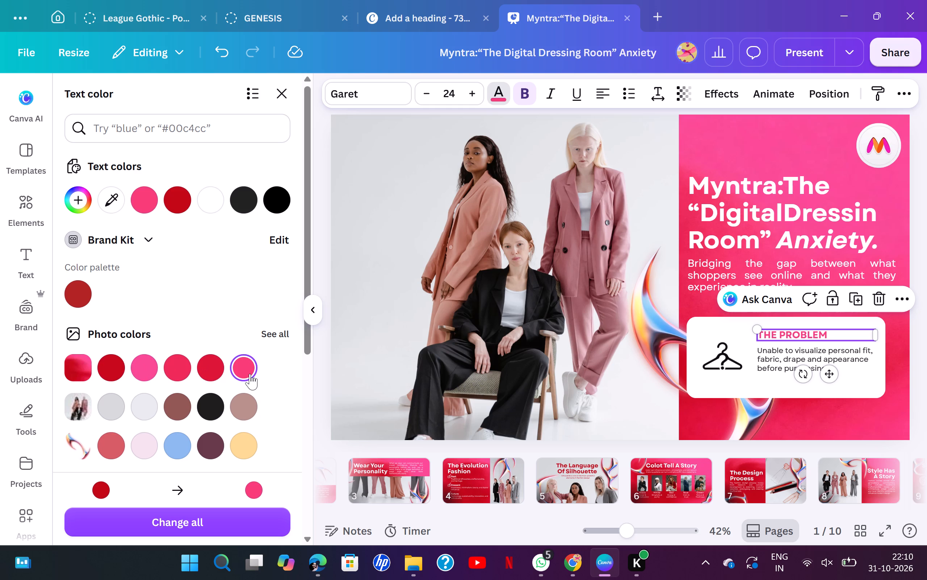
click(213, 366)
click(255, 366)
click(85, 362)
click(81, 365)
click(81, 365)
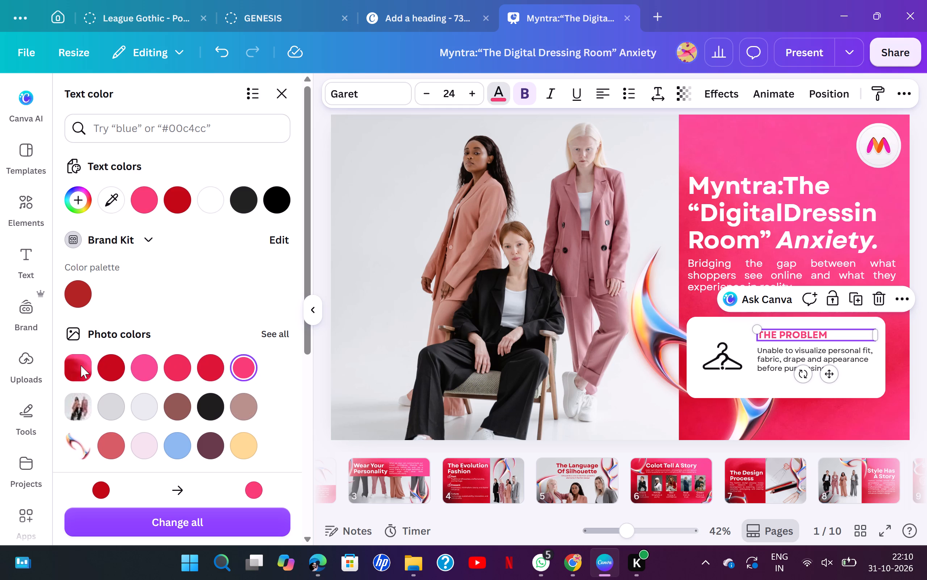
click(81, 365)
click(240, 362)
click(197, 368)
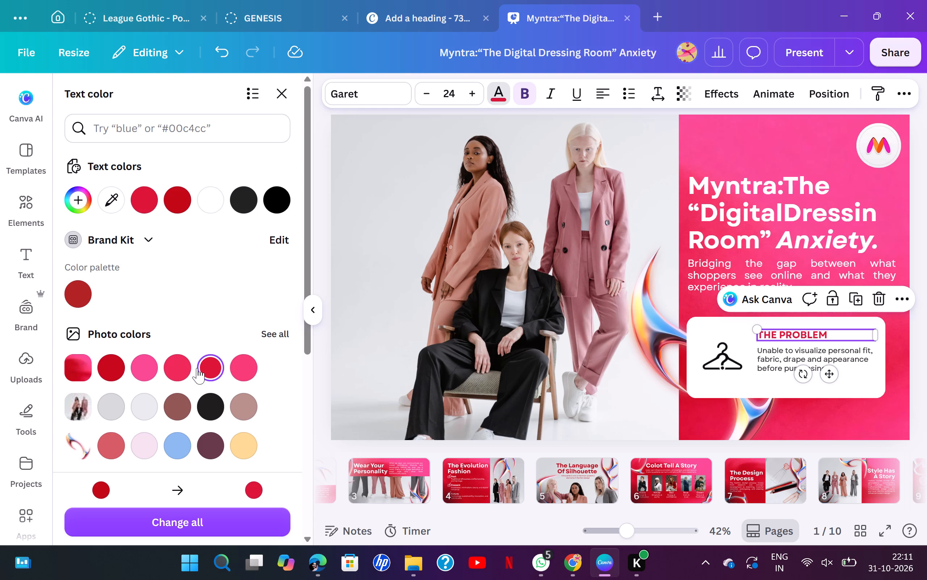
click(184, 366)
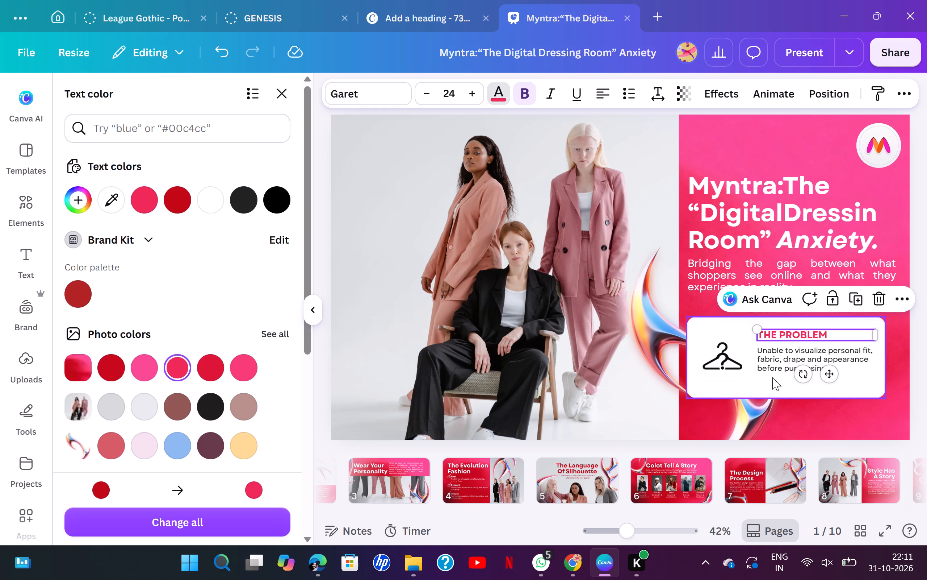
click(787, 389)
Delete the glossy swirl image behind the problem card on page 1.
click(744, 428)
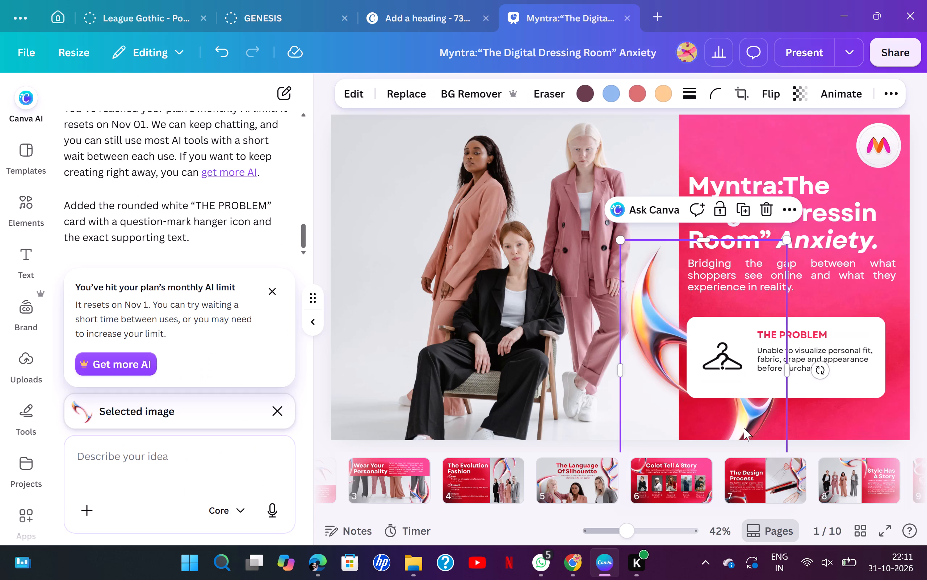
key(Delete)
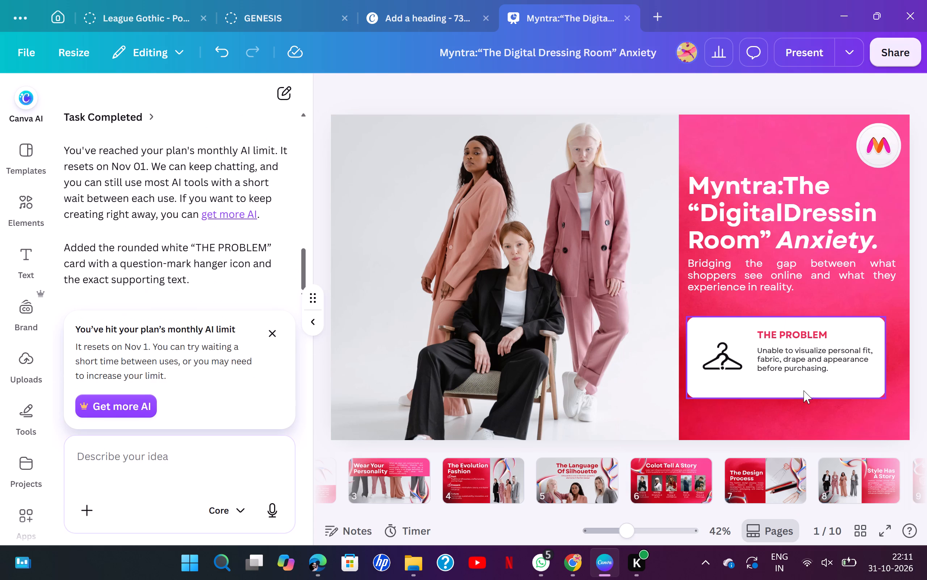
Adjust the size of the white card behind the problem text and shift it slightly to the right.
click(804, 391)
drag(888, 397, 852, 375)
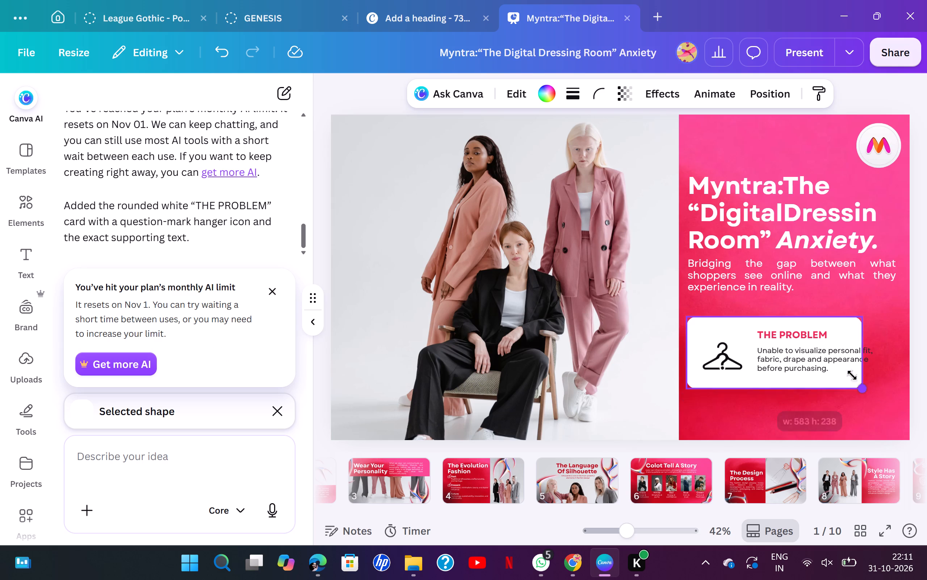
drag(852, 375, 893, 380)
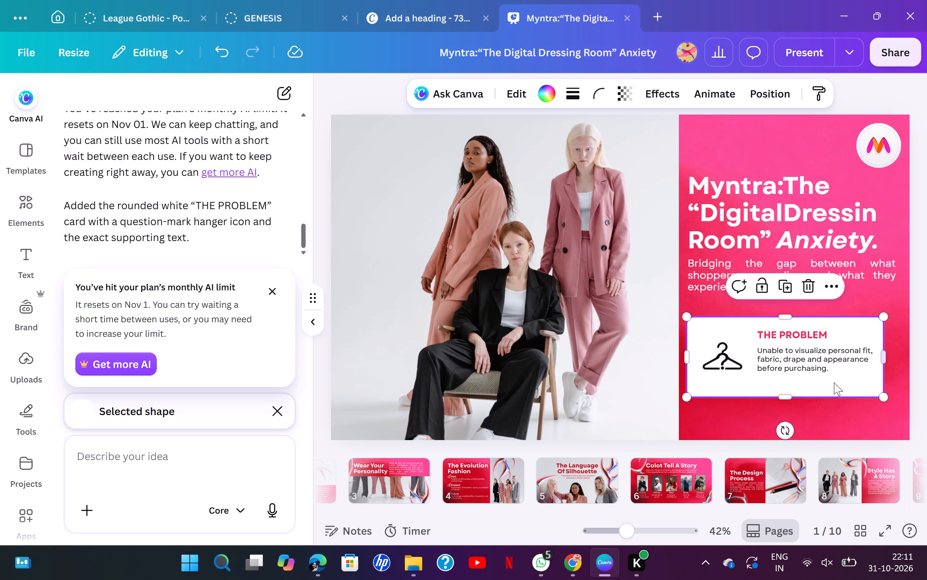
drag(831, 384, 836, 381)
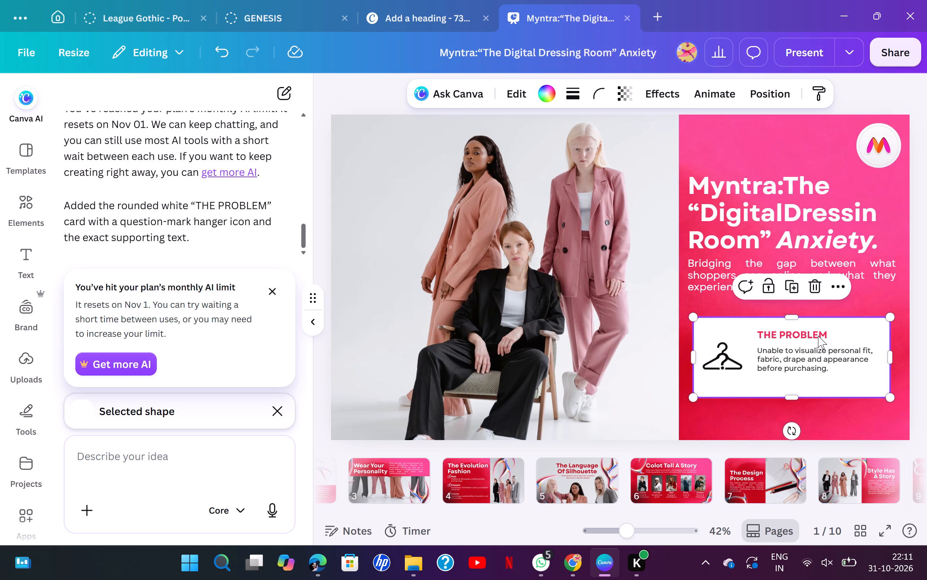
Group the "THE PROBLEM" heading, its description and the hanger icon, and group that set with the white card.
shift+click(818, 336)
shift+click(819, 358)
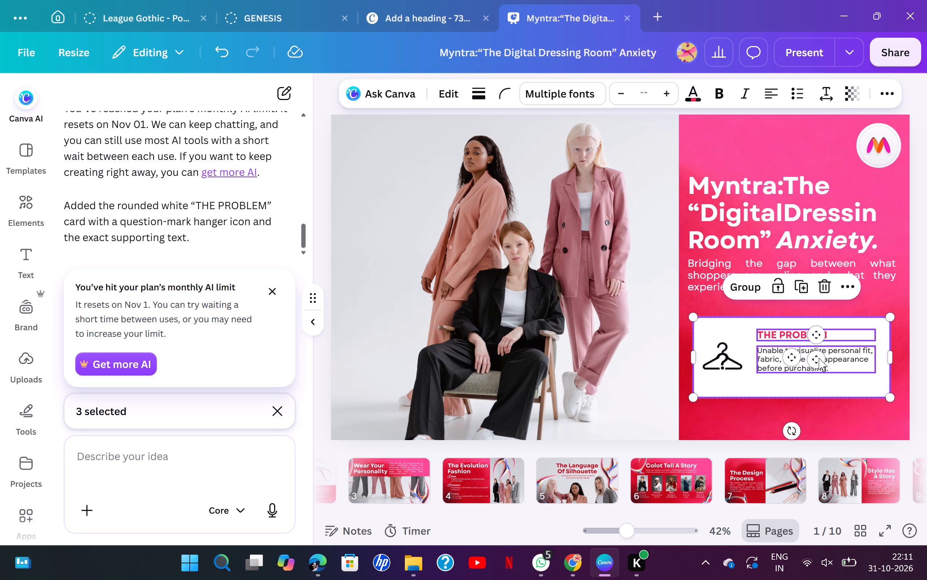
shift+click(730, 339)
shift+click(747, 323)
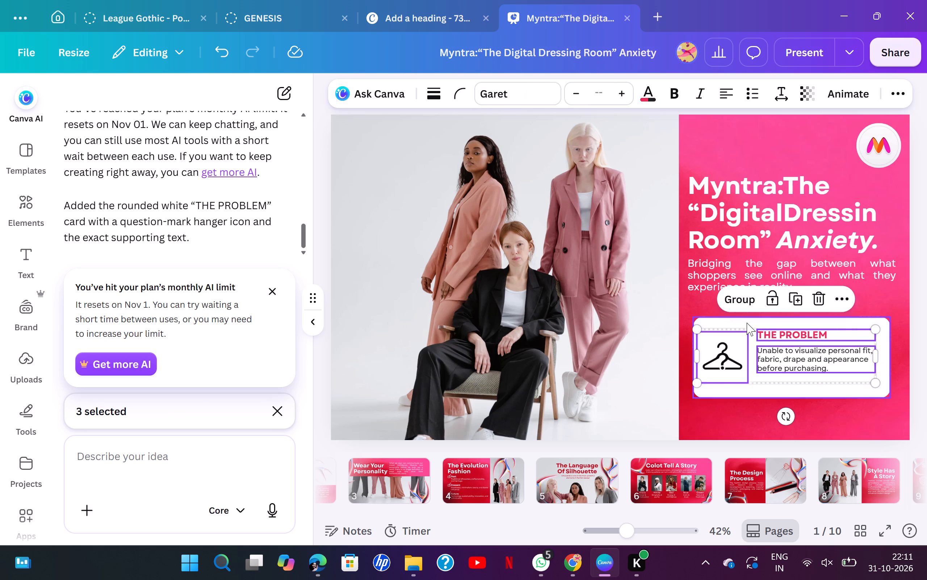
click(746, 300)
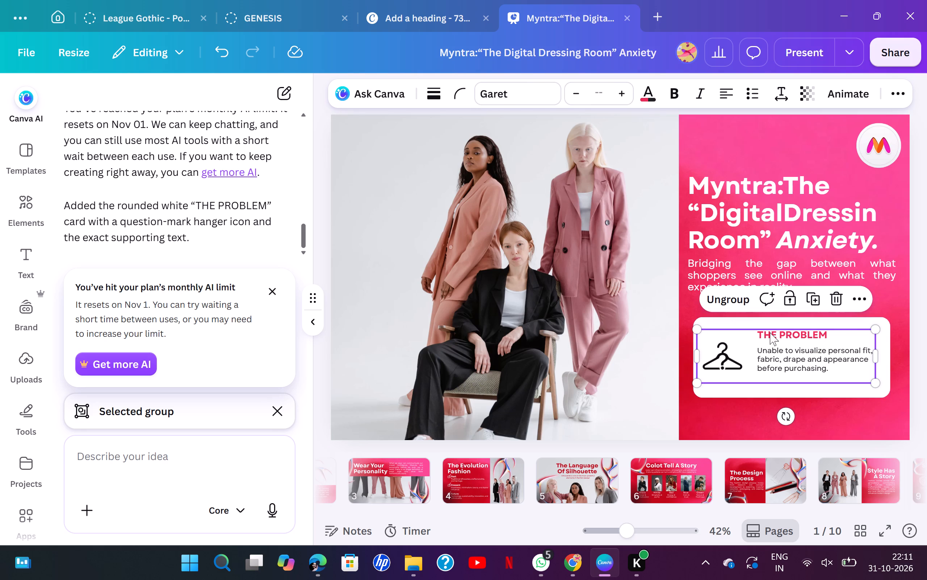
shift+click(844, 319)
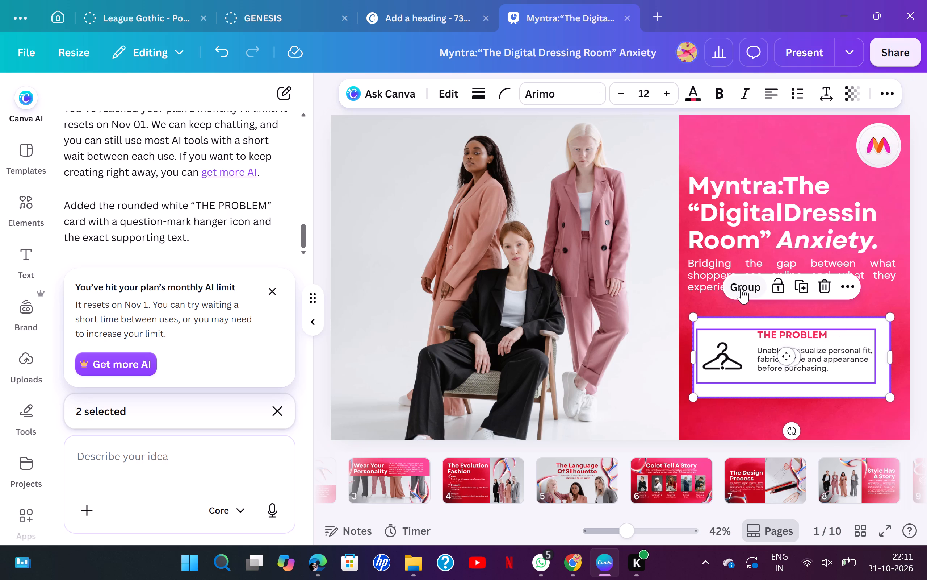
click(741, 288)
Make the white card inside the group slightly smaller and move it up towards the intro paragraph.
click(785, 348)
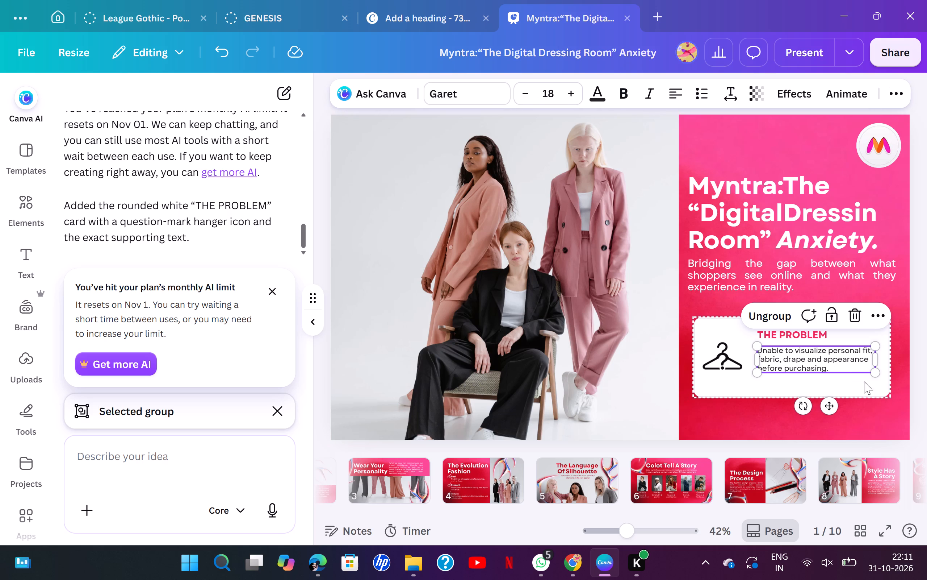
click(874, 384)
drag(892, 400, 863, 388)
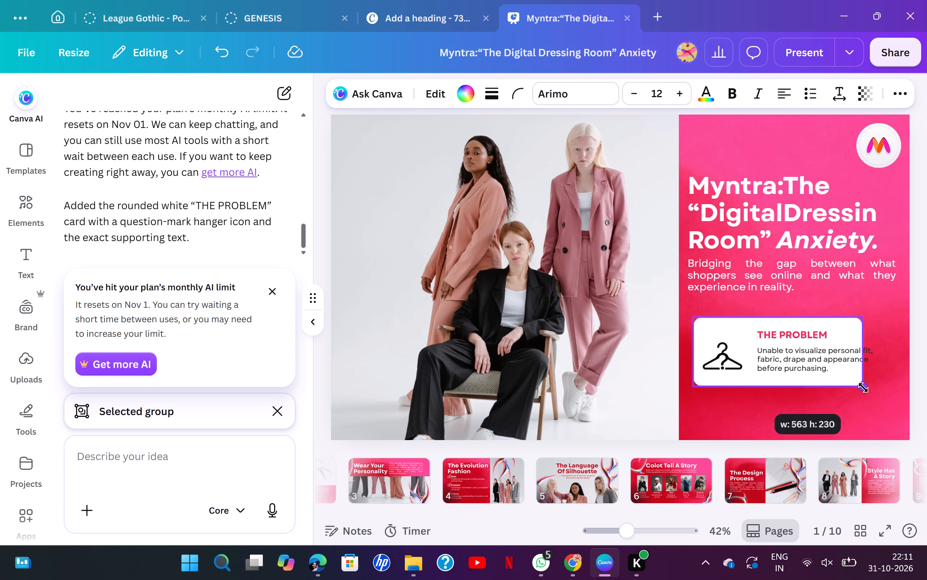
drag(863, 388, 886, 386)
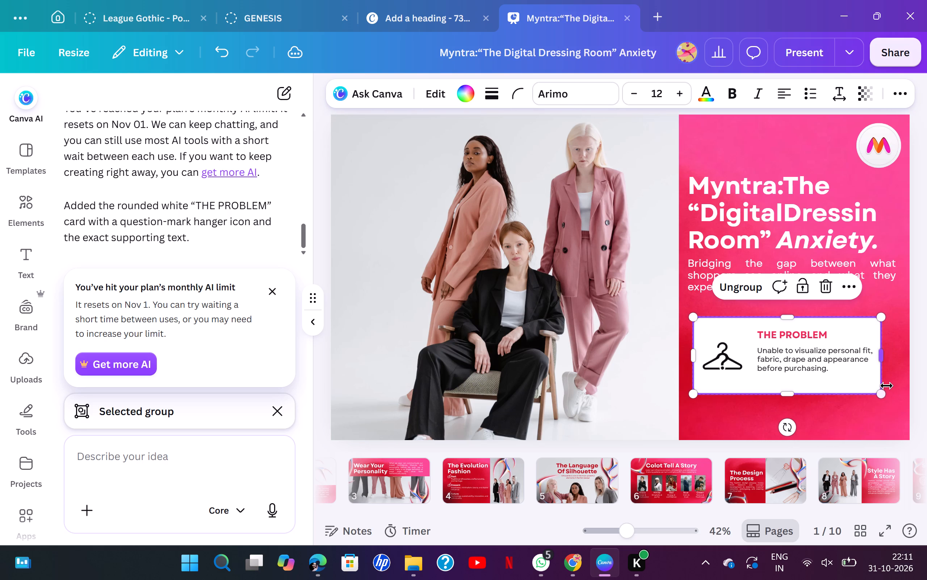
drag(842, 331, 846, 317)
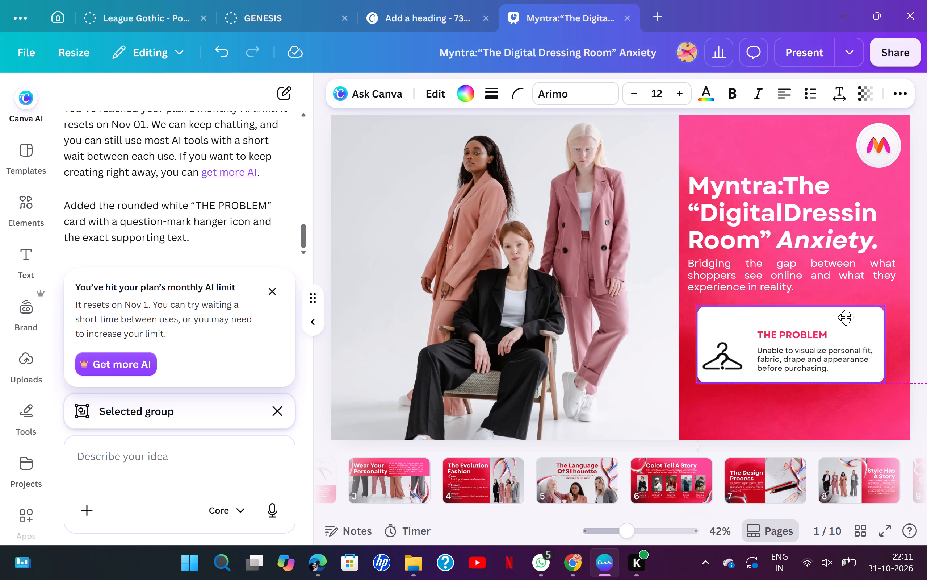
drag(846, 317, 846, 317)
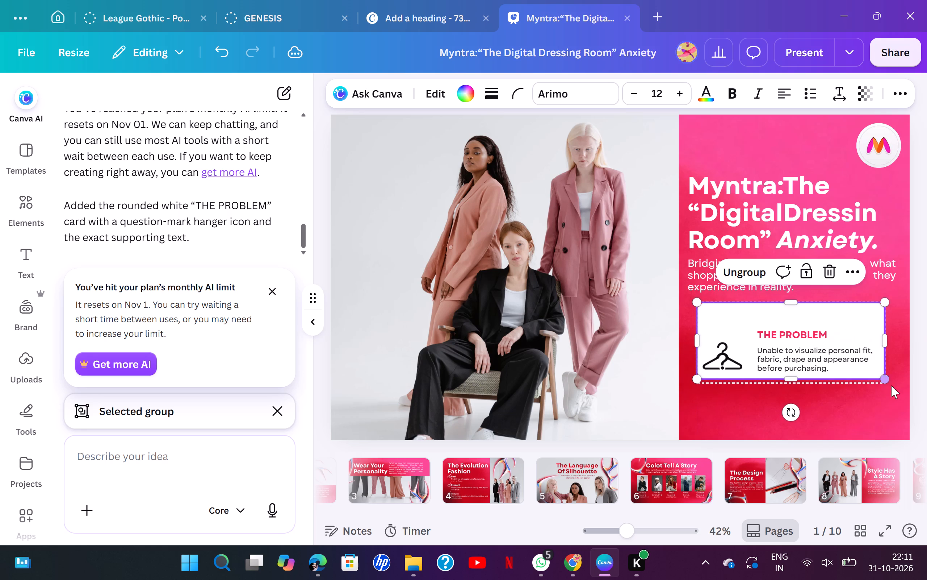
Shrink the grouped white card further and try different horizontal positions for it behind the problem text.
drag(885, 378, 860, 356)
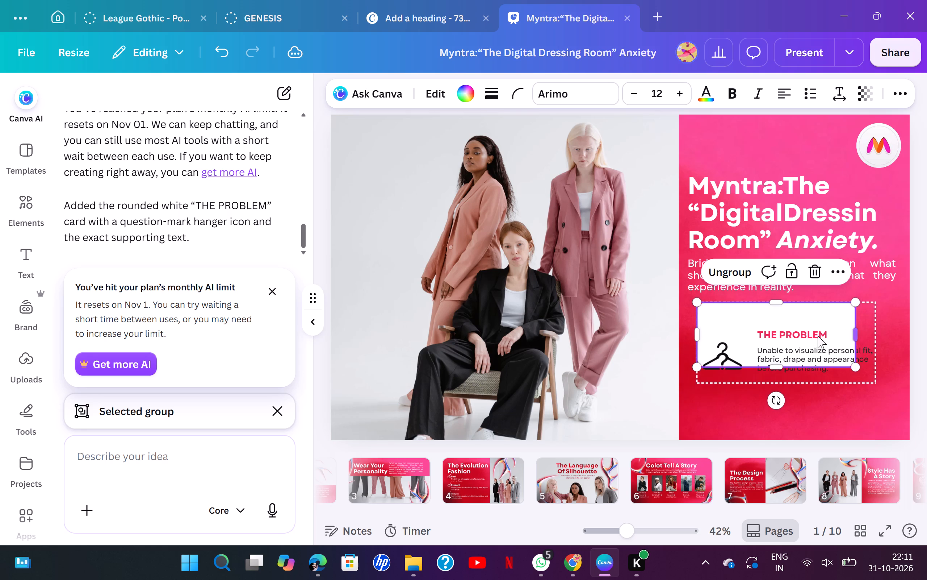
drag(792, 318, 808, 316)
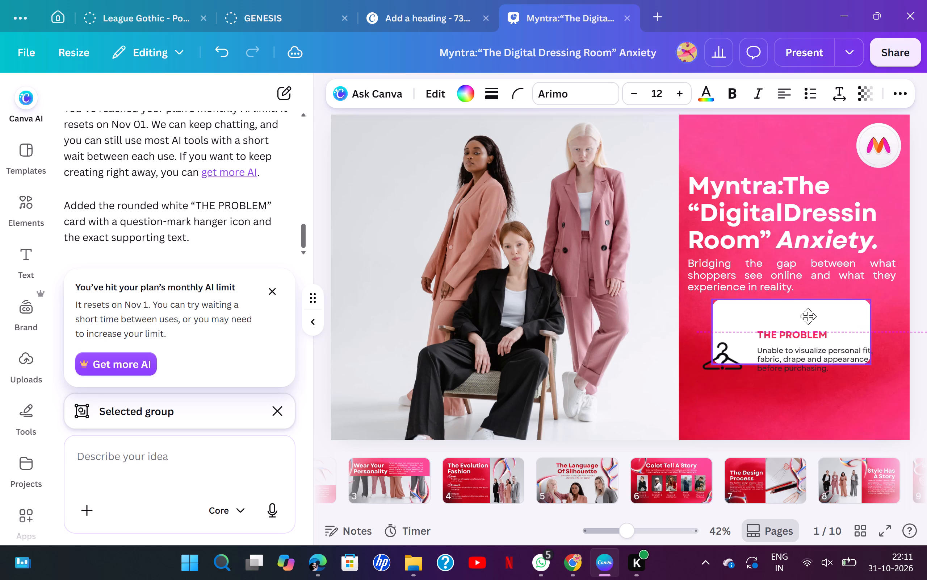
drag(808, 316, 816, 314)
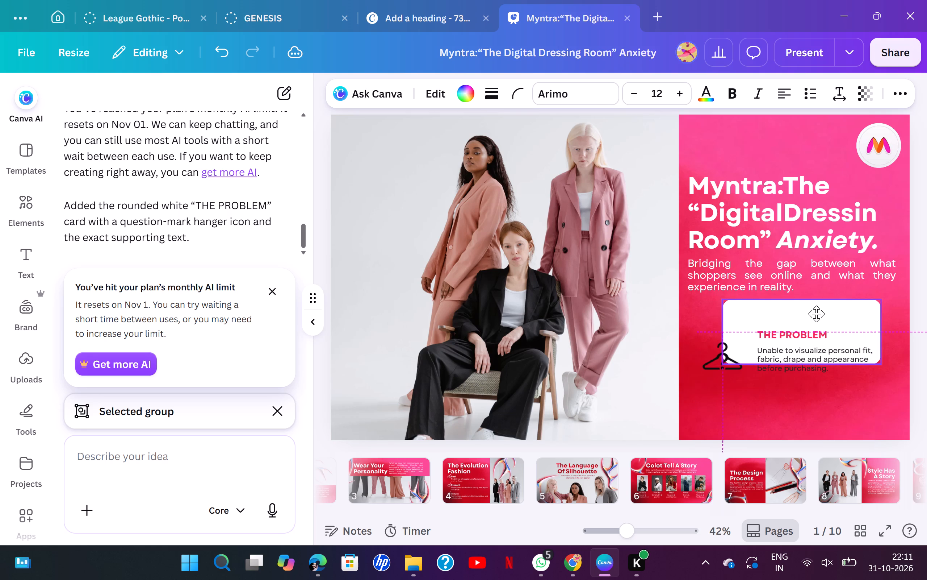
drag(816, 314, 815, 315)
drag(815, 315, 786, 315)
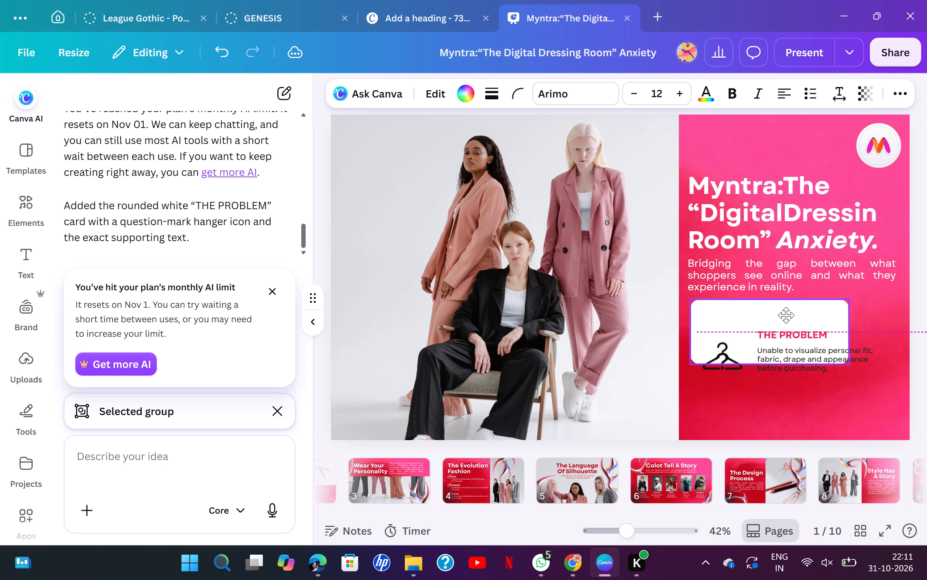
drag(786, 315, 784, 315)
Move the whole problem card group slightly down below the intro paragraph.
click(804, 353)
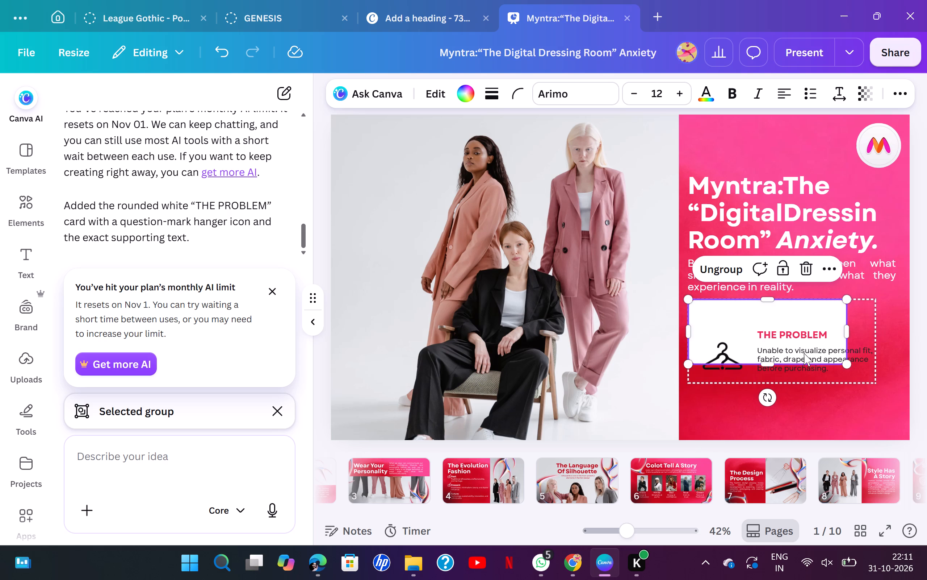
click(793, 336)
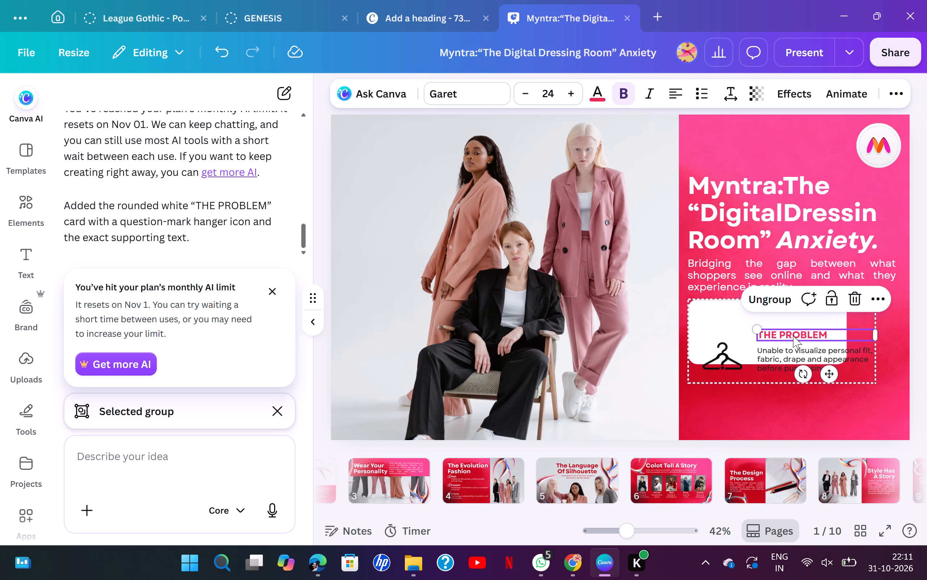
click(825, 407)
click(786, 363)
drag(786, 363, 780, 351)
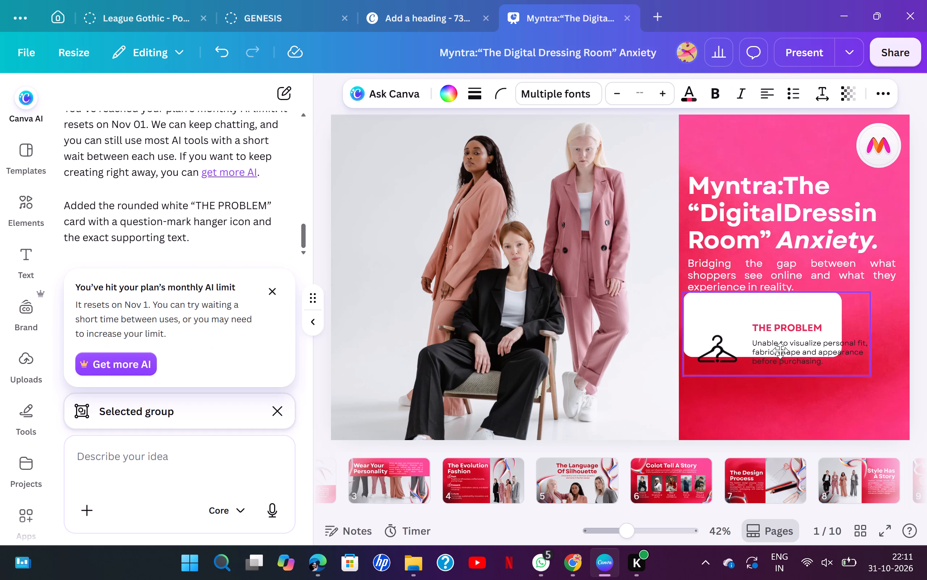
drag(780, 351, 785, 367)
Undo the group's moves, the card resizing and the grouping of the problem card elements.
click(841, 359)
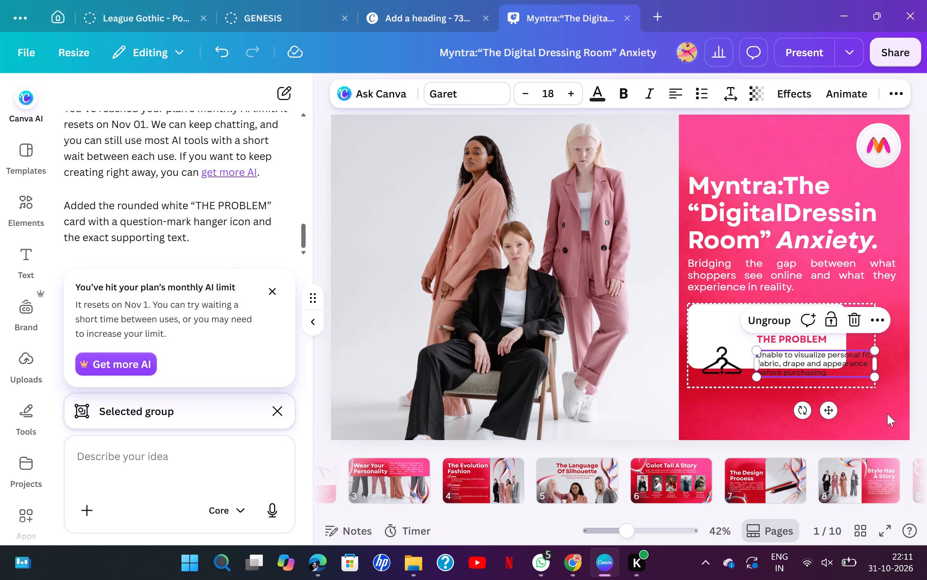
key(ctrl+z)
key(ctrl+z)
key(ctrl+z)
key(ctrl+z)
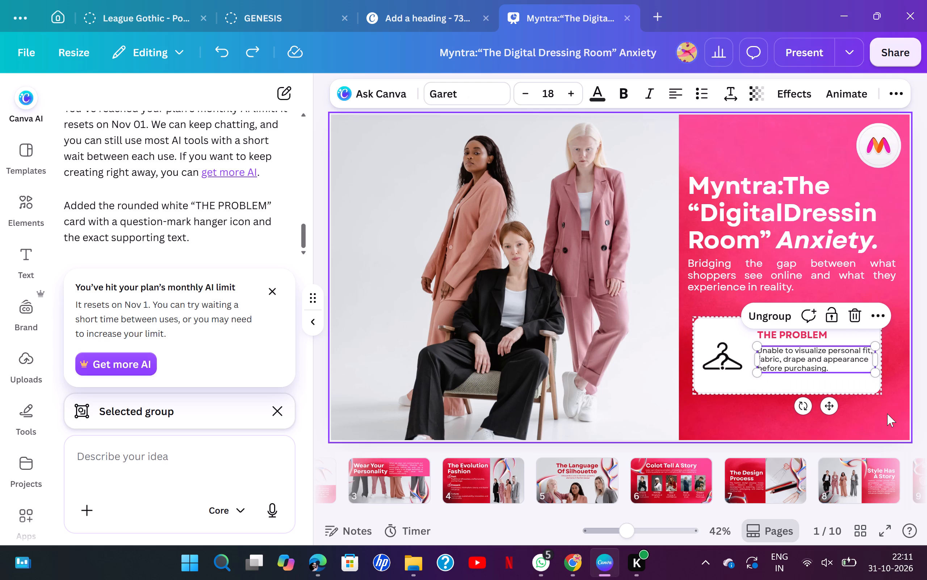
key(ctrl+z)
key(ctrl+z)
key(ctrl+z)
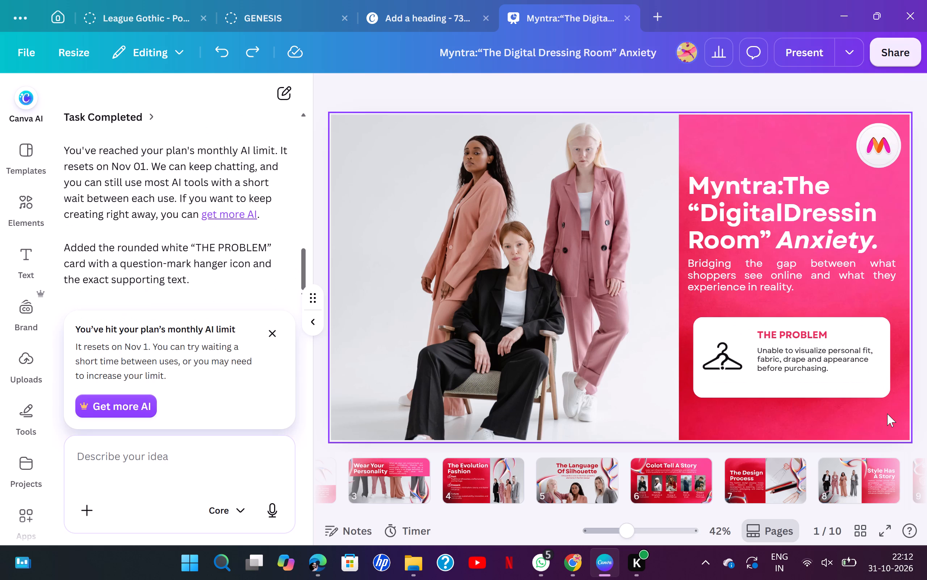
Reduce the white problem card's height from its lower and upper edges so it fits closer around the text.
click(868, 387)
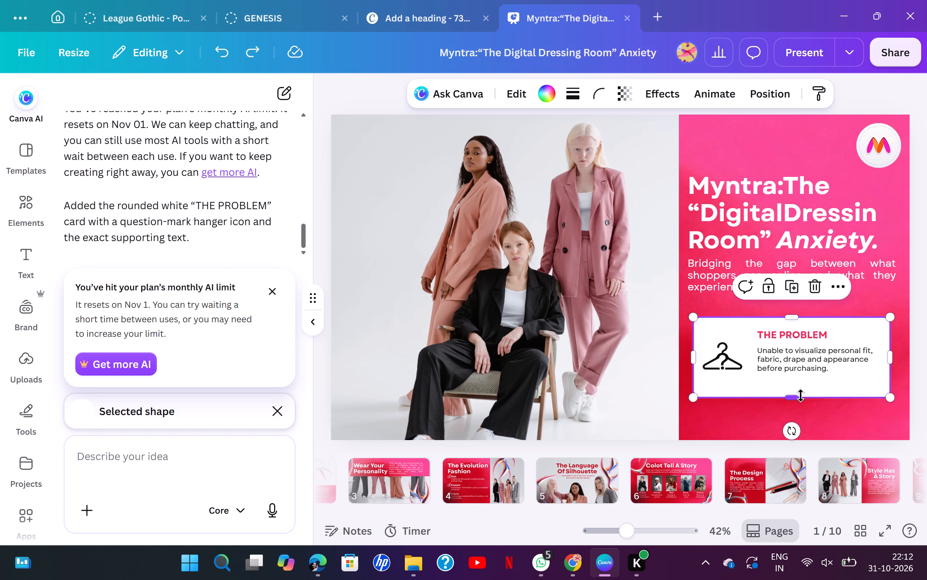
drag(796, 399, 800, 388)
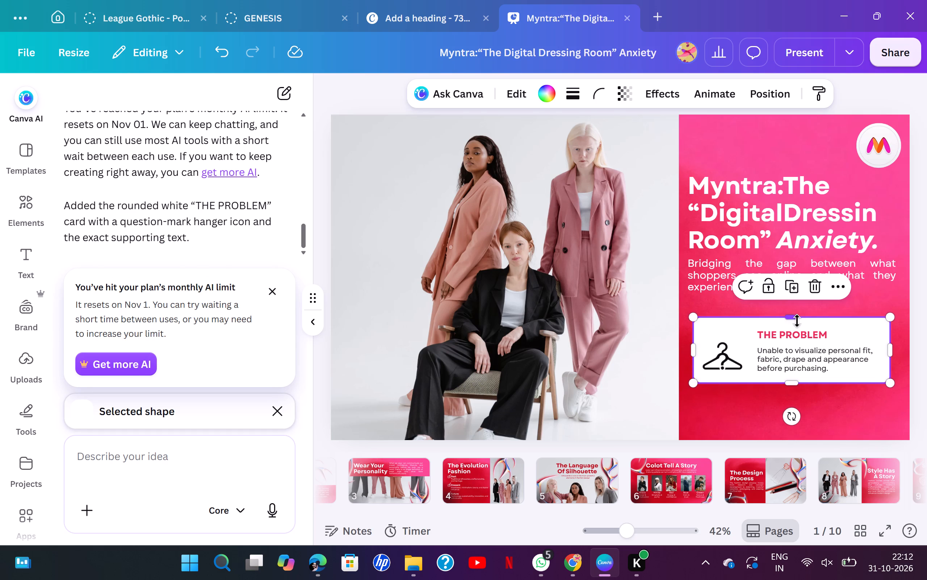
drag(796, 320, 796, 324)
click(865, 399)
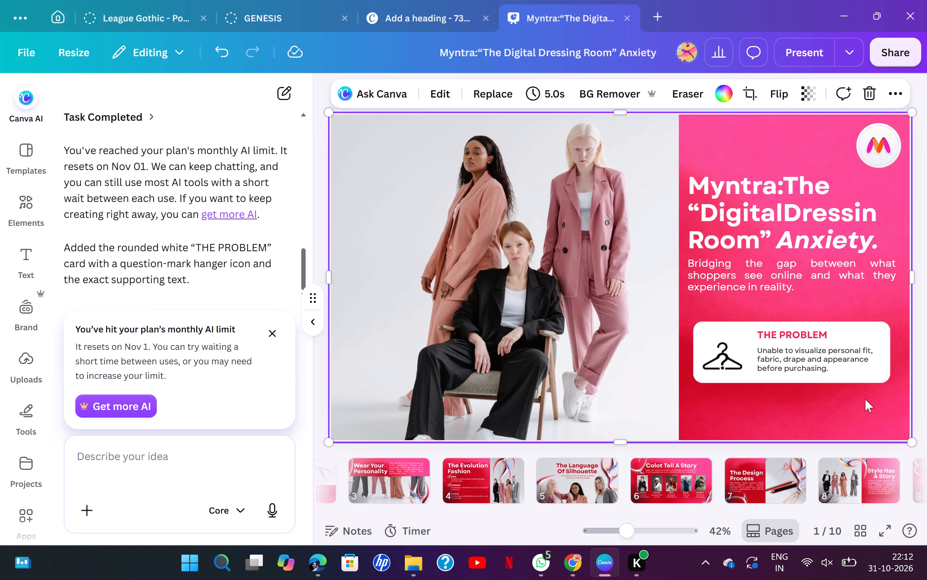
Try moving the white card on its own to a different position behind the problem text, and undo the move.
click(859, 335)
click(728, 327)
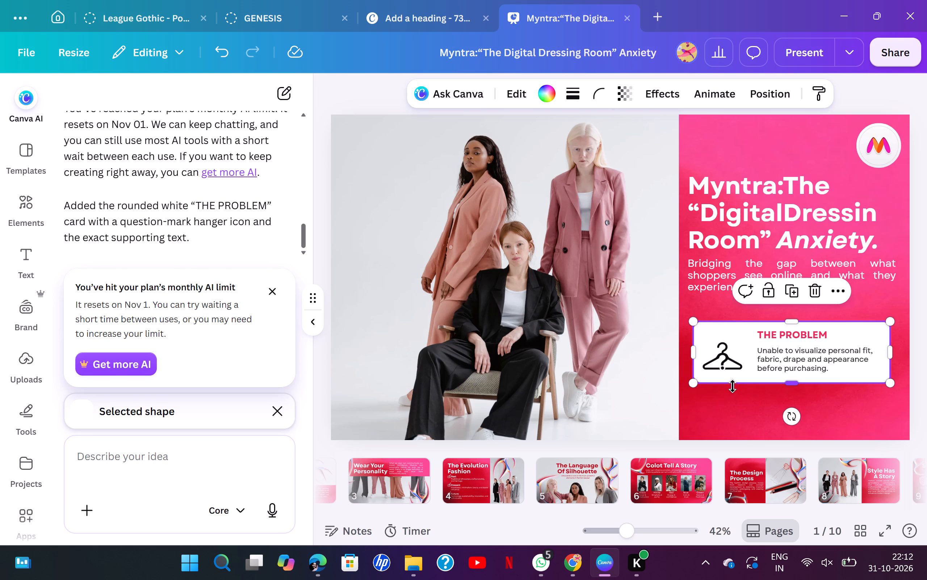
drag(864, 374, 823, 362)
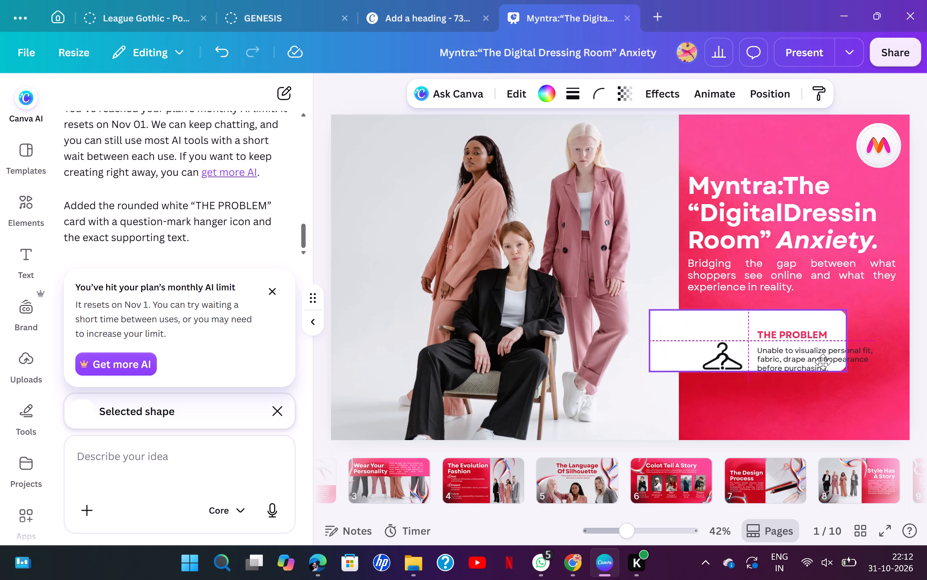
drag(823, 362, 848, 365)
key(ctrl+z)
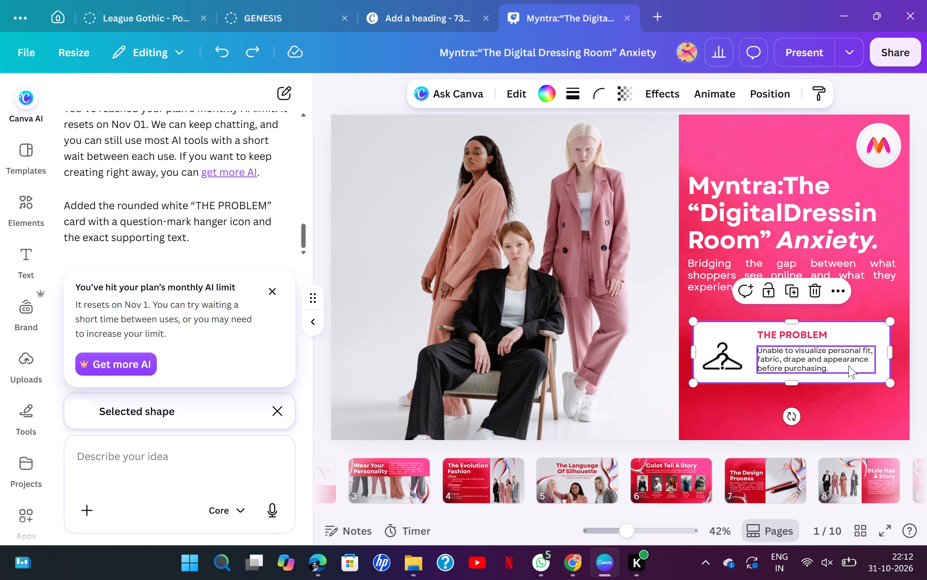
Group the problem description, THE PROBLEM heading, hanger icon and white card using their layers.
click(857, 414)
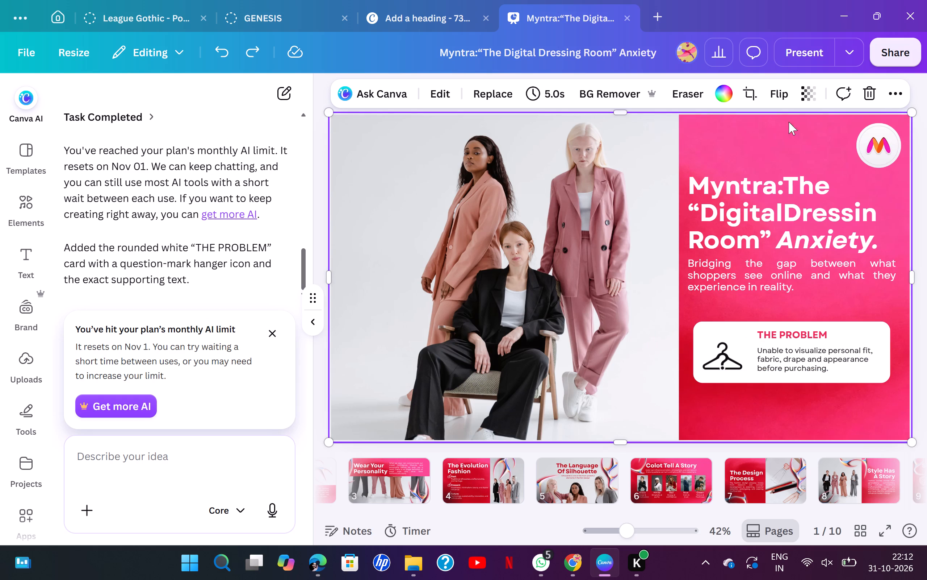
click(892, 96)
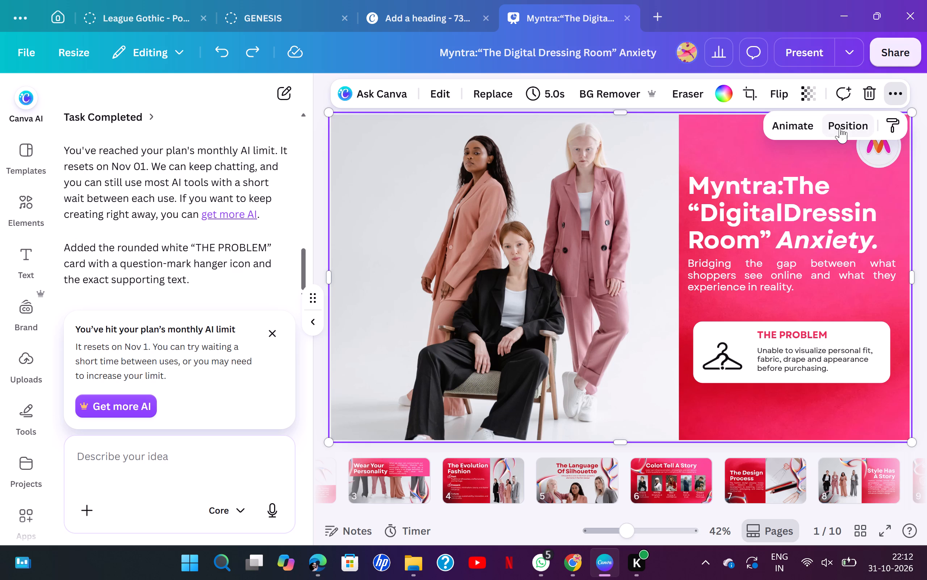
click(850, 127)
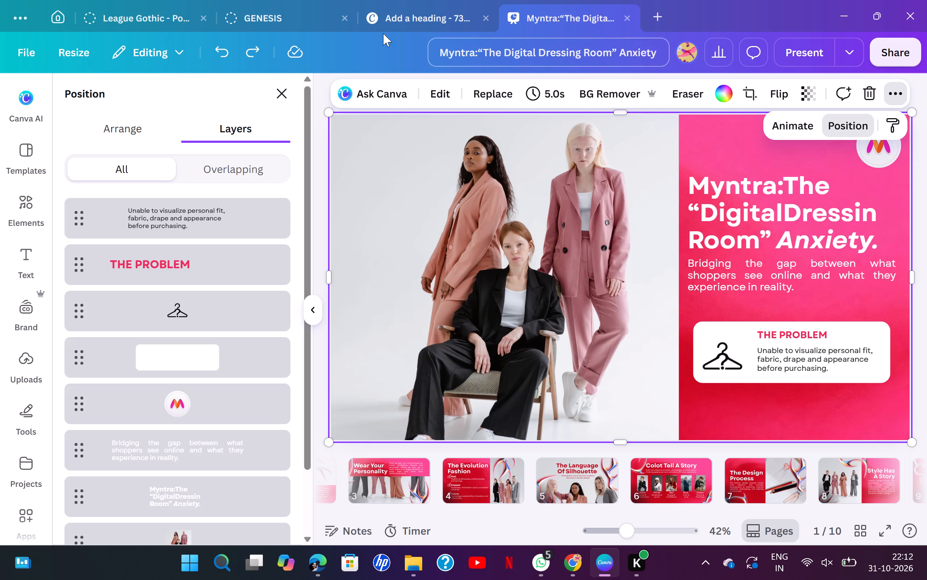
ctrl+click(205, 221)
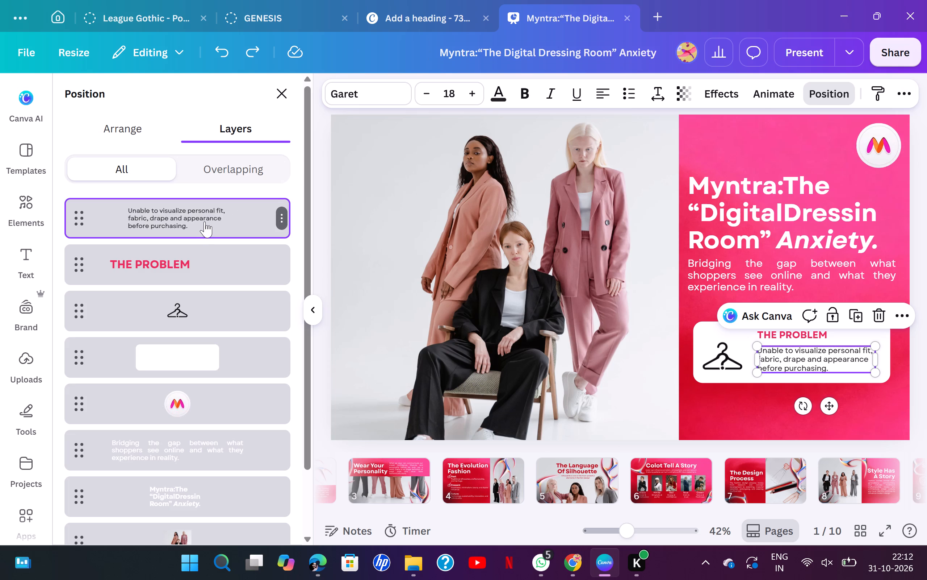
ctrl+click(192, 251)
ctrl+click(186, 299)
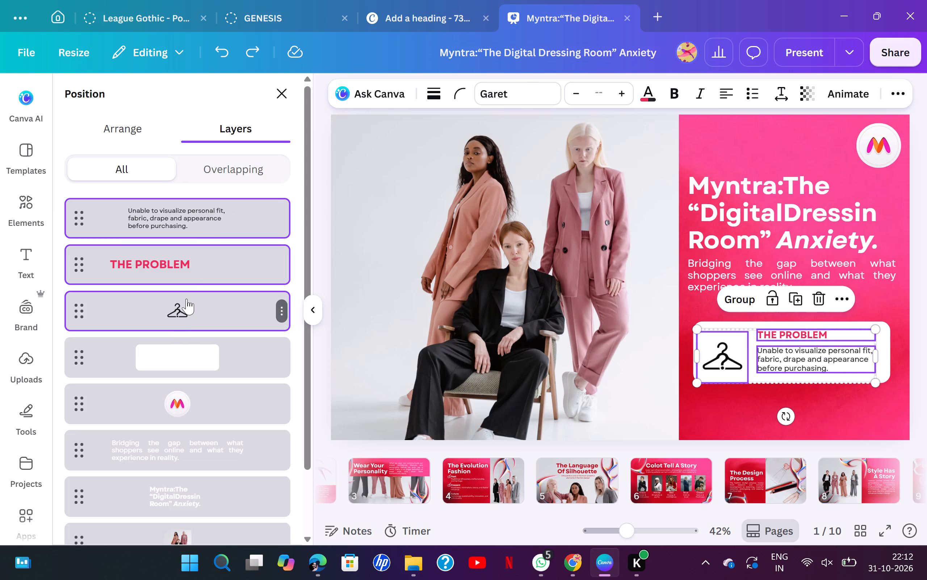
ctrl+click(183, 346)
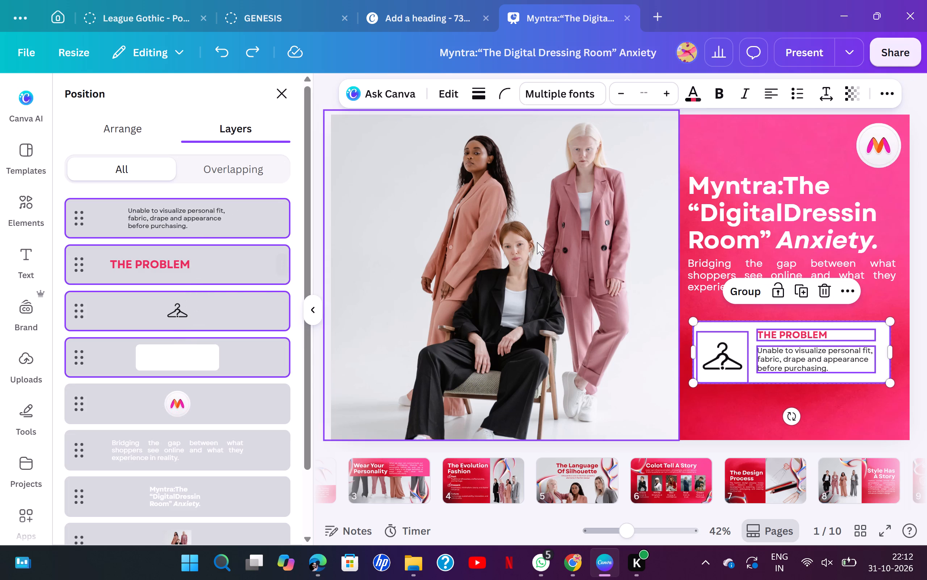
click(758, 290)
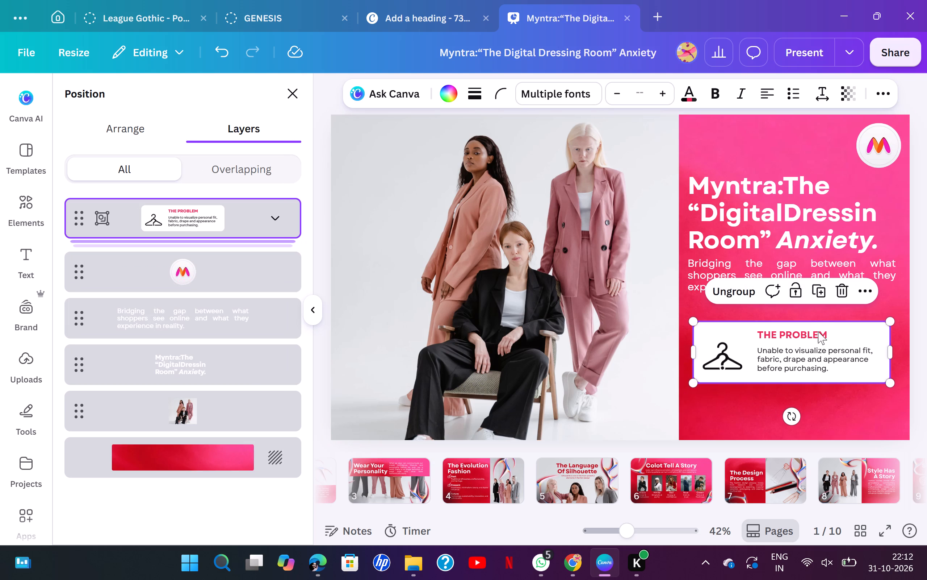
Move the problem card group up directly below the intro paragraph and widen it slightly towards the page edge.
drag(823, 345, 815, 326)
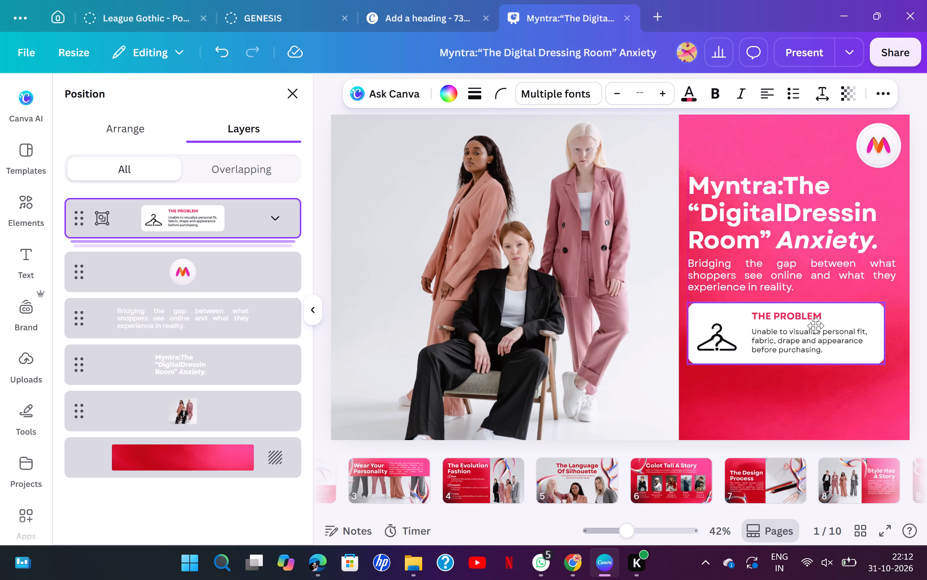
drag(815, 326, 818, 321)
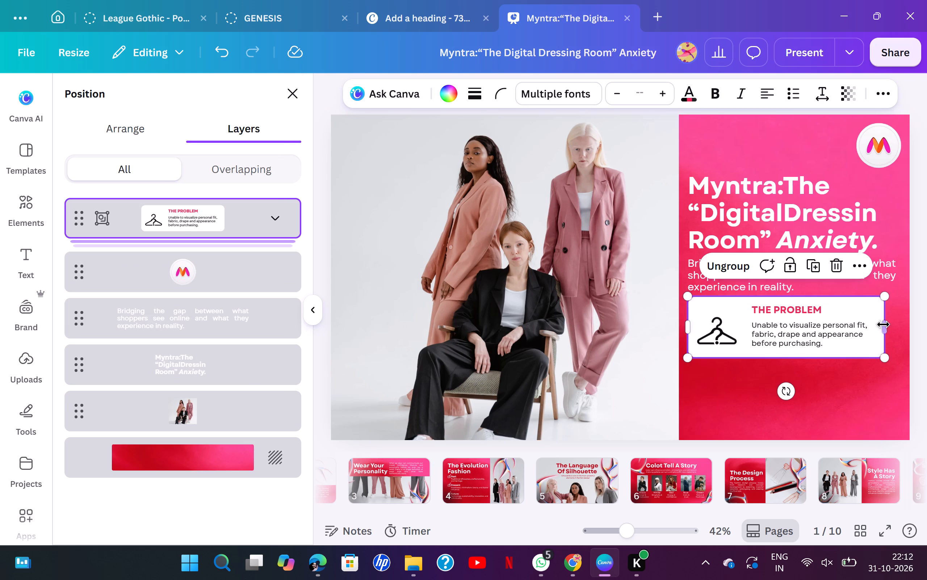
drag(885, 326, 899, 325)
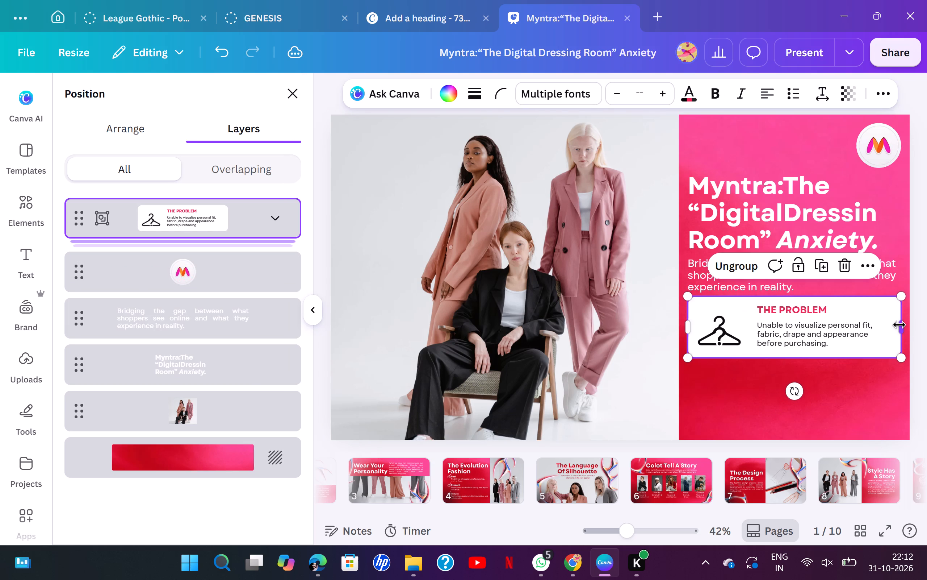
click(926, 366)
click(918, 279)
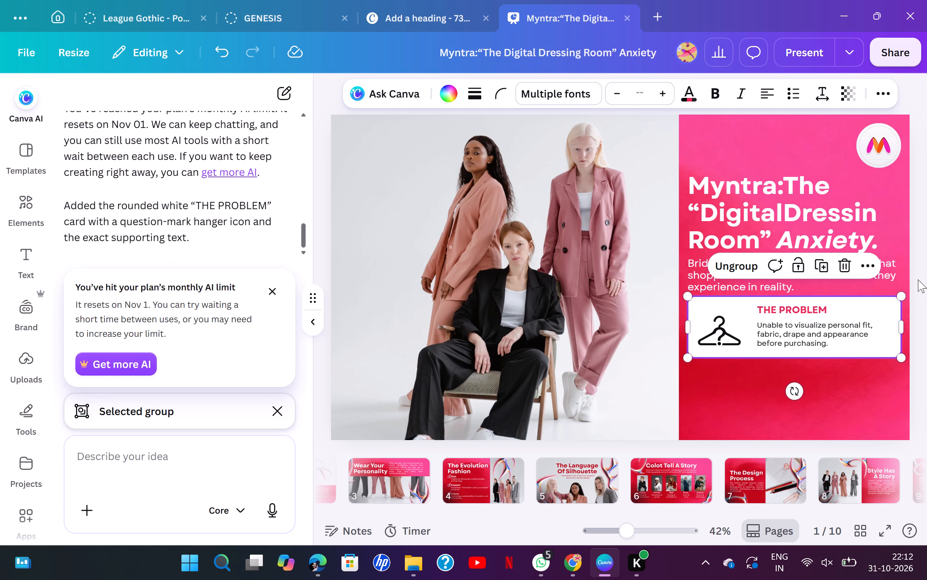
Set the problem card's corner rounding to 77.
click(851, 308)
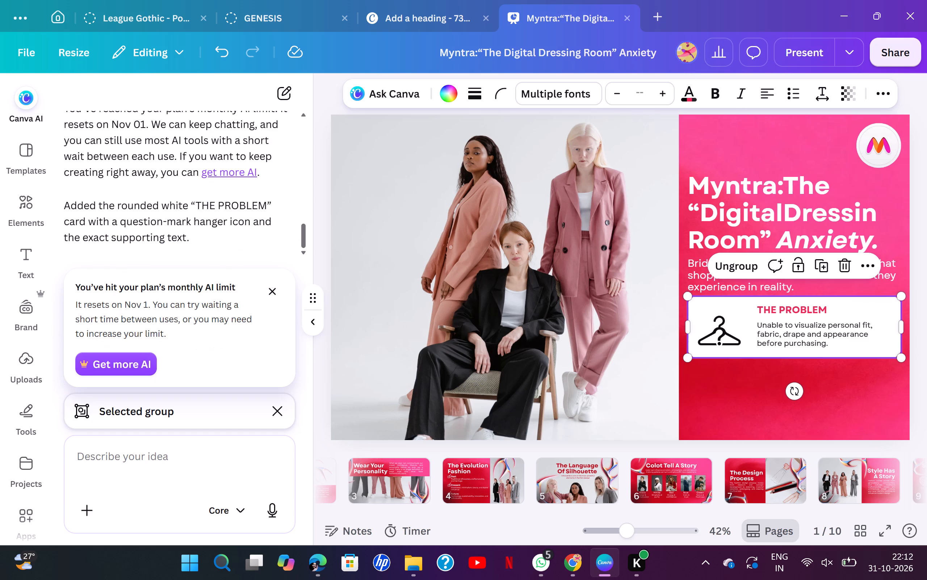
click(502, 92)
drag(477, 159, 510, 160)
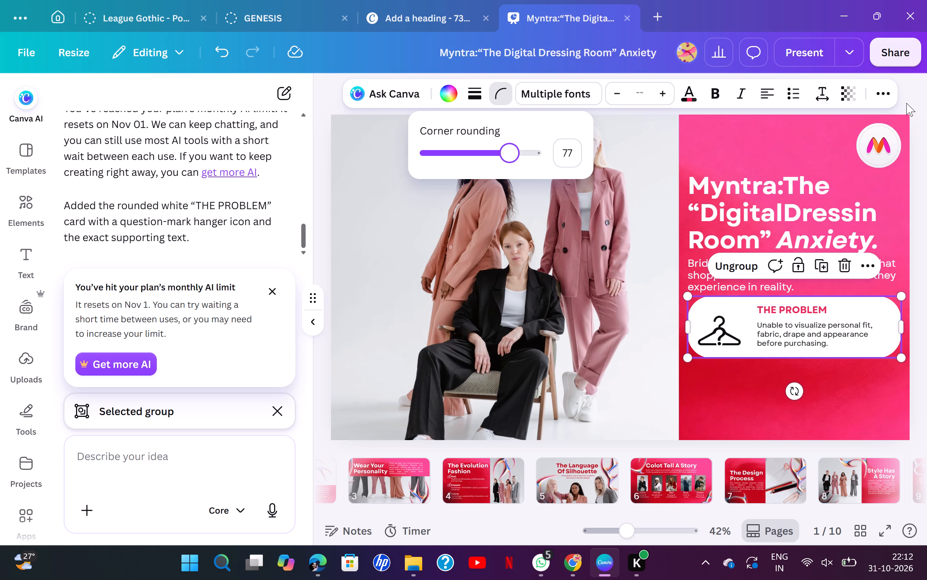
click(907, 102)
click(914, 95)
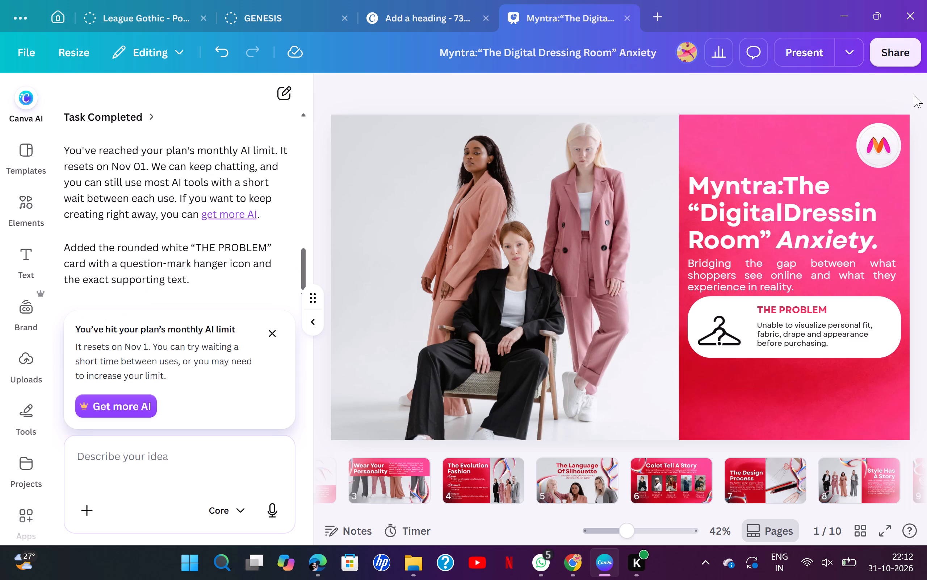
click(840, 309)
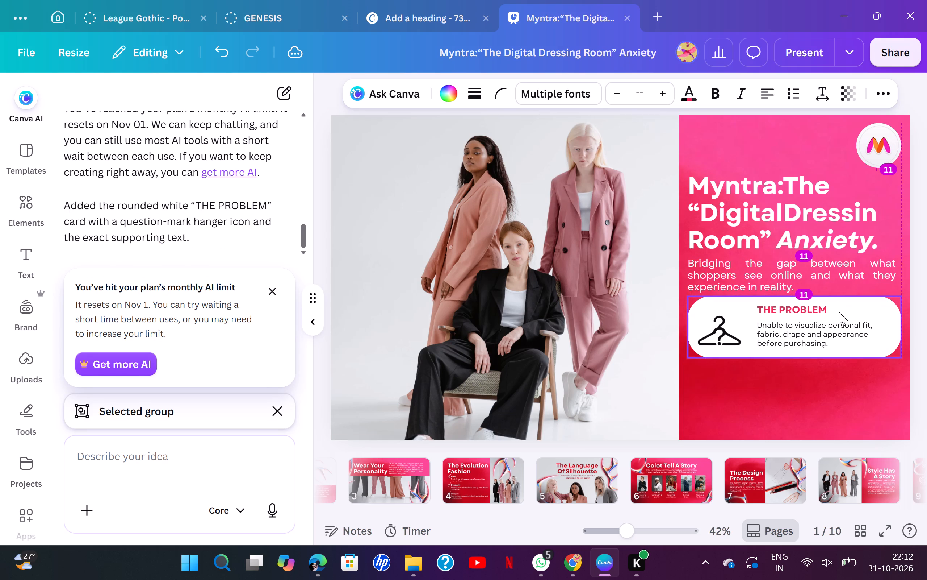
click(918, 188)
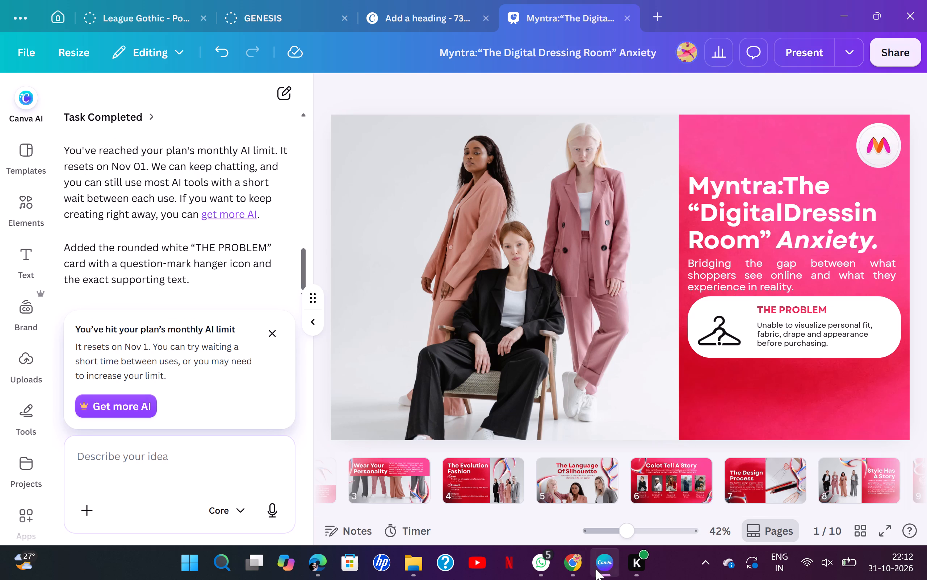
Check ChatGPT's example of the first slide, and shift the problem card group and the intro paragraph slightly down.
click(572, 563)
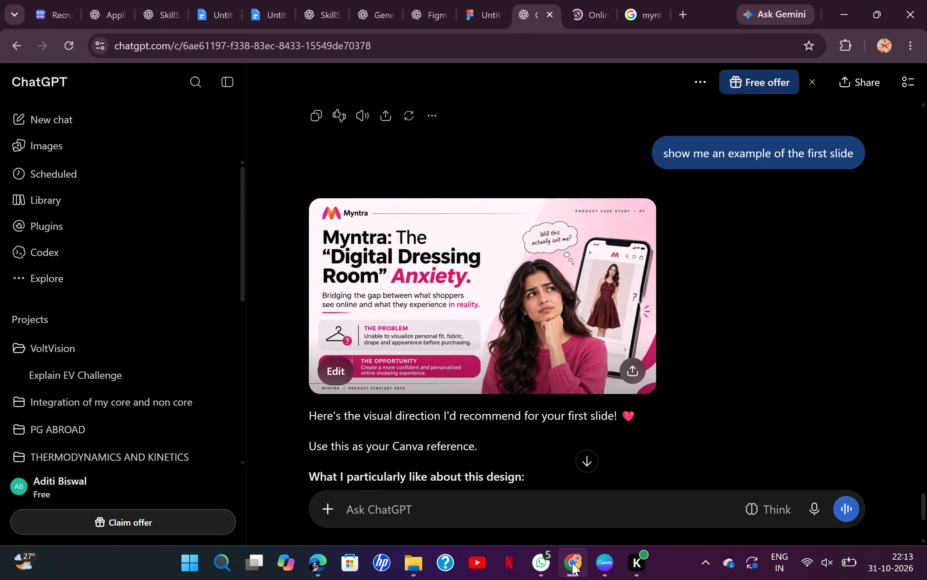
click(572, 563)
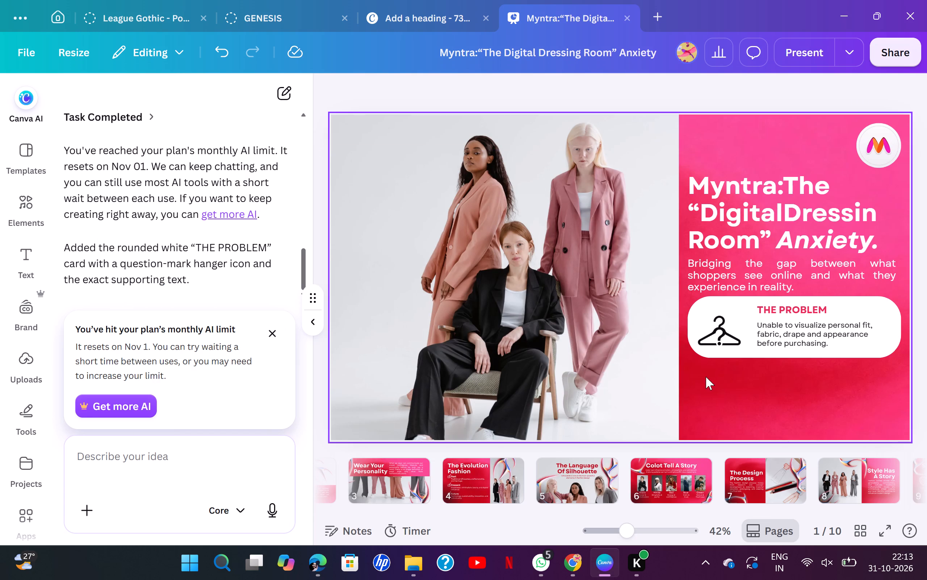
drag(777, 324, 777, 335)
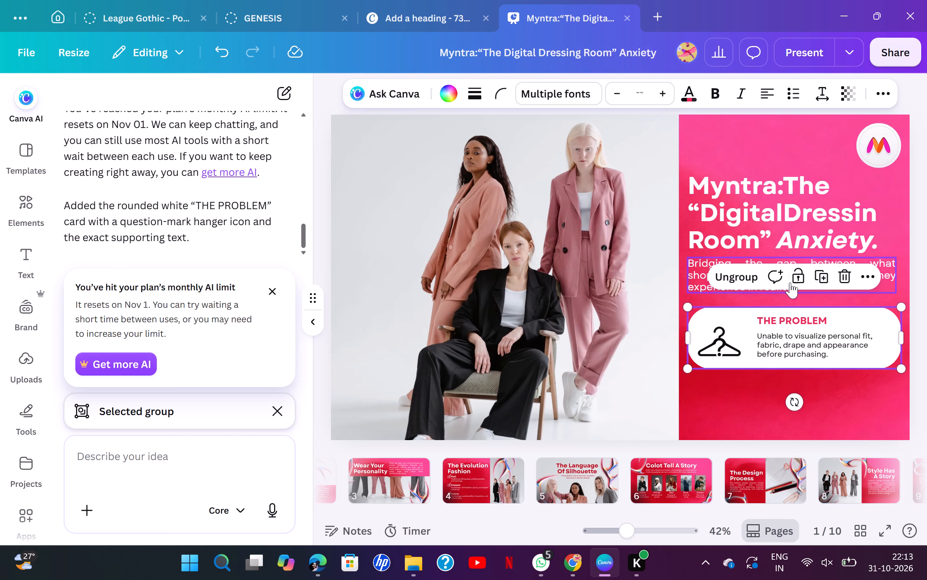
drag(886, 263, 888, 271)
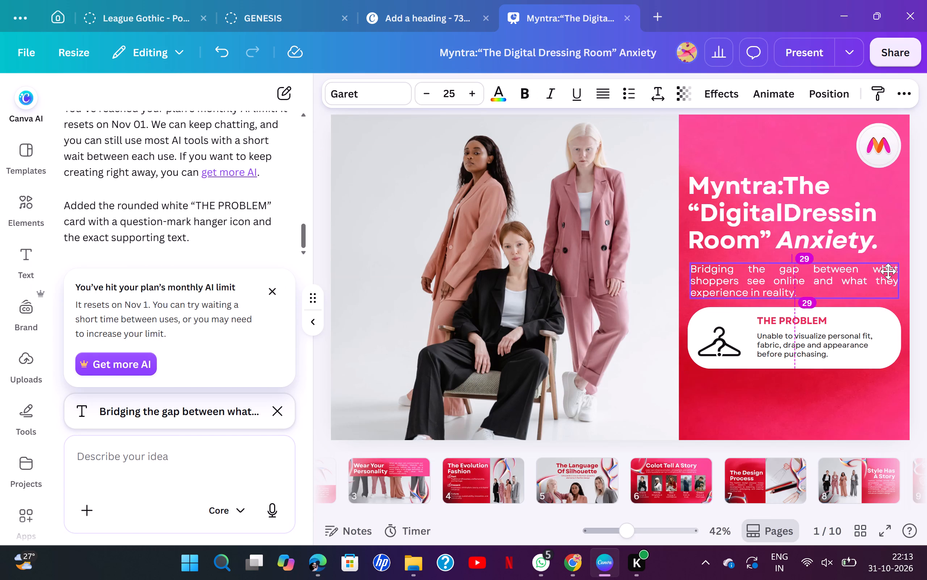
drag(888, 271, 885, 270)
Duplicate the problem card group and place the copy directly below the original.
click(840, 343)
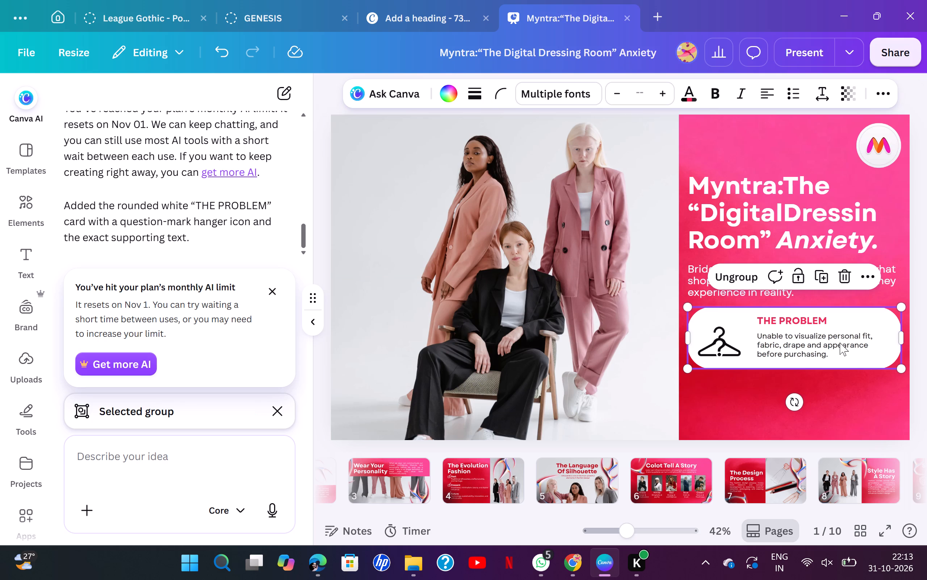
click(825, 276)
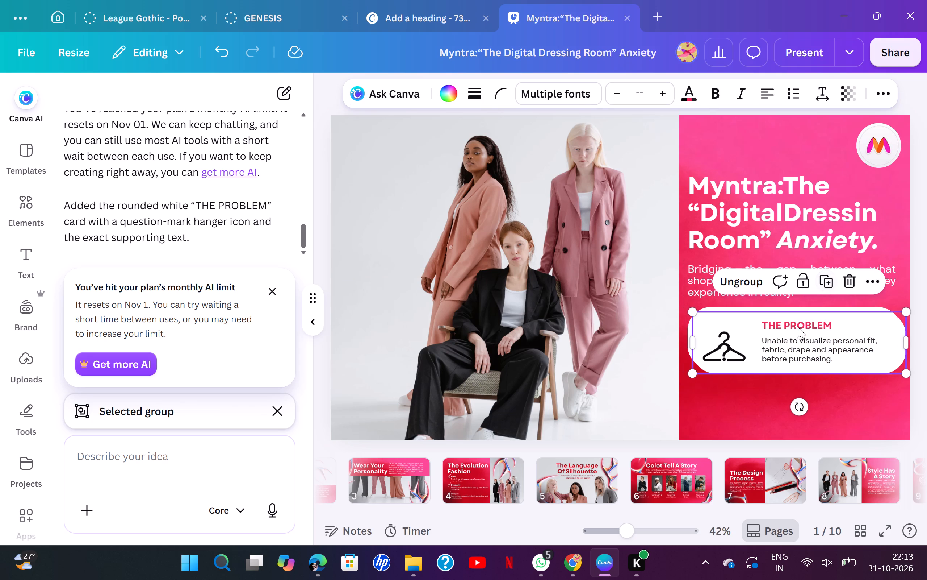
drag(797, 326, 788, 388)
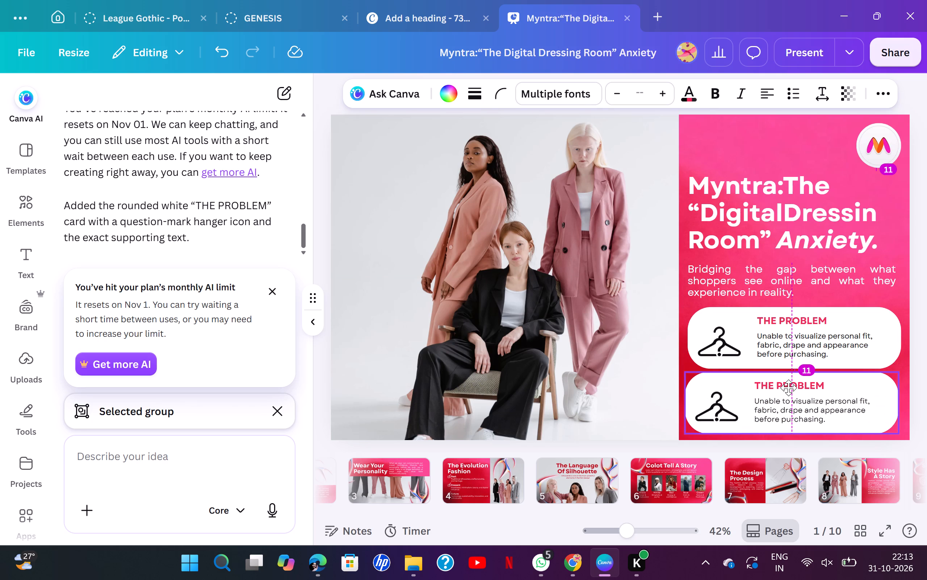
drag(788, 388, 789, 388)
click(789, 388)
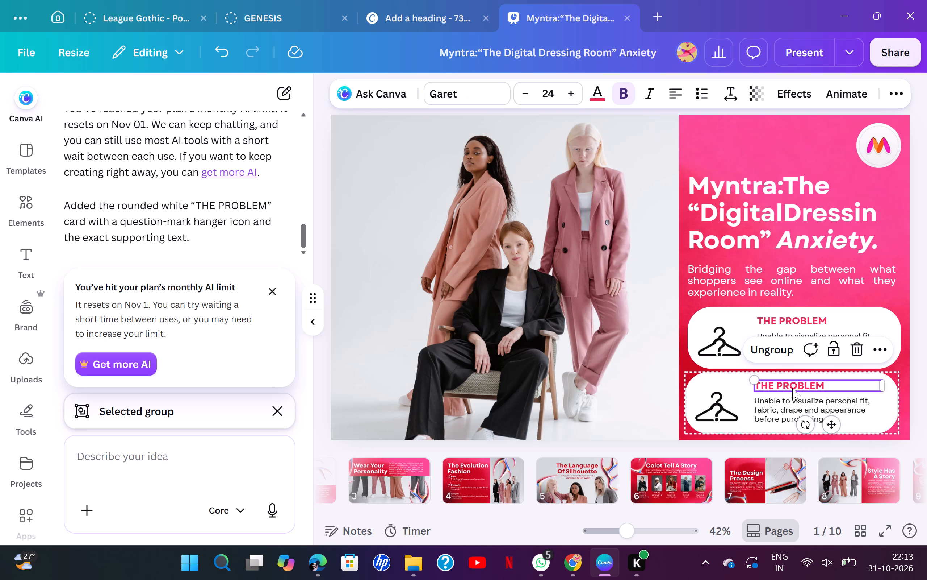
click(911, 222)
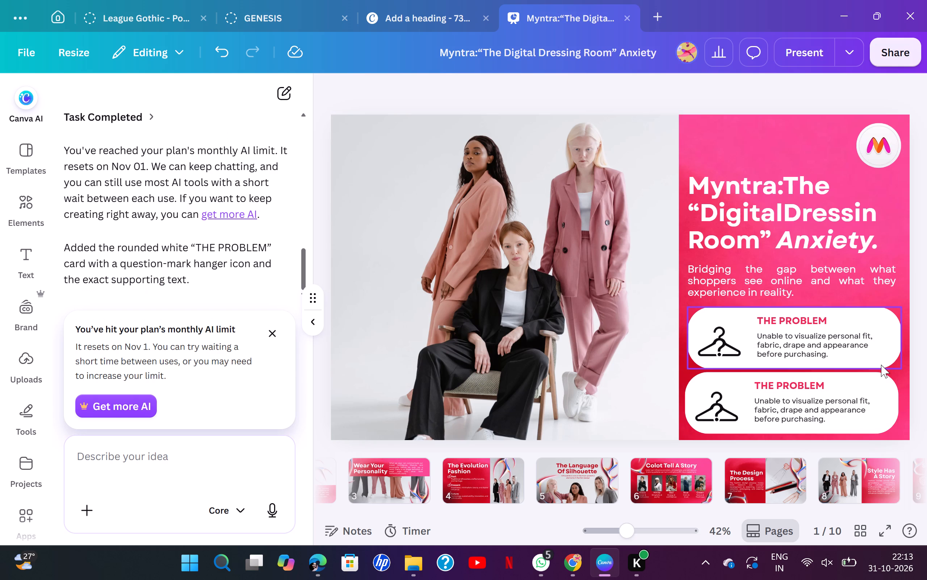
Replace the lower card's heading with "THE OPPORTUNITY".
click(842, 389)
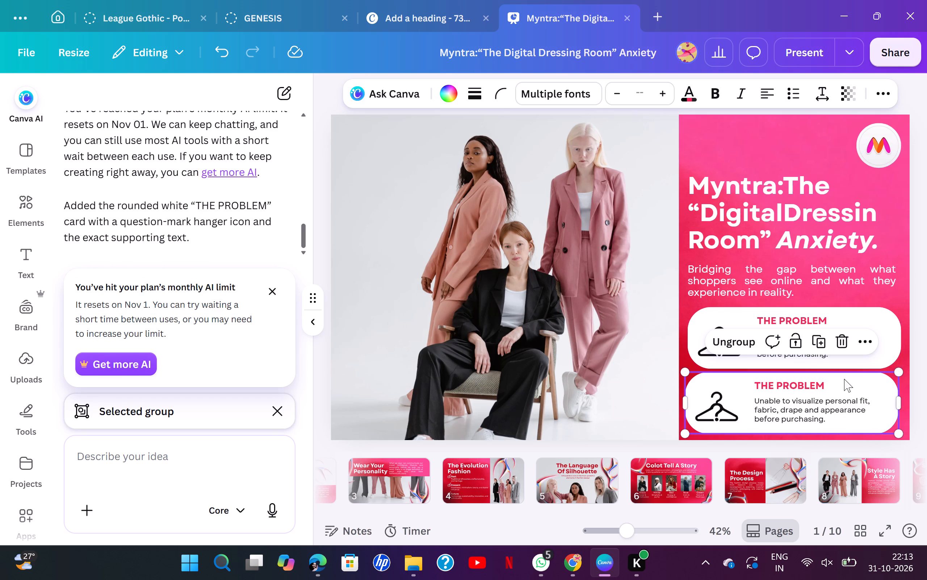
click(817, 387)
click(769, 348)
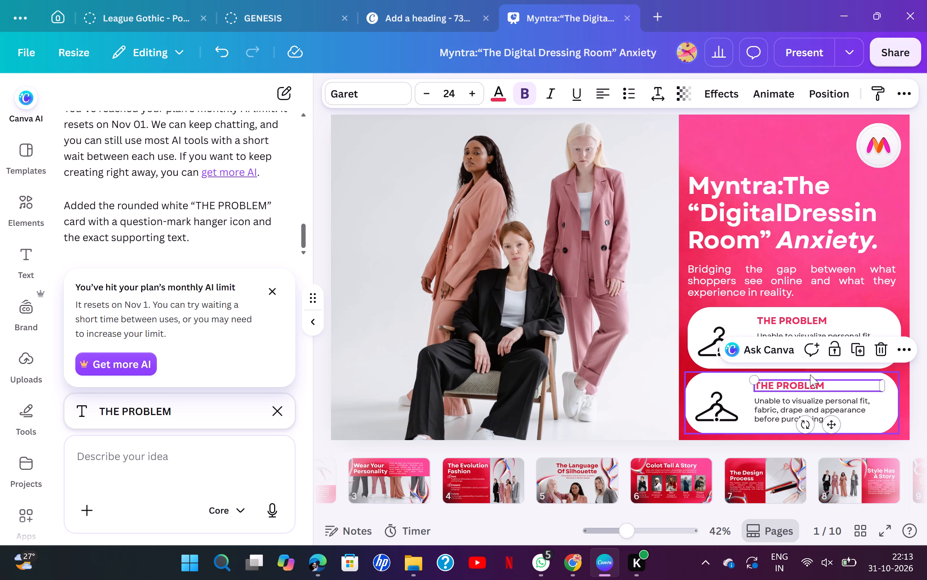
click(824, 384)
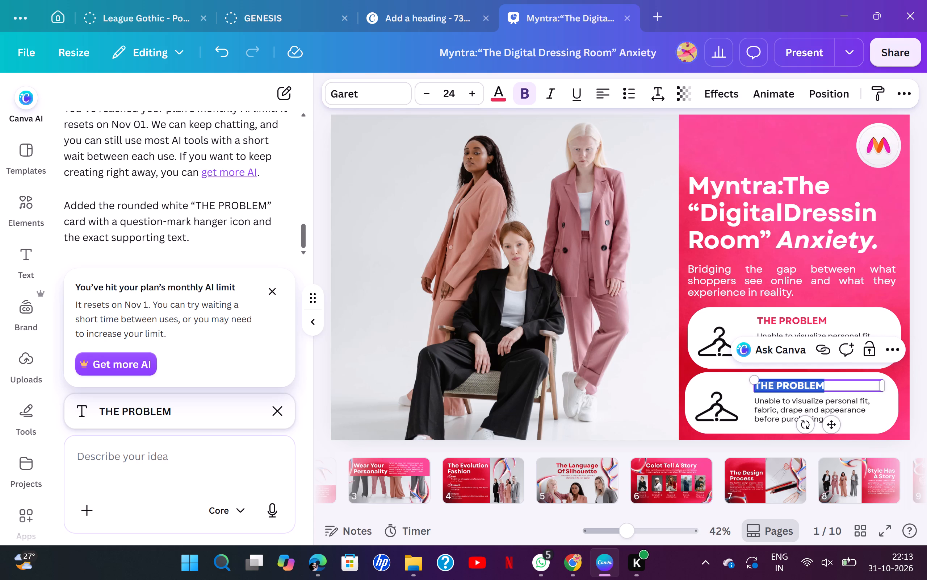
text(THE OPPORTUNITY)
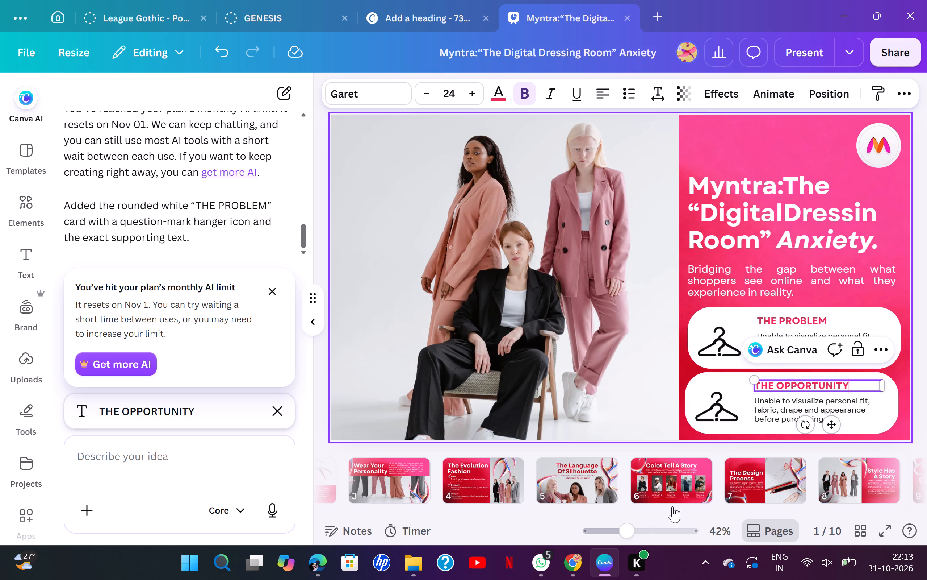
Check ChatGPT's first-slide example and replace the opportunity card's body text with "Create a more confident and personalized online shopping experience.".
click(565, 568)
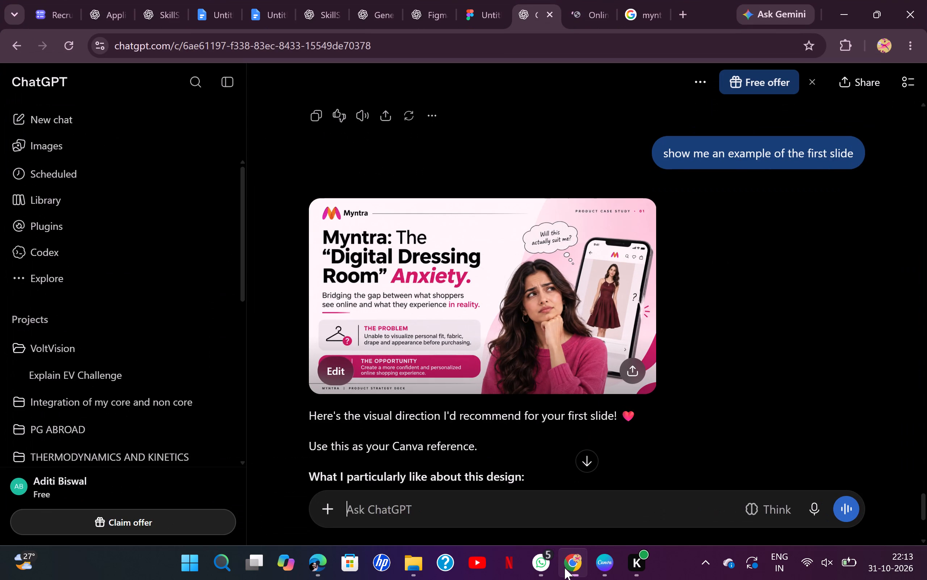
click(517, 346)
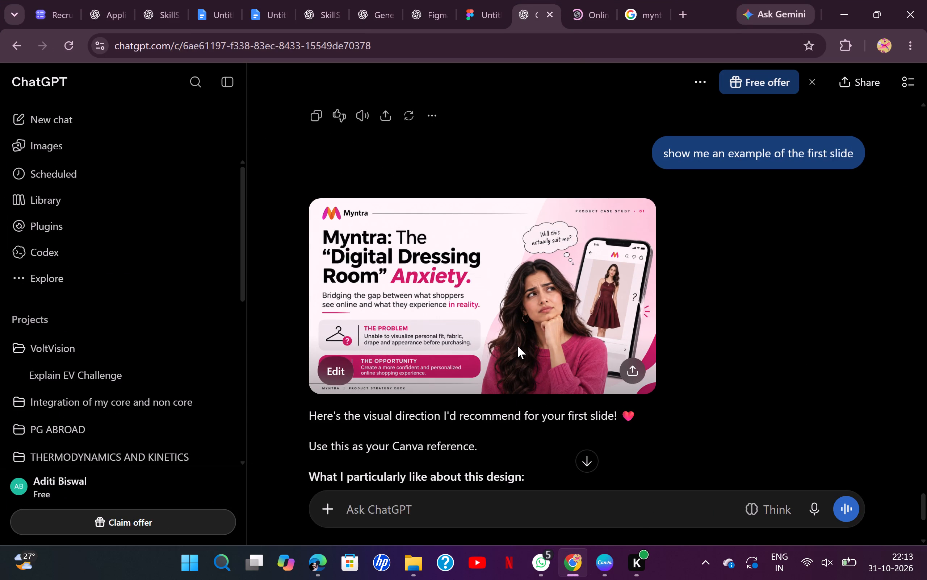
click(517, 346)
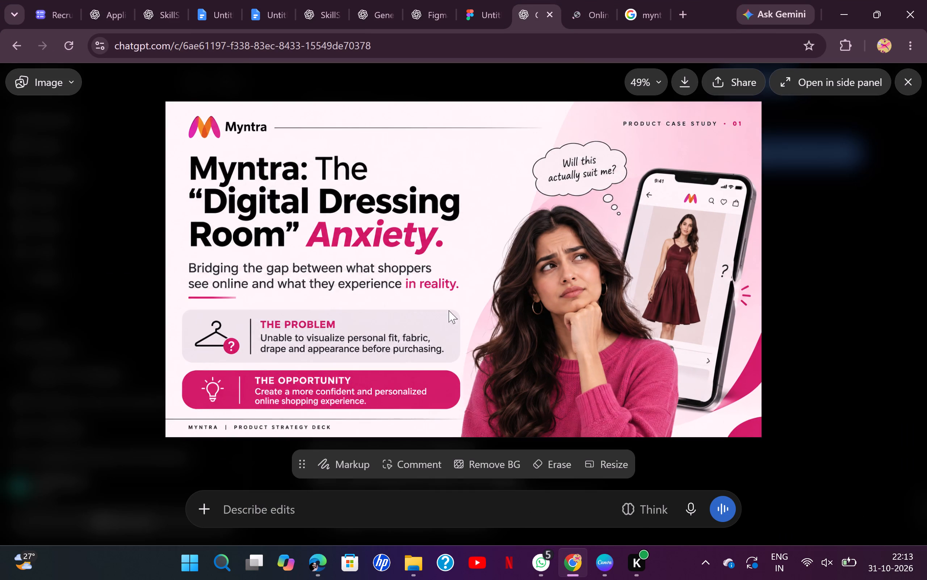
click(616, 192)
click(908, 79)
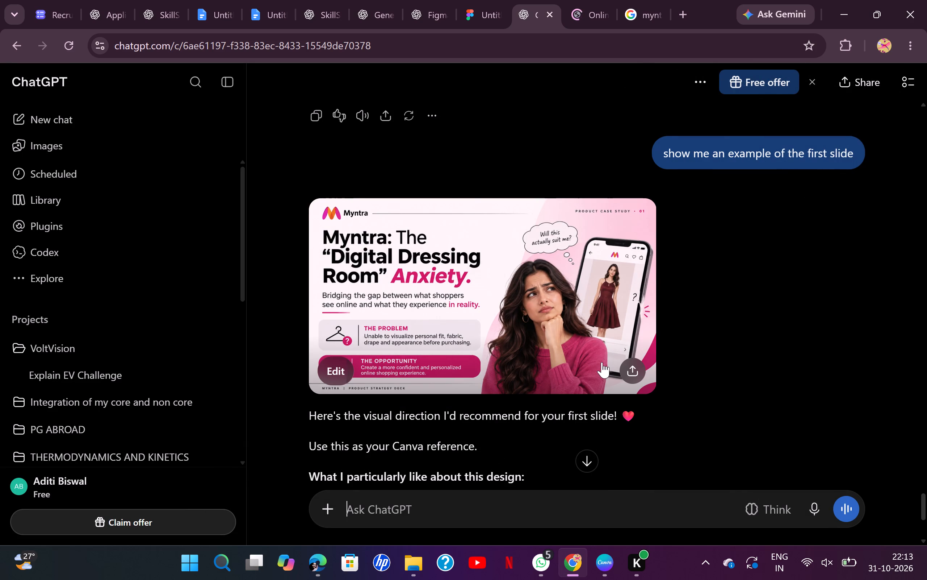
click(606, 569)
click(606, 569)
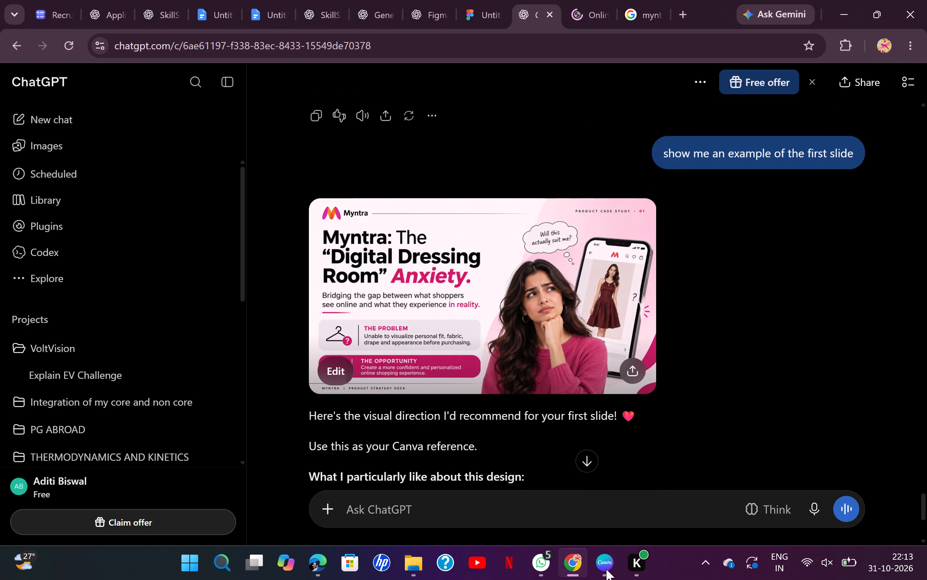
click(606, 569)
double_click(764, 411)
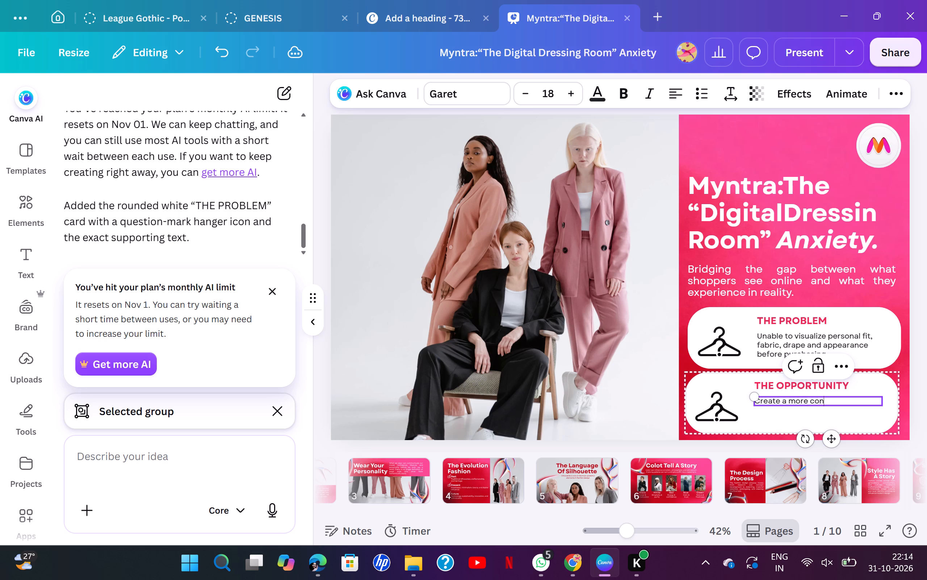
click(571, 568)
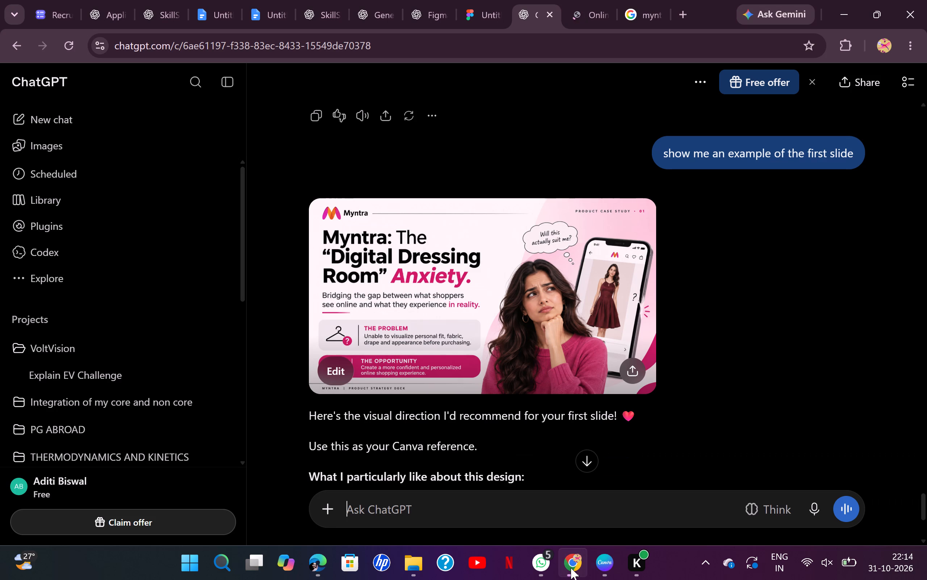
click(571, 568)
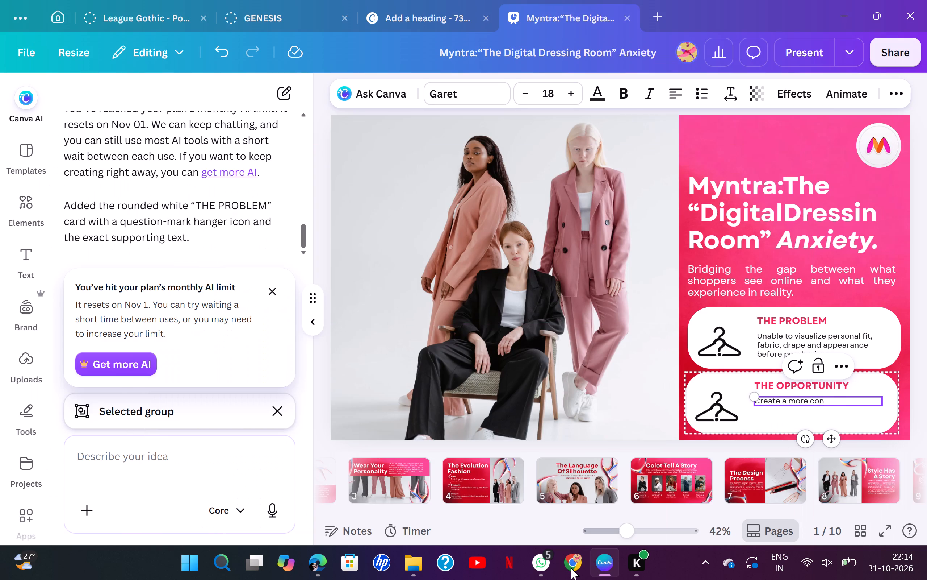
text(fident and personalized online shopping experie)
text(nce)
key(period)
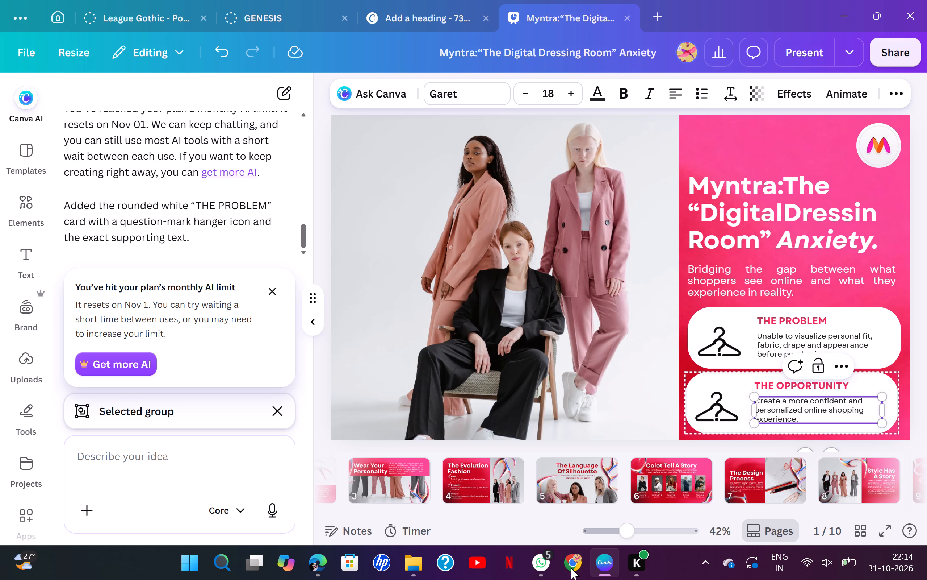
Delete the hanger icon from the opportunity card.
click(715, 408)
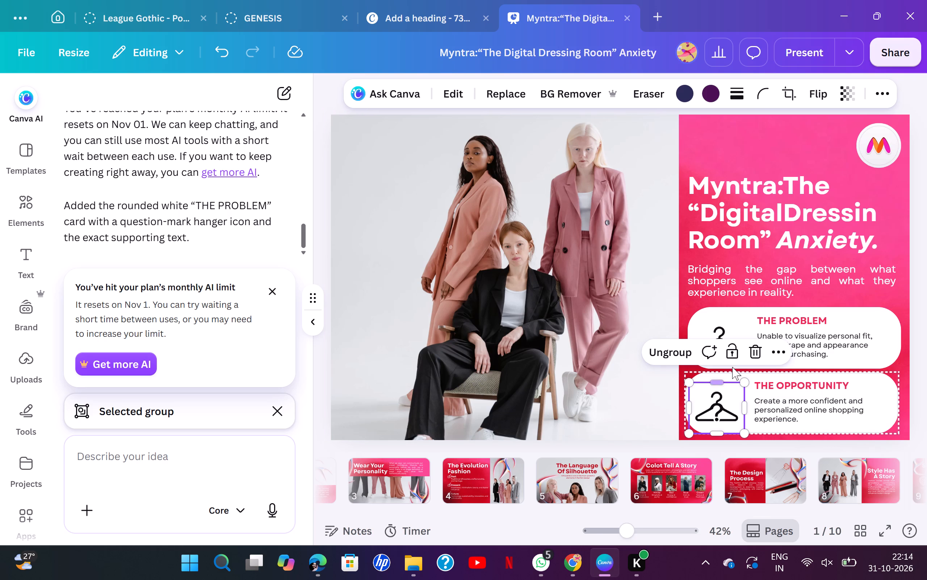
click(753, 350)
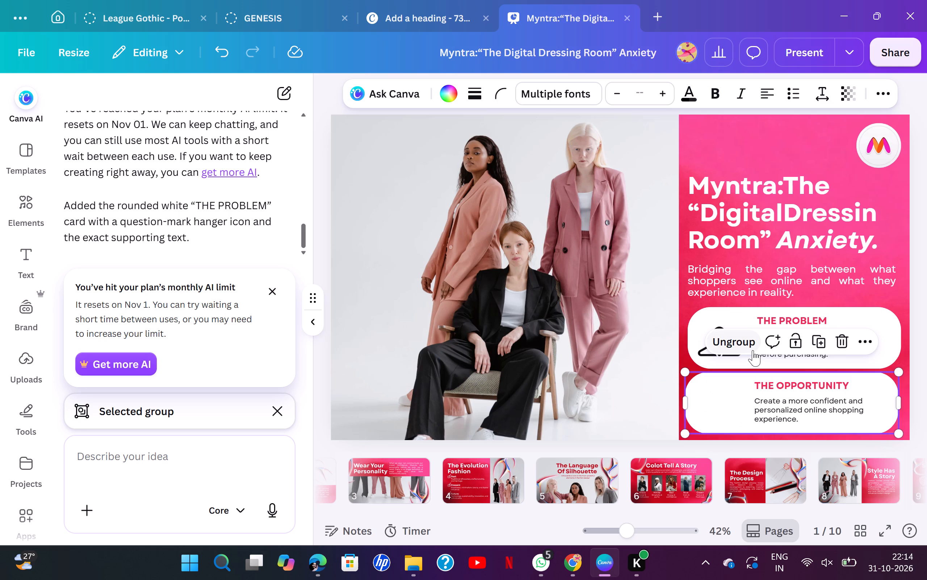
click(917, 193)
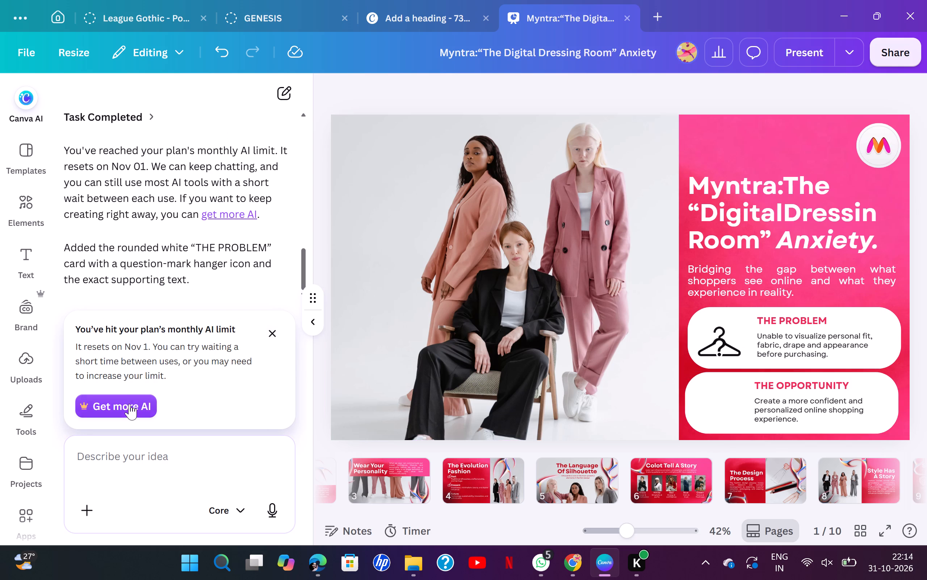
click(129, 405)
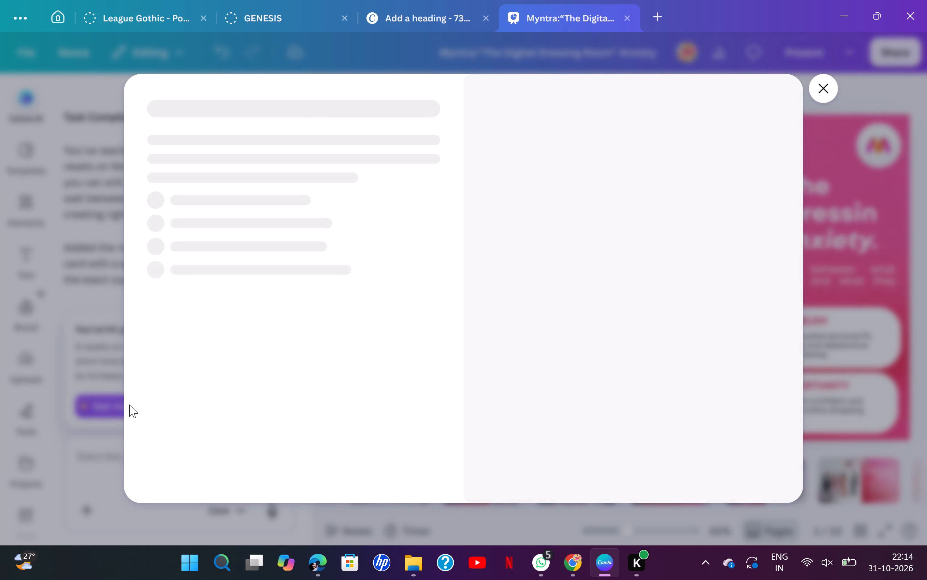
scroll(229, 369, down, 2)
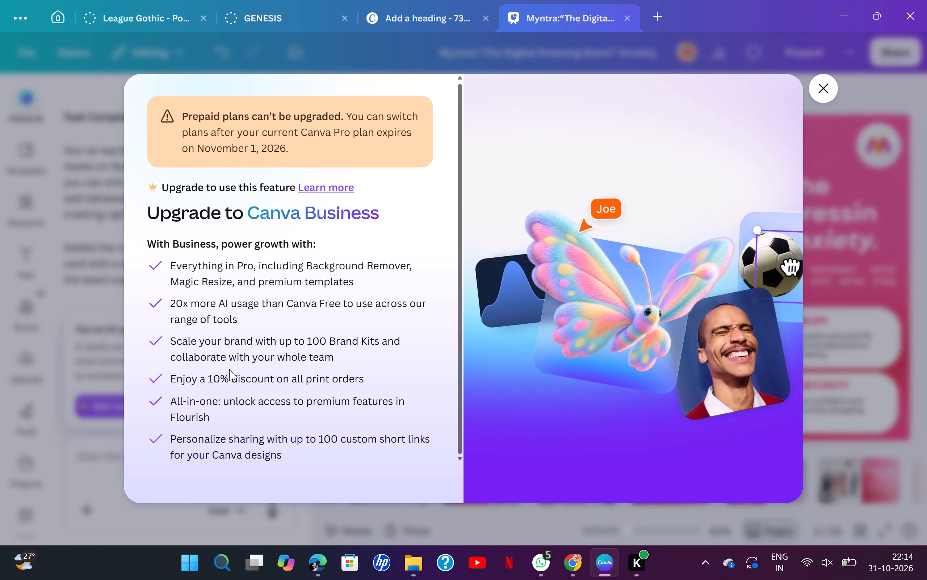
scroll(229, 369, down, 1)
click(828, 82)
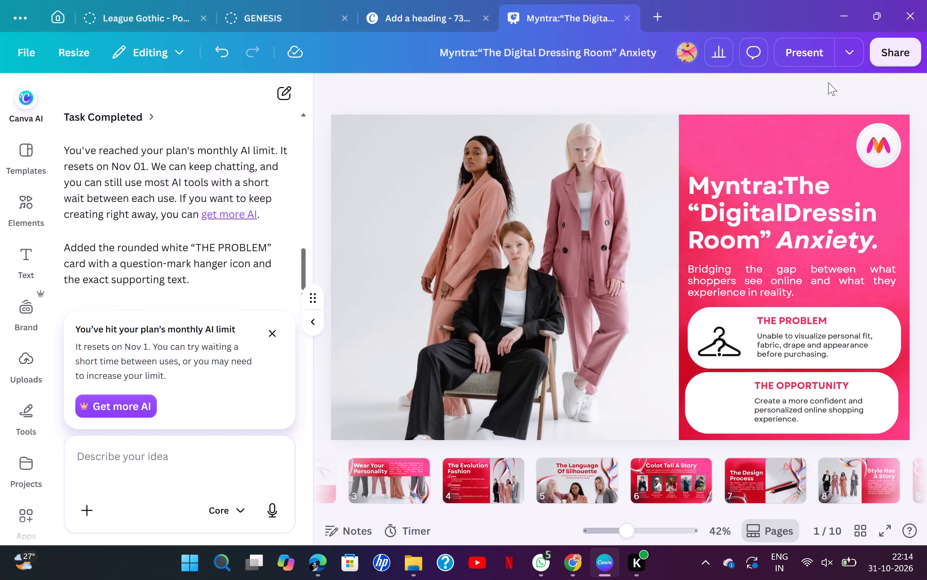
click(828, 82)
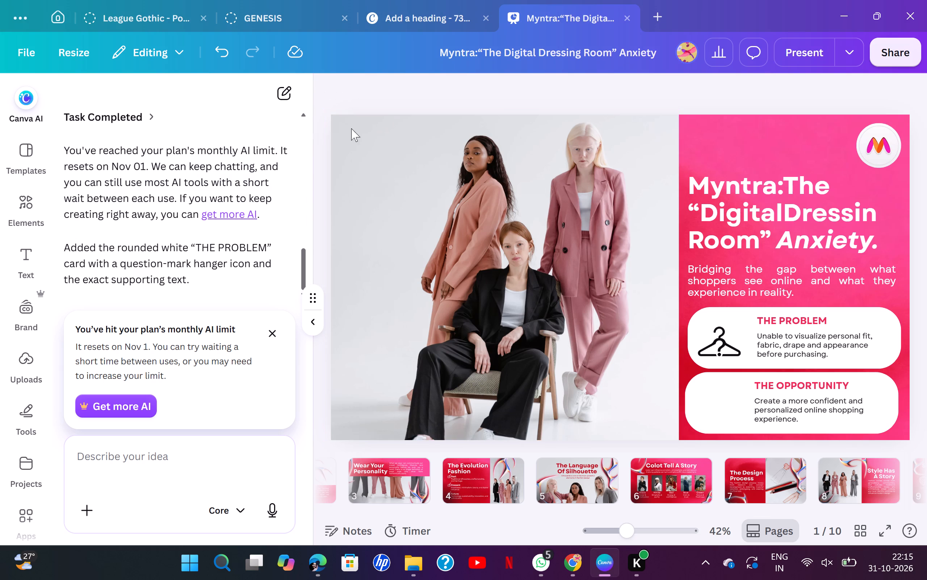
click(28, 211)
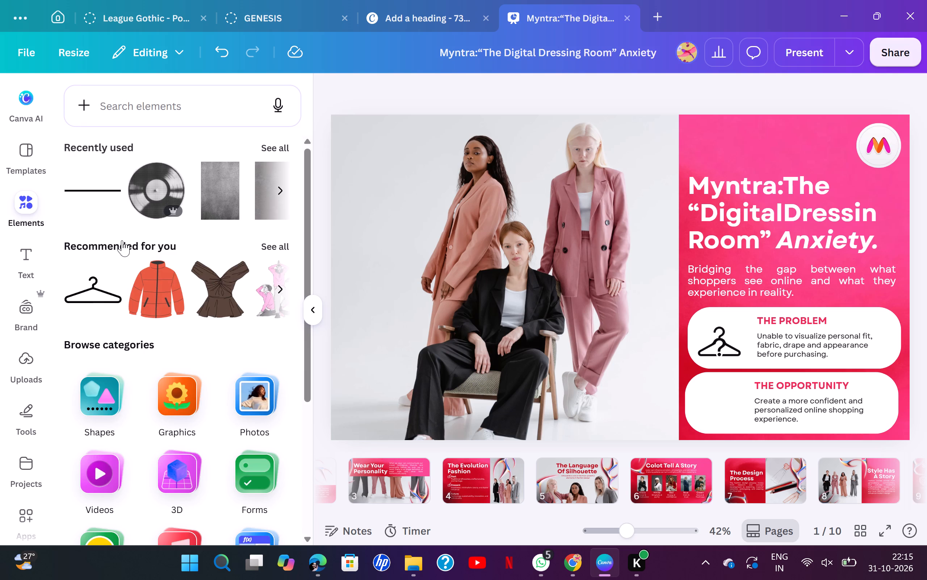
scroll(122, 240, down, 2)
scroll(122, 240, up, 9)
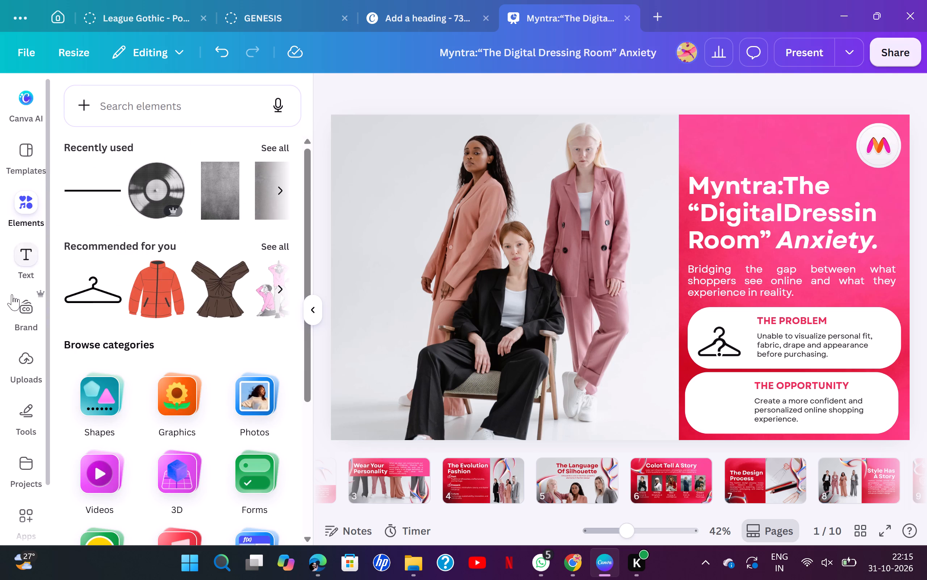
click(31, 246)
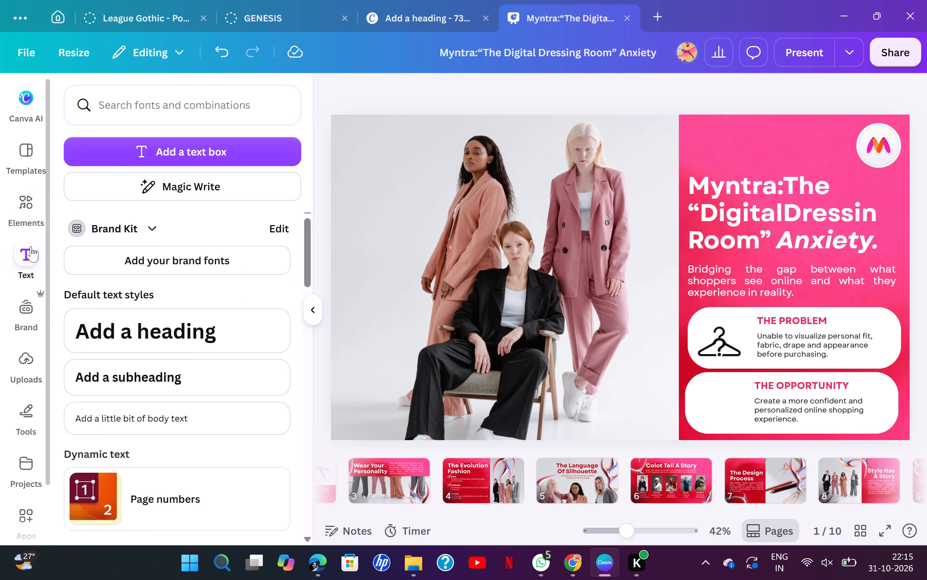
click(132, 147)
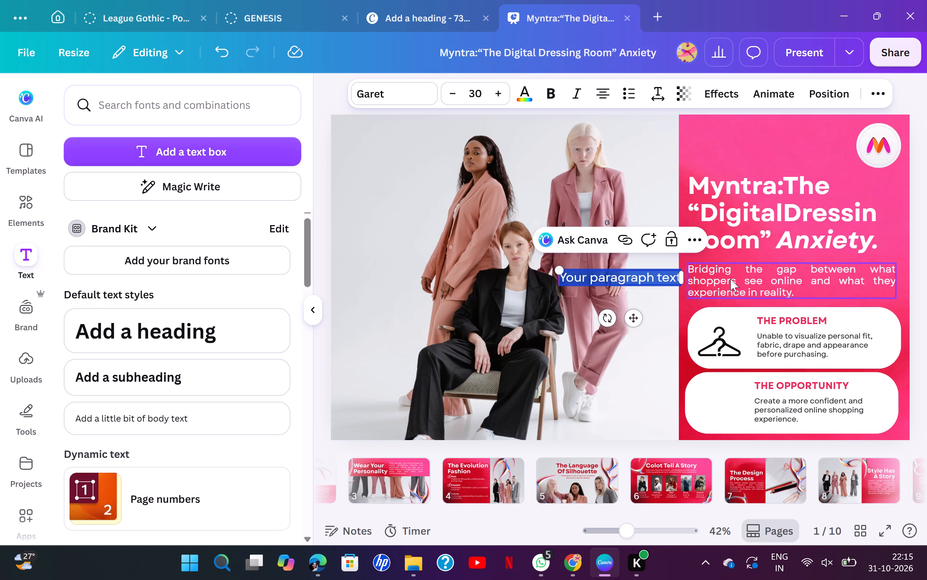
click(742, 282)
click(658, 280)
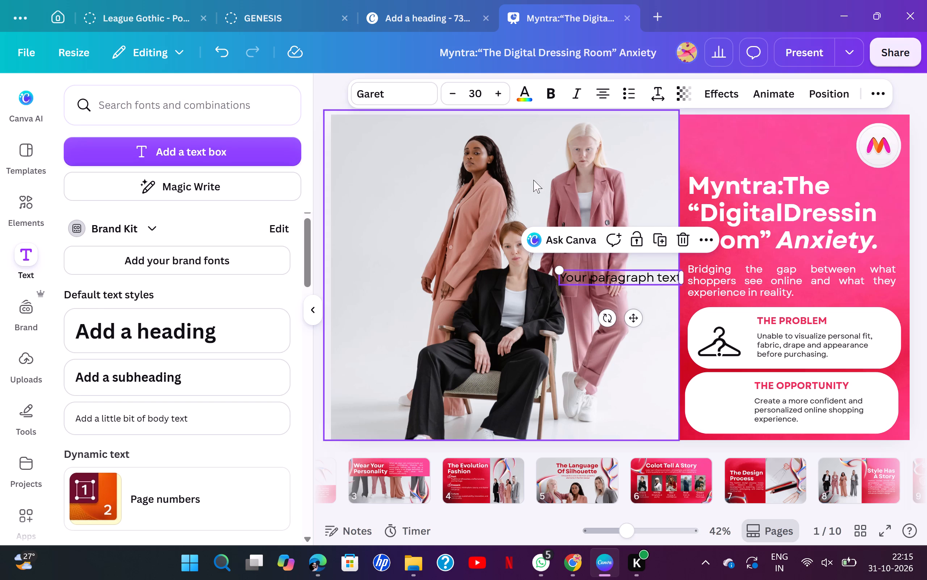
click(479, 100)
text(25)
key(Return)
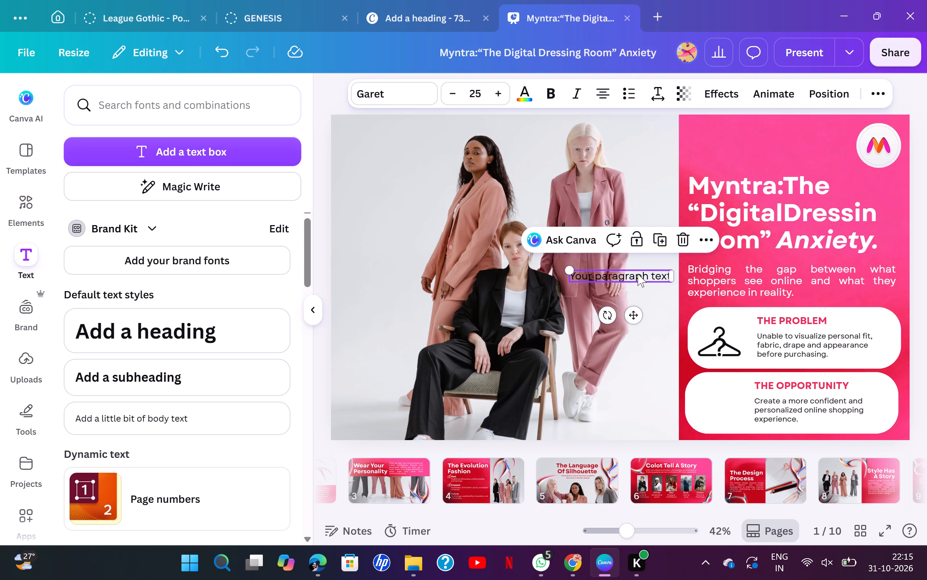
Replace the new text box's placeholder with "PRODUCT CASE STUDY".
double_click(638, 274)
text(PRODY)
key(BackSpace)
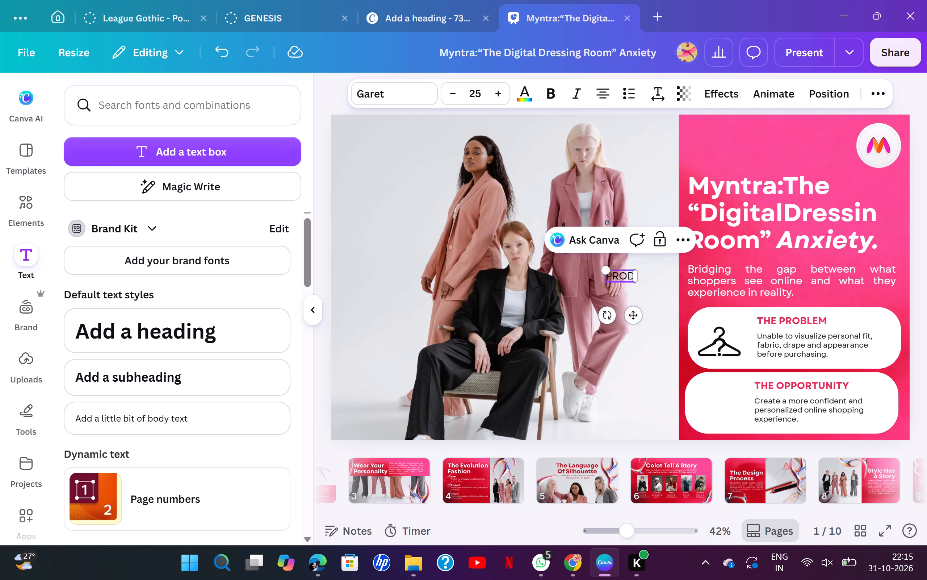
text(UCT CASE STUDY)
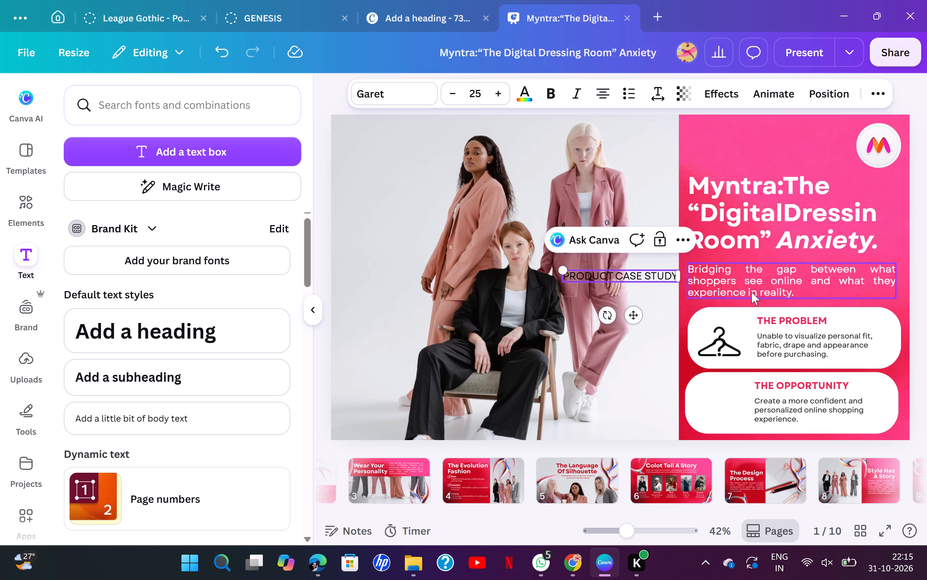
click(761, 281)
Set the "PRODUCT CASE STUDY" text colour to white.
click(661, 276)
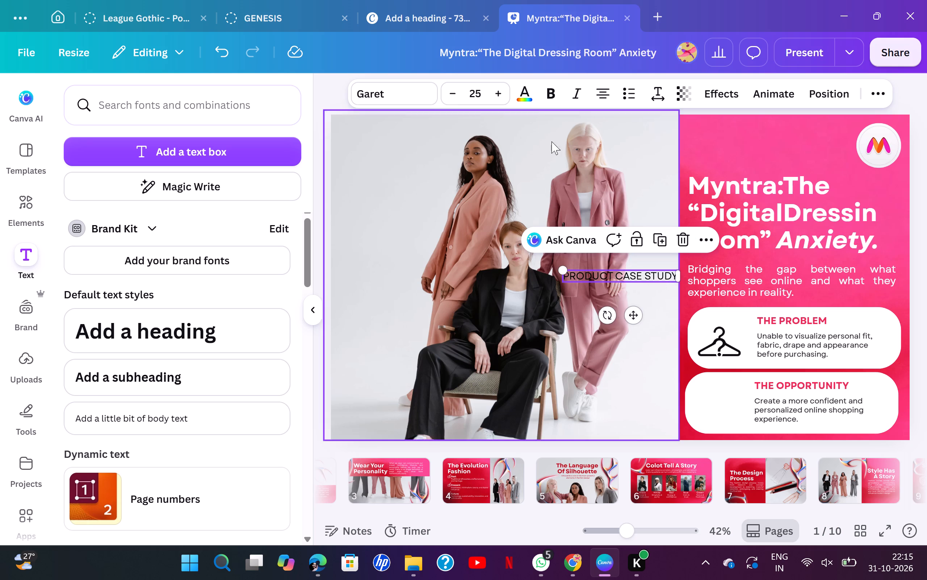
click(525, 96)
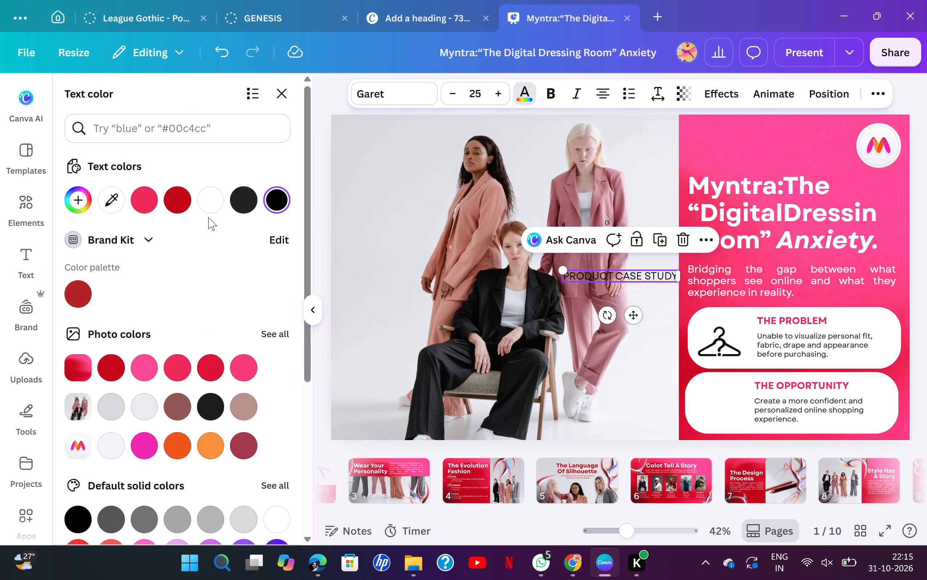
click(217, 200)
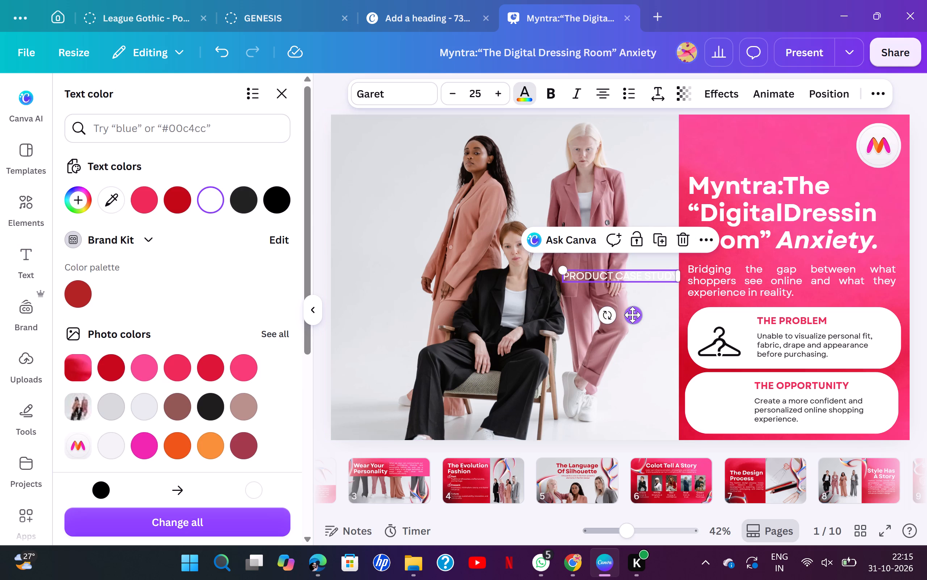
Move the "PRODUCT CASE STUDY" text above the title, level with and just beside the Myntra logo.
drag(632, 312, 764, 186)
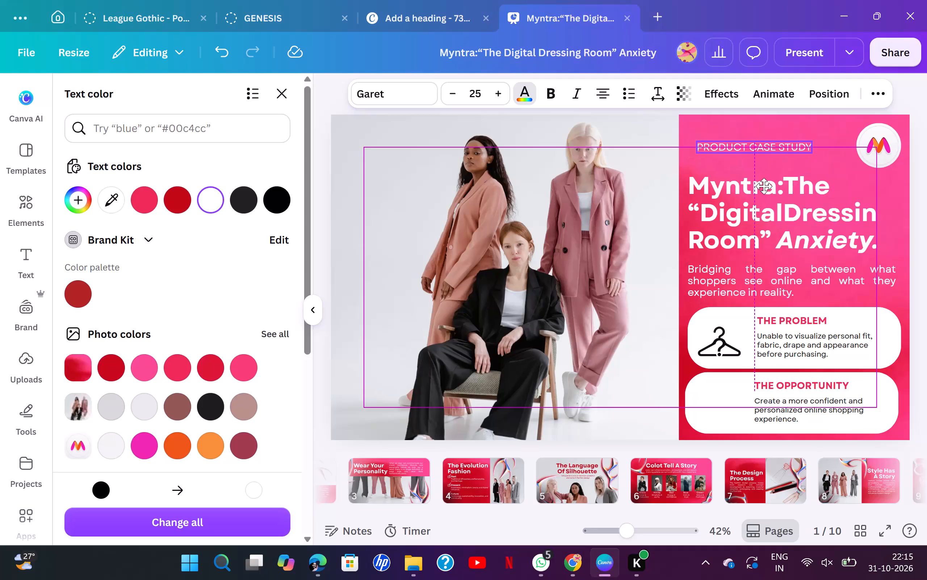
drag(764, 186, 795, 180)
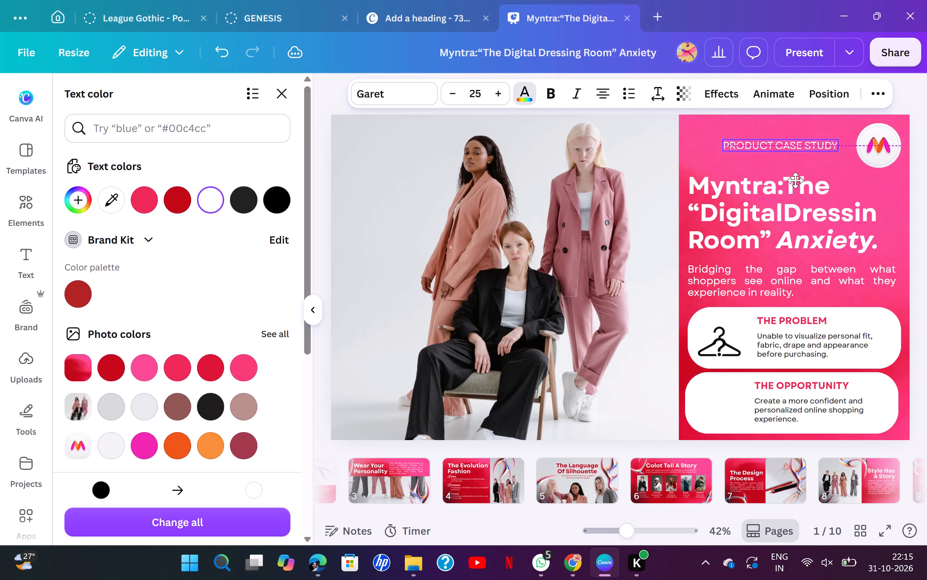
drag(795, 180, 806, 181)
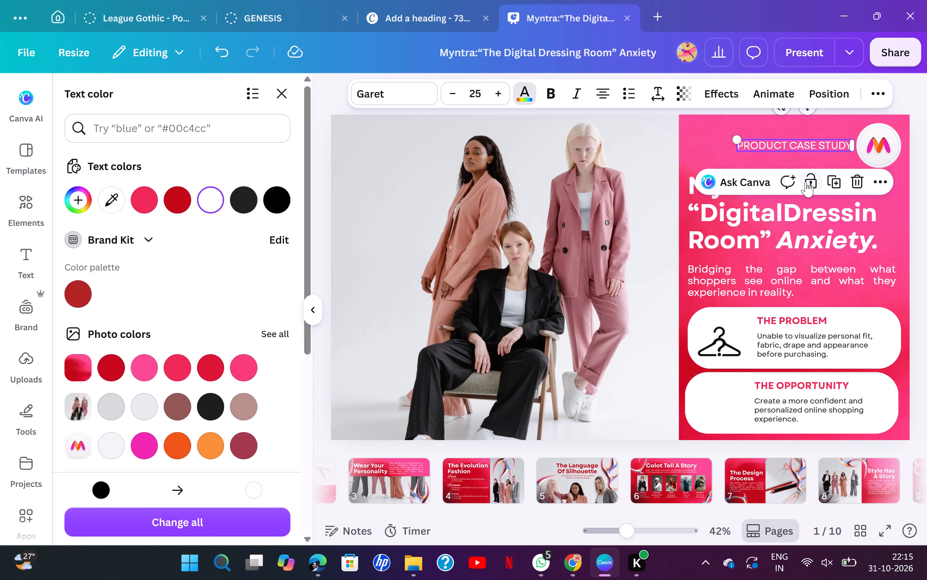
drag(834, 141, 830, 141)
click(901, 94)
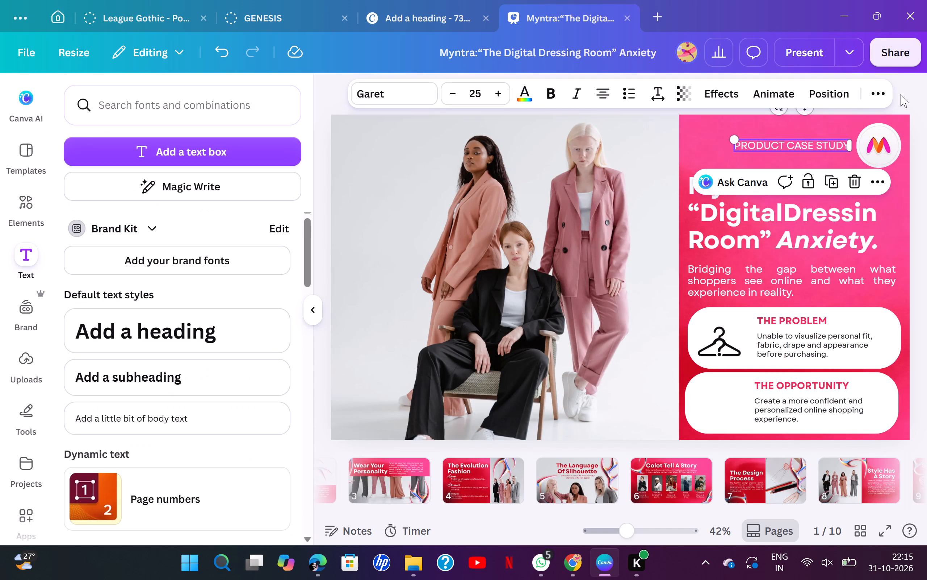
click(901, 94)
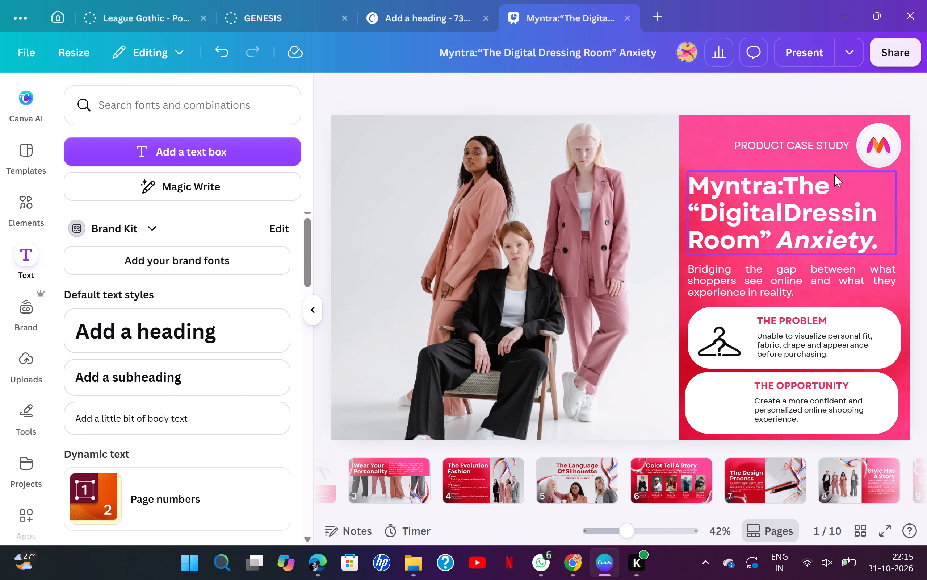
Make the "PRODUCT CASE STUDY" text bold.
click(823, 145)
click(773, 222)
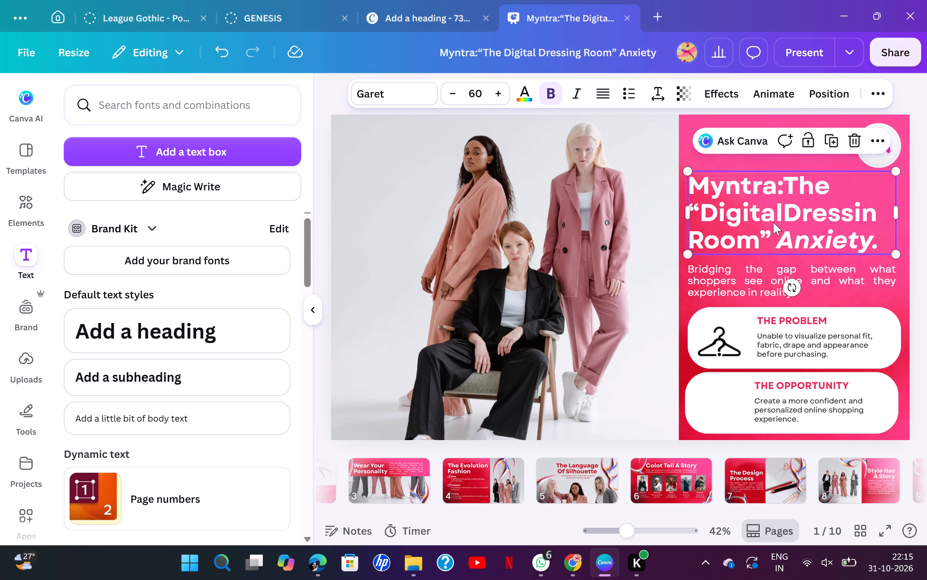
click(904, 91)
click(821, 150)
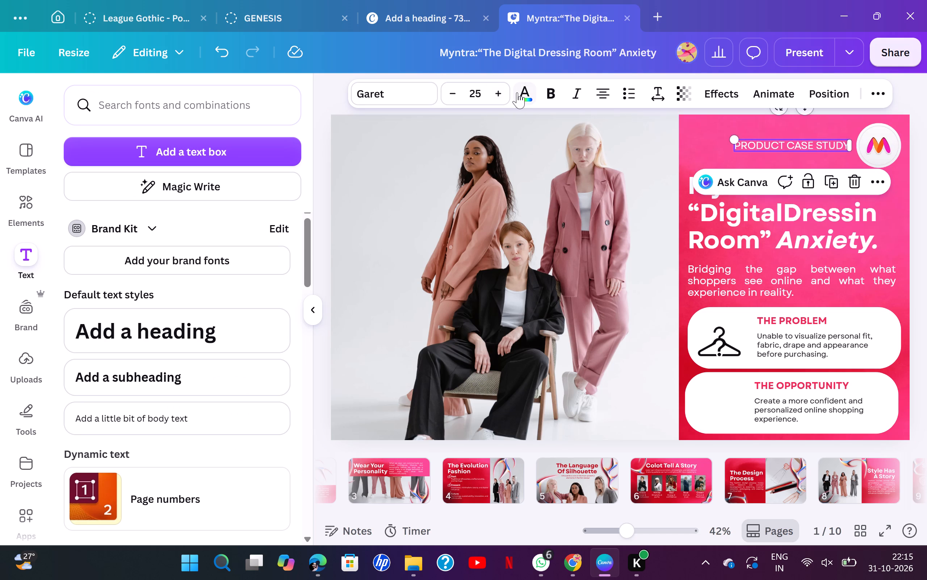
click(519, 92)
click(544, 90)
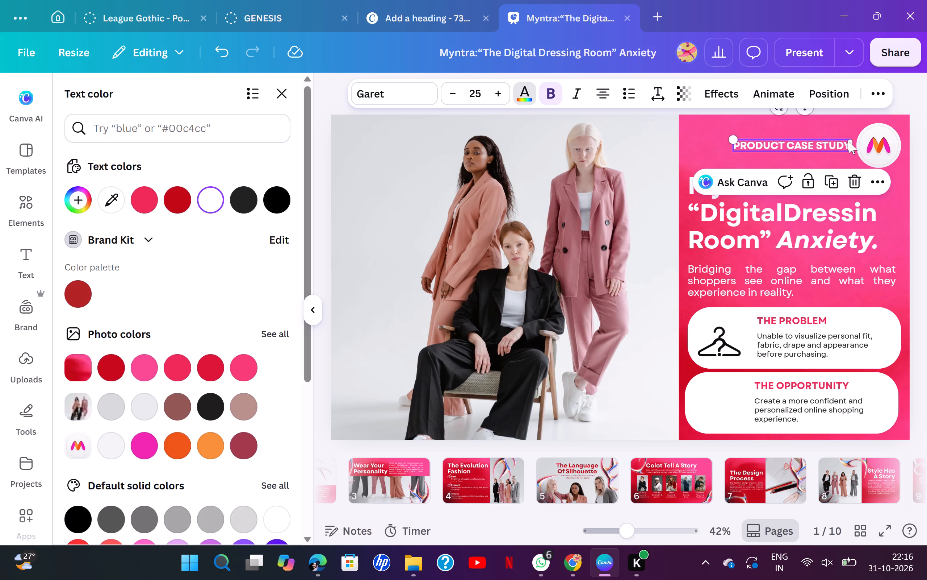
click(906, 100)
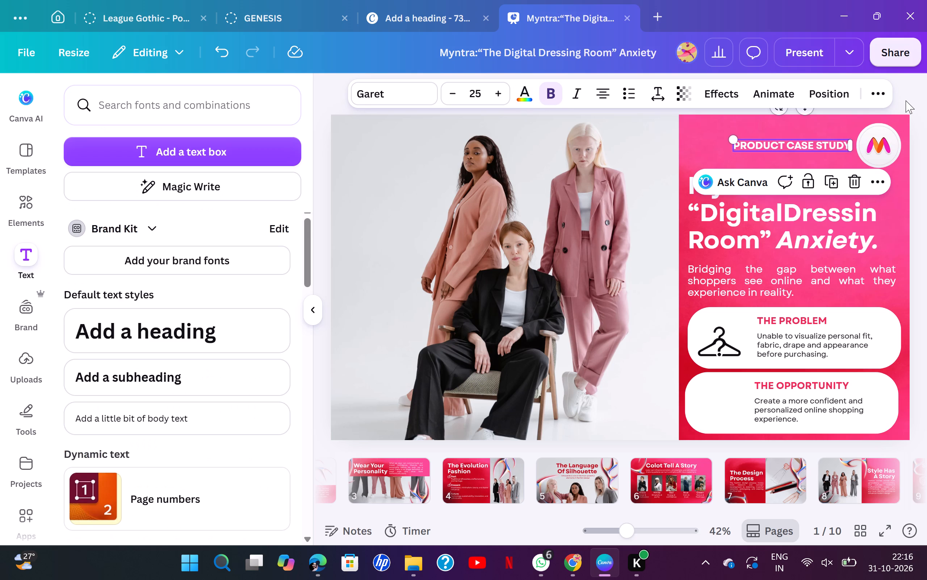
Add a straight line from the recently used elements to page 1 and colour it white.
click(36, 222)
click(109, 192)
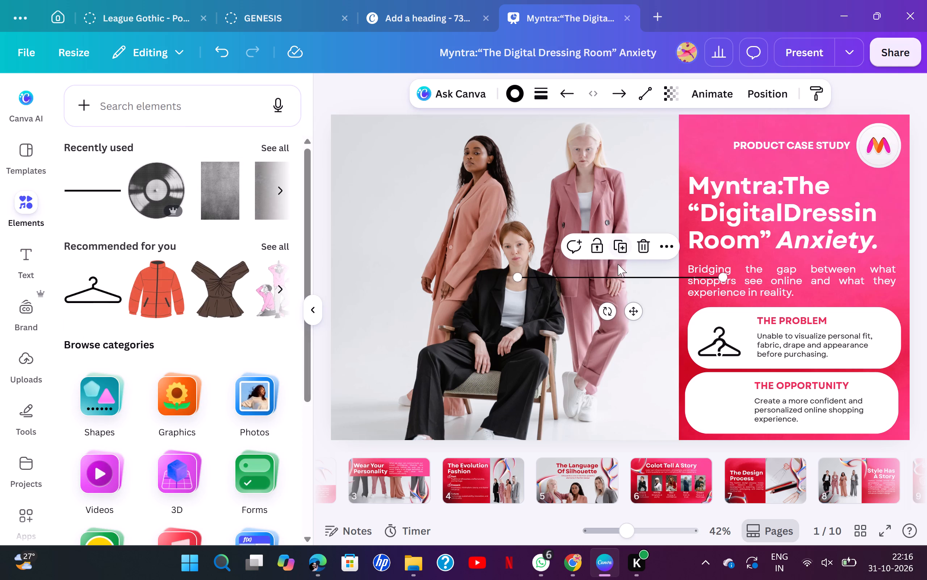
click(615, 275)
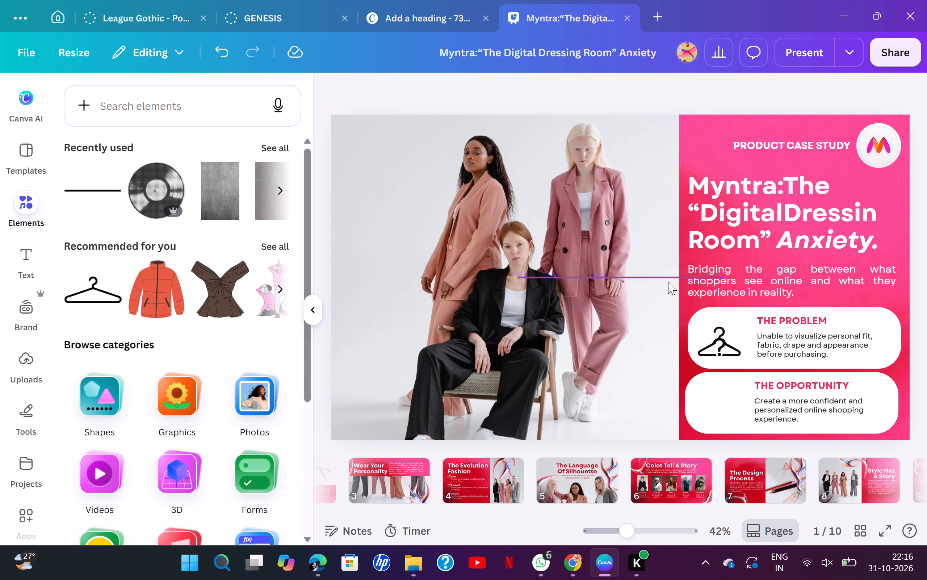
click(664, 275)
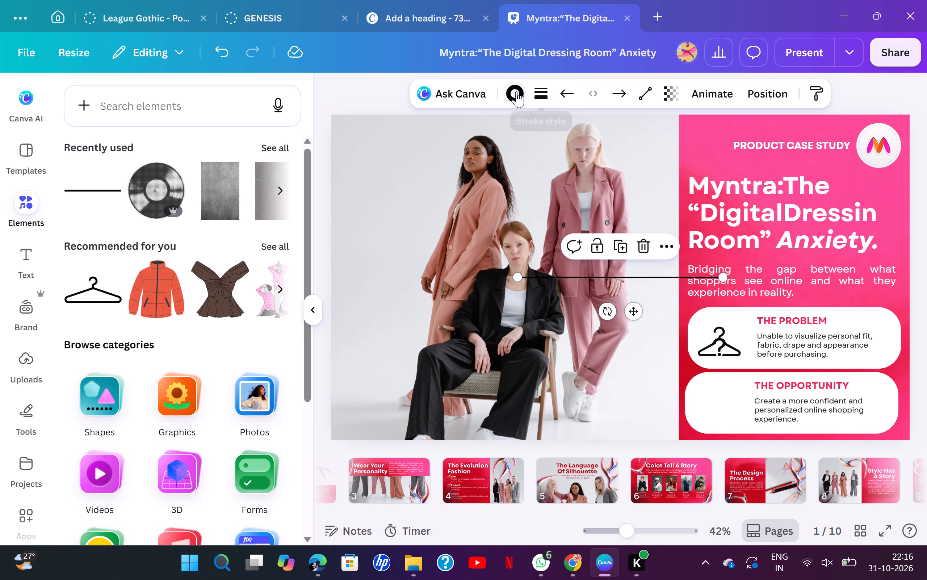
click(516, 91)
click(151, 254)
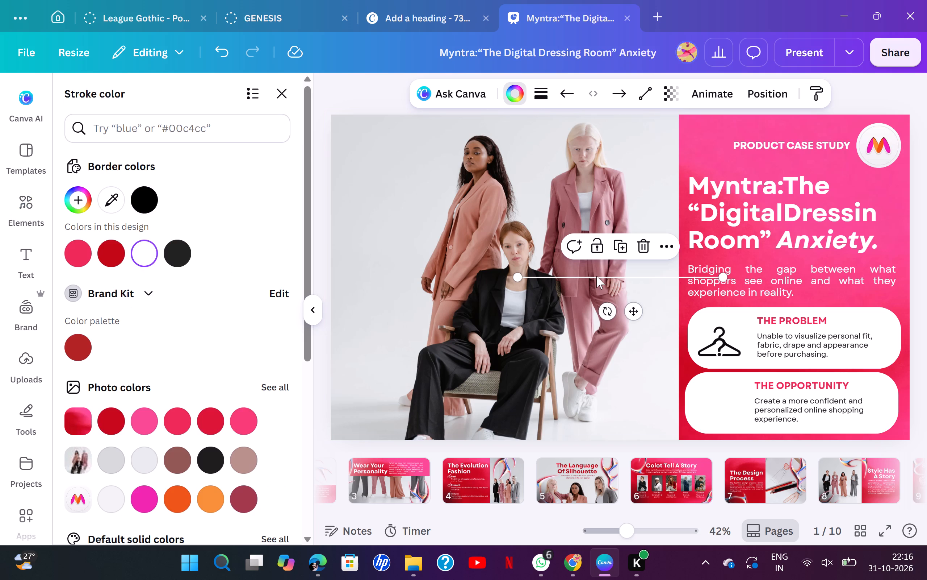
Move the white line onto the pink panel, level with the "PRODUCT CASE STUDY" label and starting near the panel's left edge.
drag(633, 315, 735, 225)
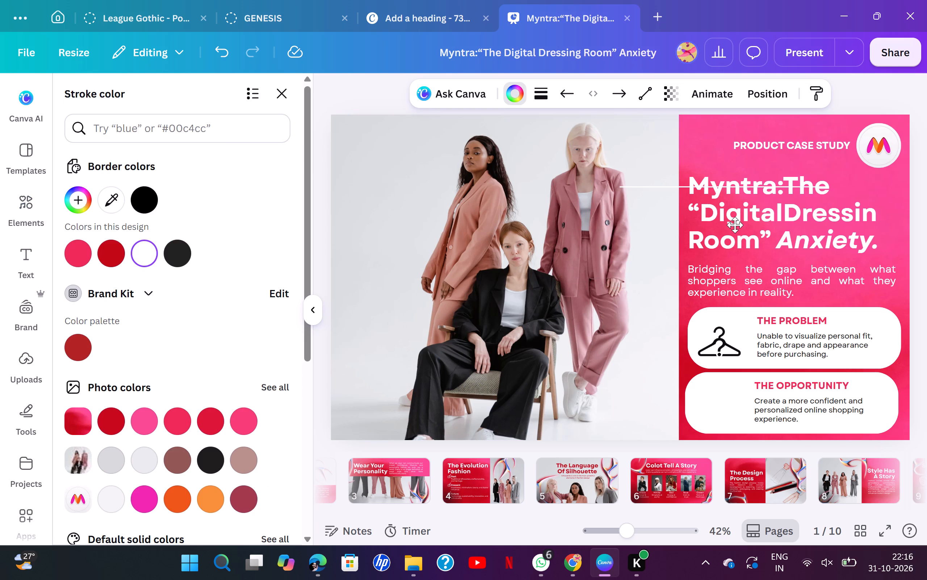
drag(735, 225, 797, 185)
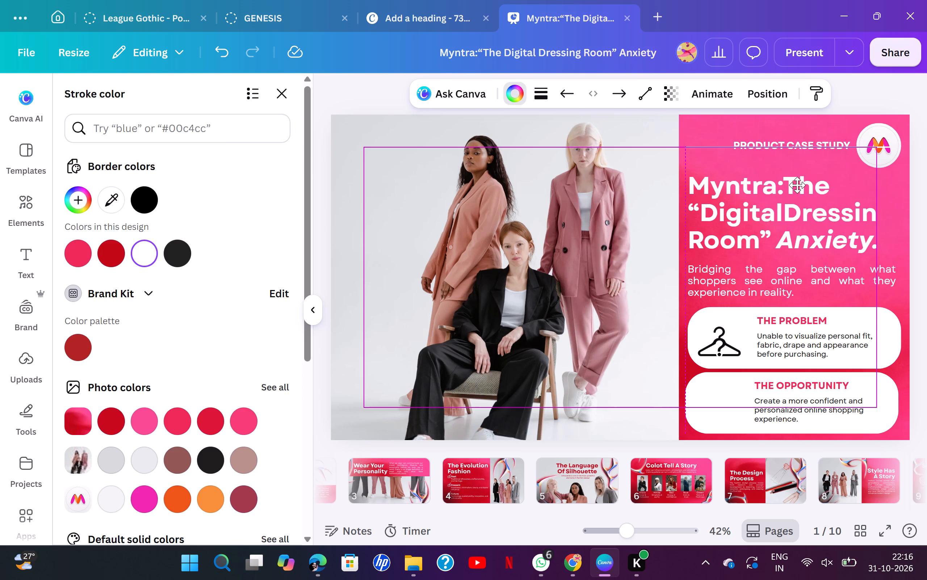
drag(797, 185, 795, 182)
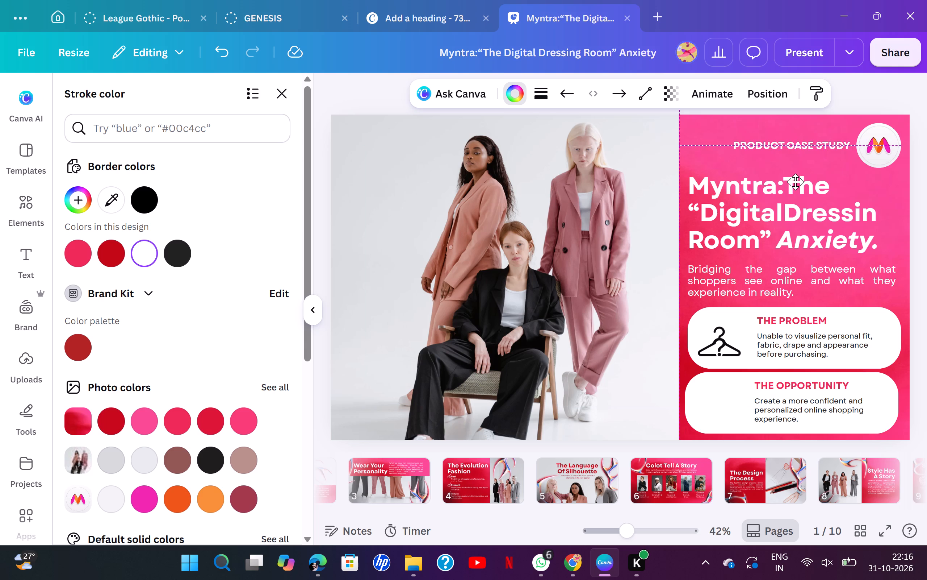
drag(795, 182, 796, 183)
drag(796, 183, 800, 182)
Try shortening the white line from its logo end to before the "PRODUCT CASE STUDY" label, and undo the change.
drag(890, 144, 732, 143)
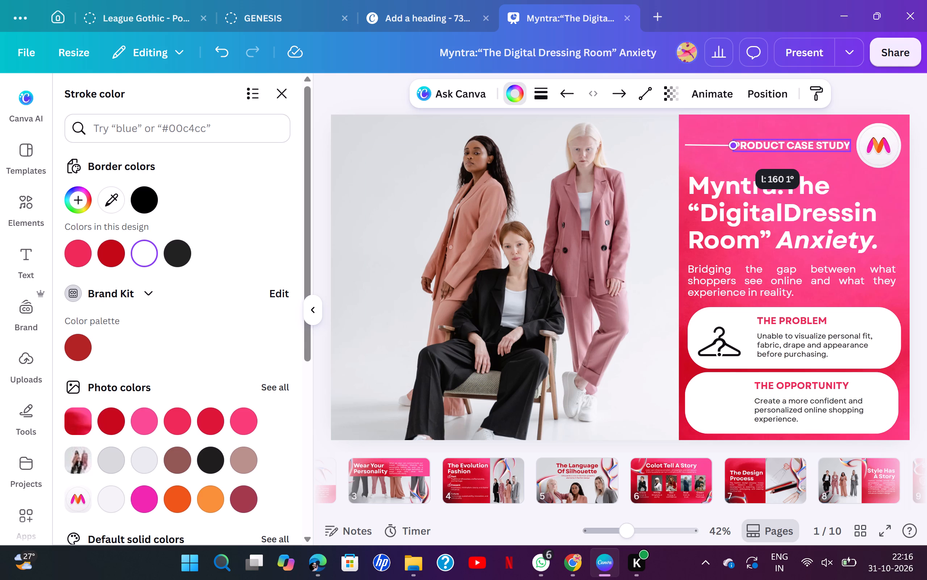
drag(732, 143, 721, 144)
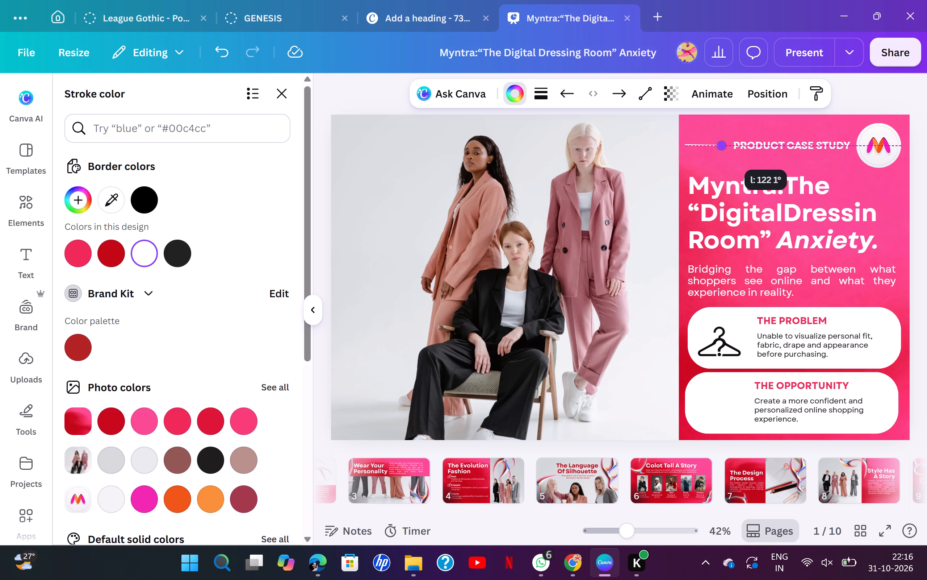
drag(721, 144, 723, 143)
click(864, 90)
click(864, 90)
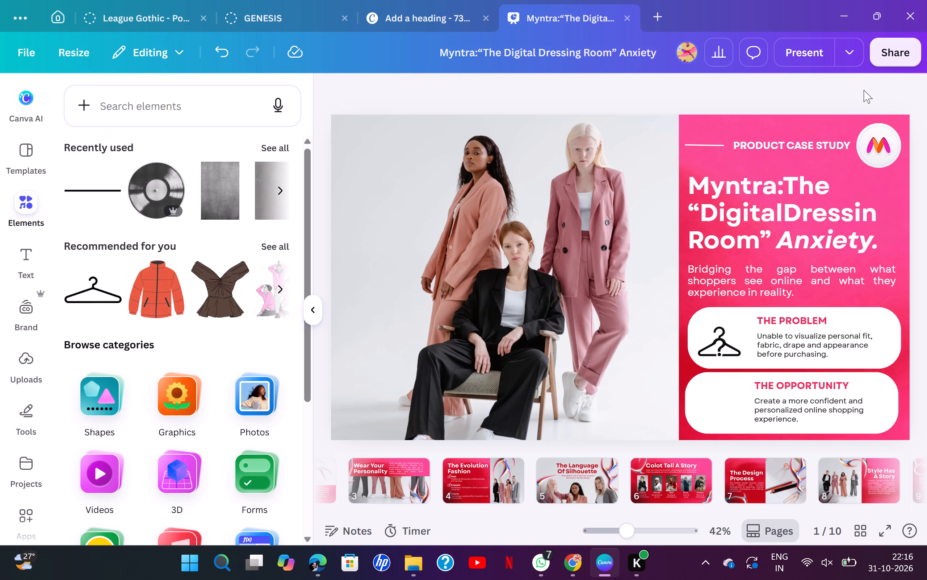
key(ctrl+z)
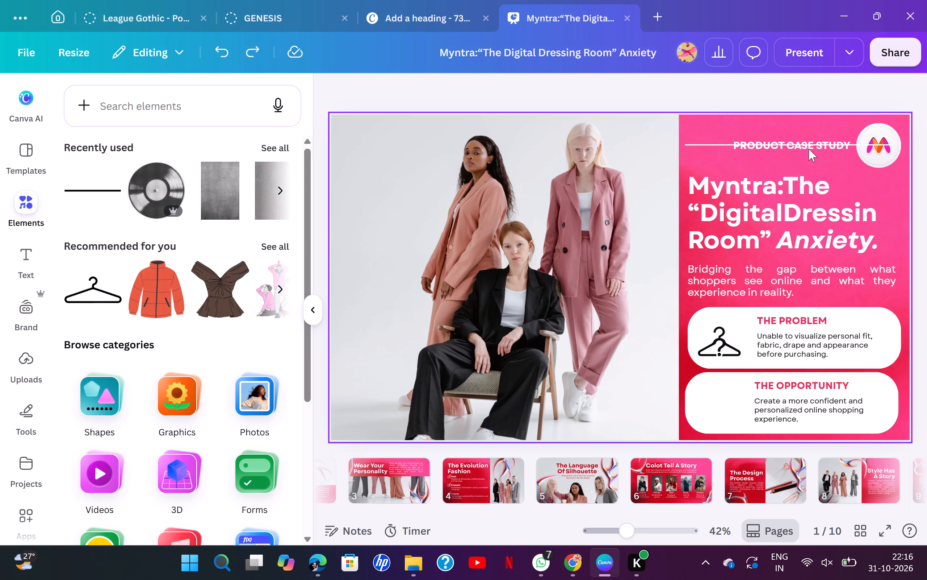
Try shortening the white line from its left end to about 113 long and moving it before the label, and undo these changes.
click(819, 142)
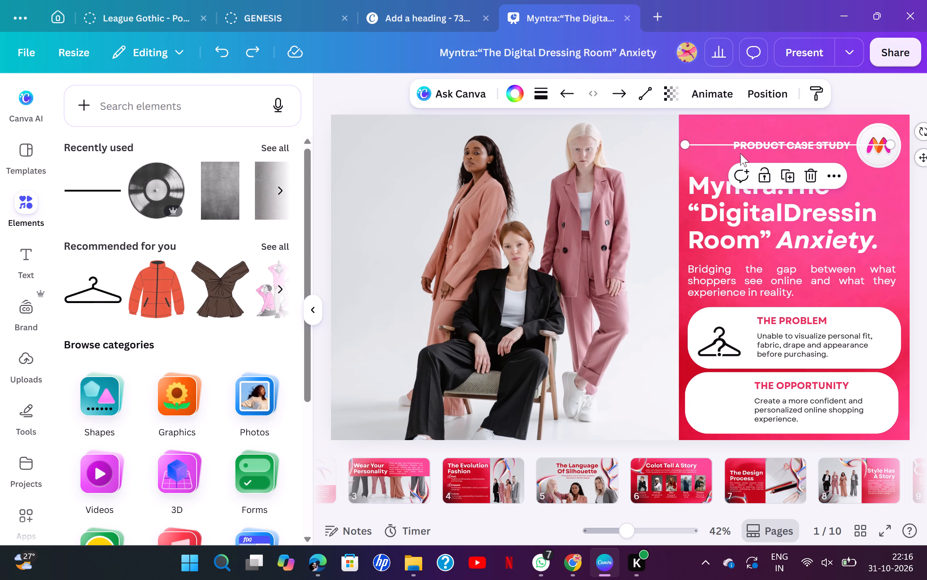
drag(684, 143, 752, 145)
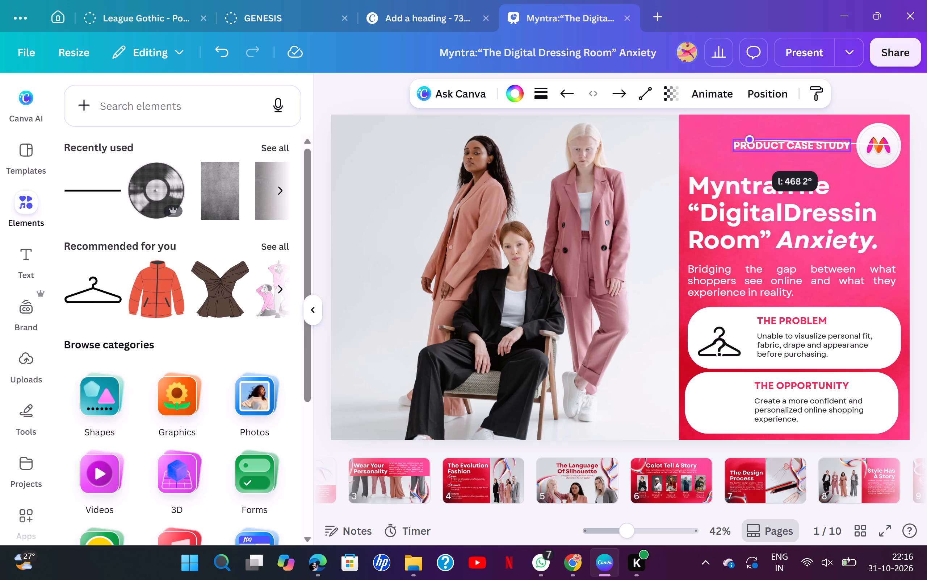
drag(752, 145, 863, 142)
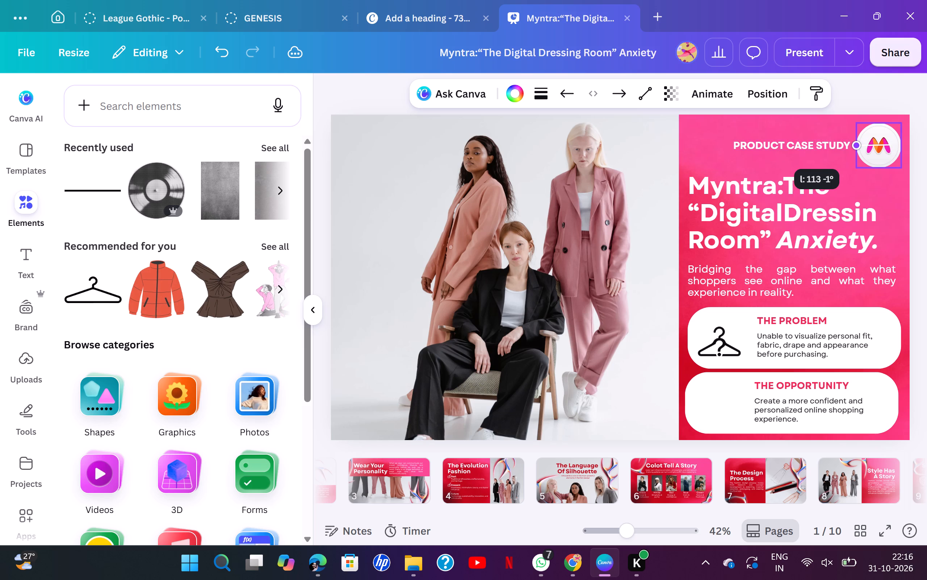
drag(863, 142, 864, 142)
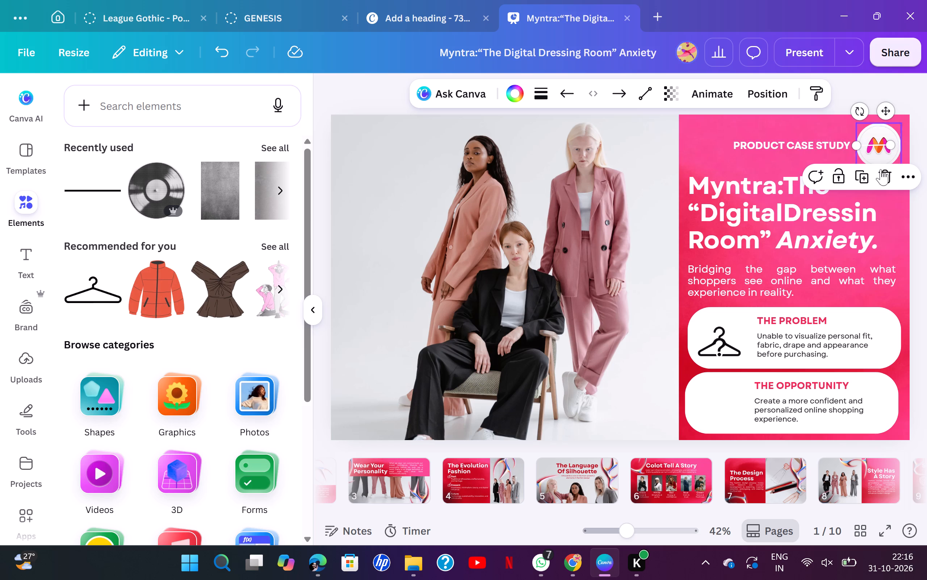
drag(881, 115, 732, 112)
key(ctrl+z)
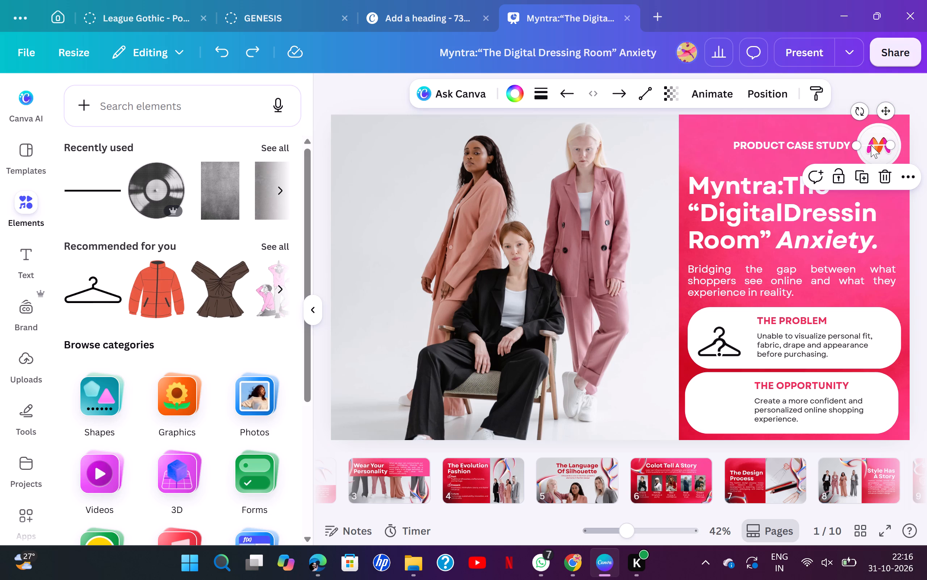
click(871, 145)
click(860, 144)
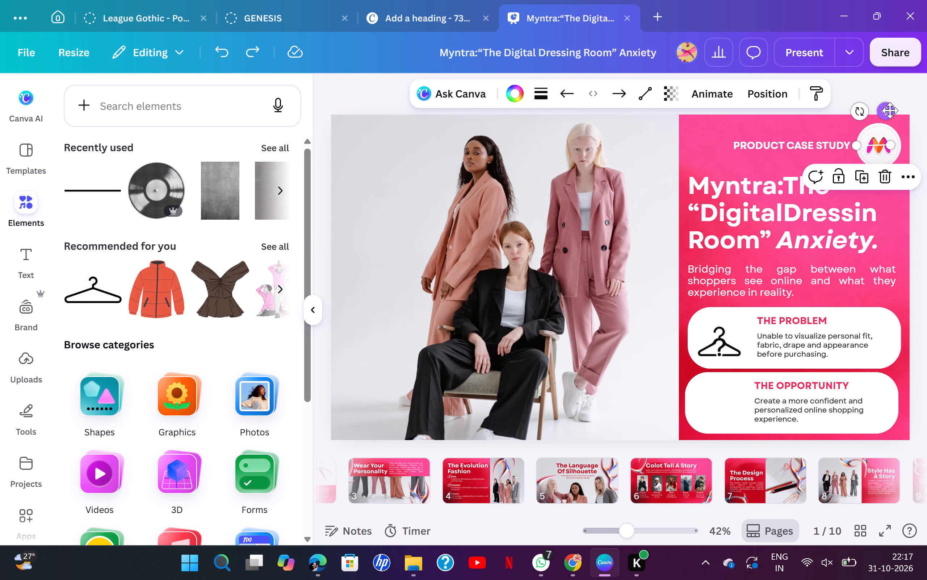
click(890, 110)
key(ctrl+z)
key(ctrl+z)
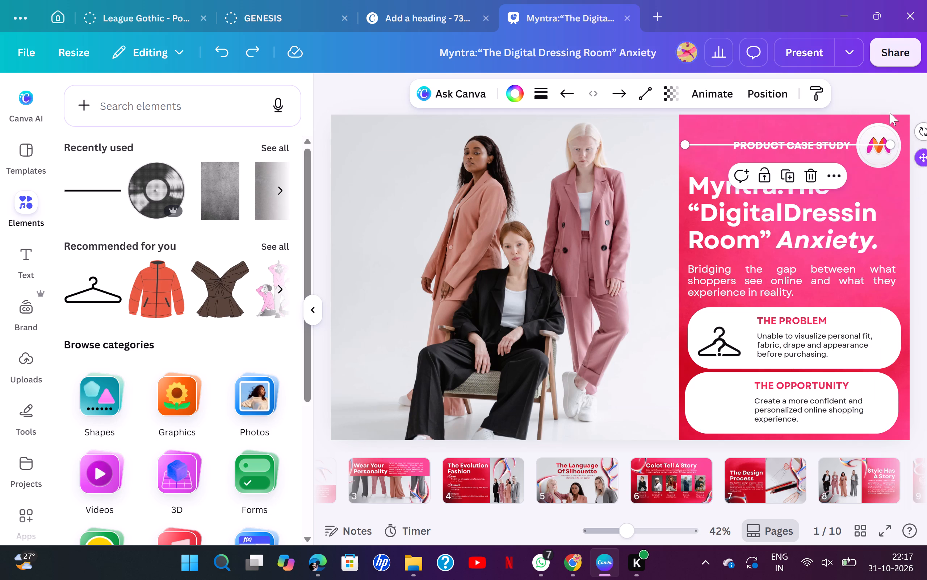
Shorten the white line from its logo end and shift it to about 20 before the "PRODUCT CASE STUDY" label.
drag(888, 143, 845, 141)
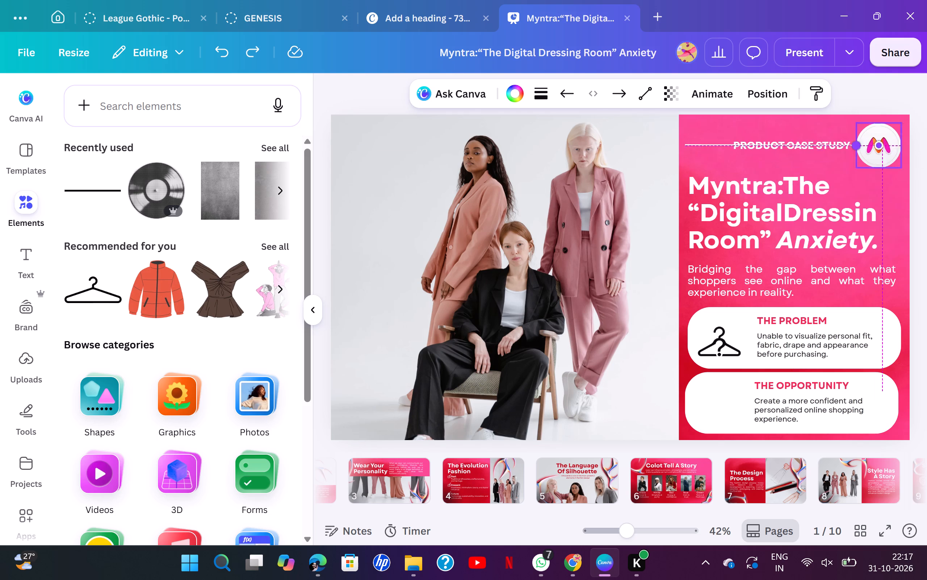
drag(845, 141, 721, 144)
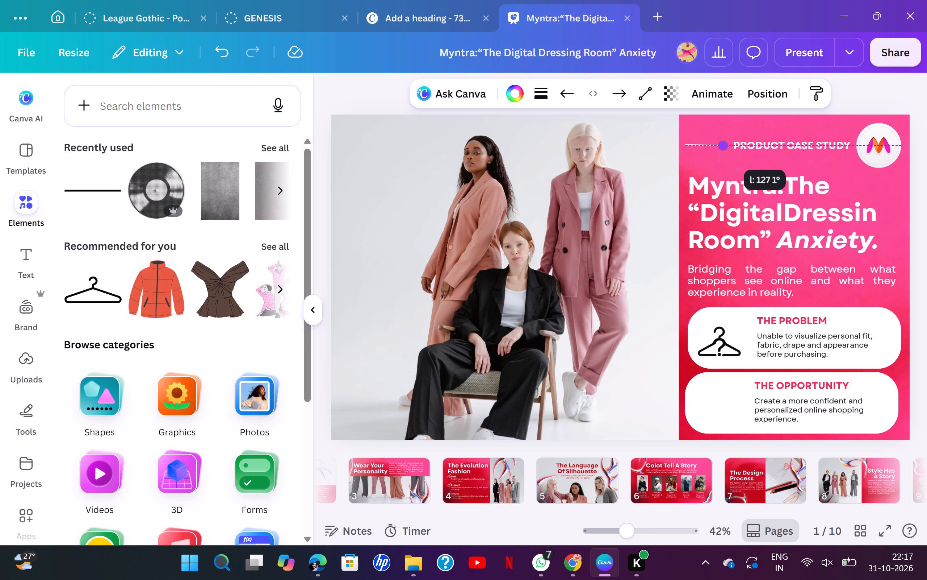
drag(721, 144, 717, 143)
drag(713, 113, 721, 113)
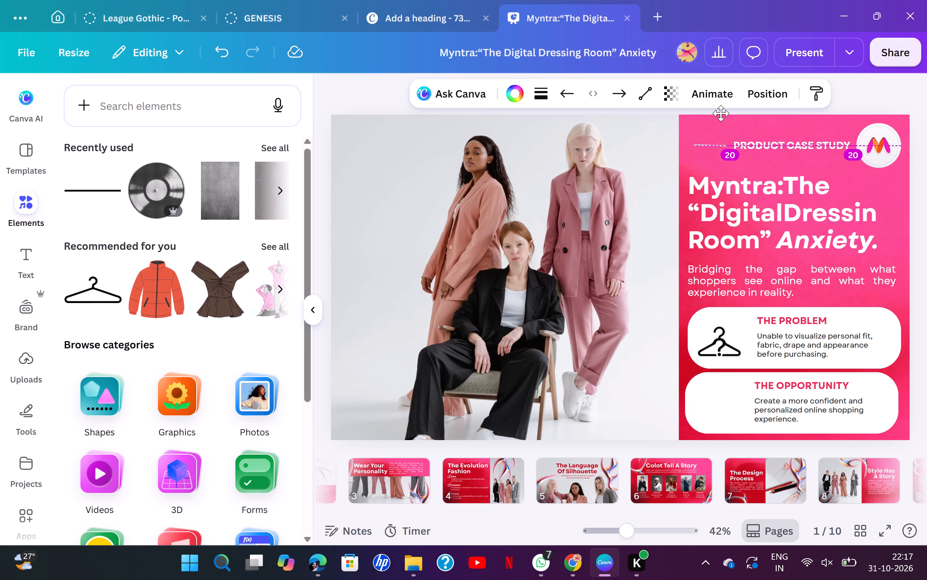
drag(721, 113, 722, 113)
Extend the white line's left end to the title's left edge, keeping the line level with the label.
drag(693, 146, 692, 149)
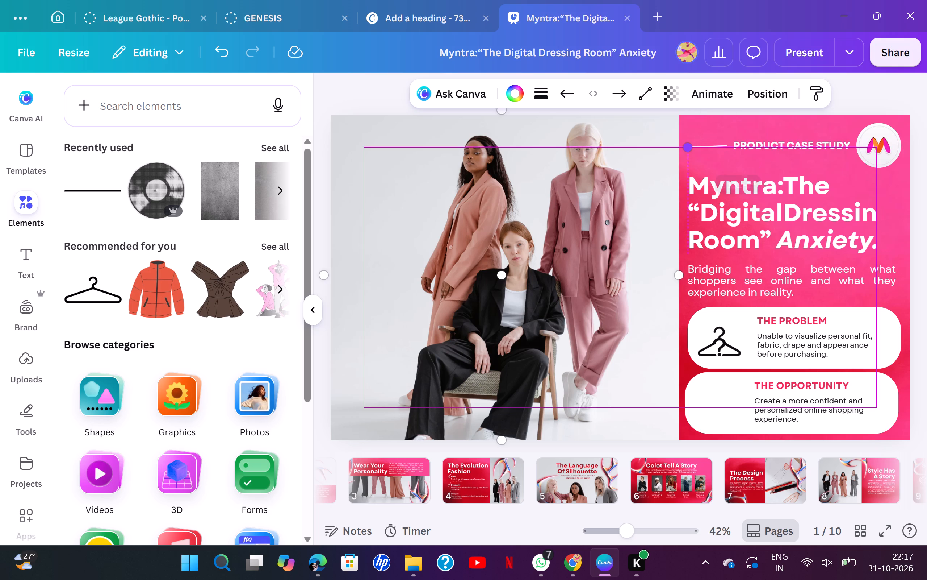
drag(692, 149, 686, 146)
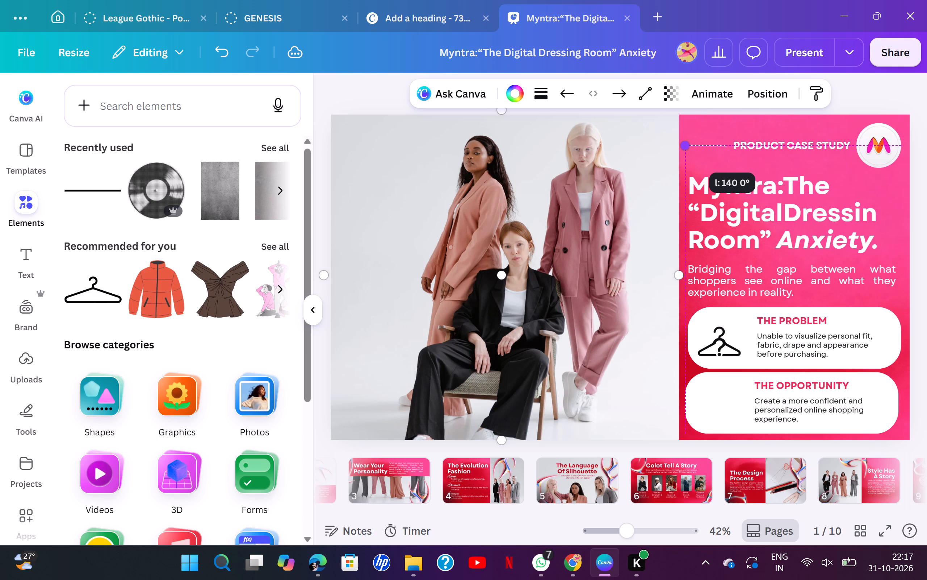
drag(686, 146, 688, 146)
click(869, 96)
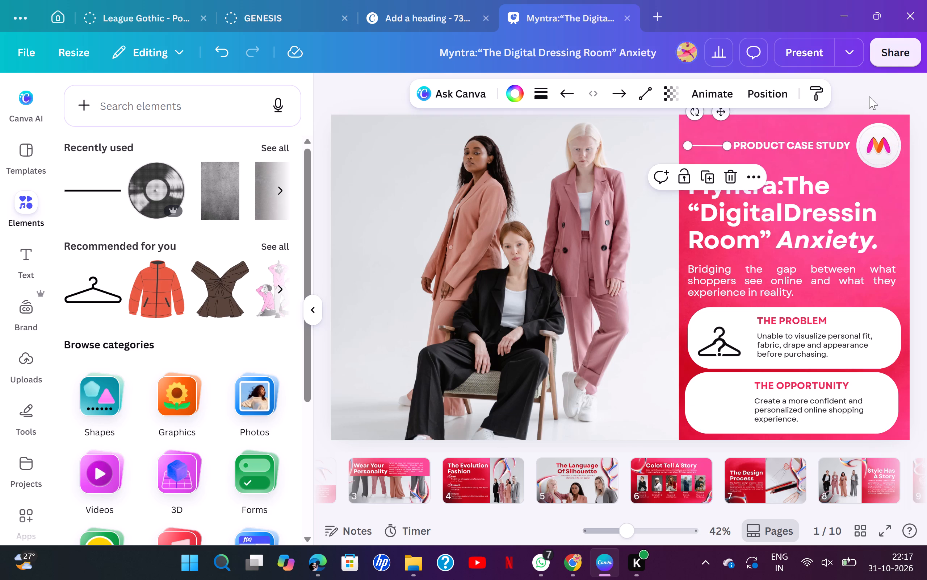
click(717, 144)
Delete the white line before the "PRODUCT CASE STUDY" label on page 1.
key(Delete)
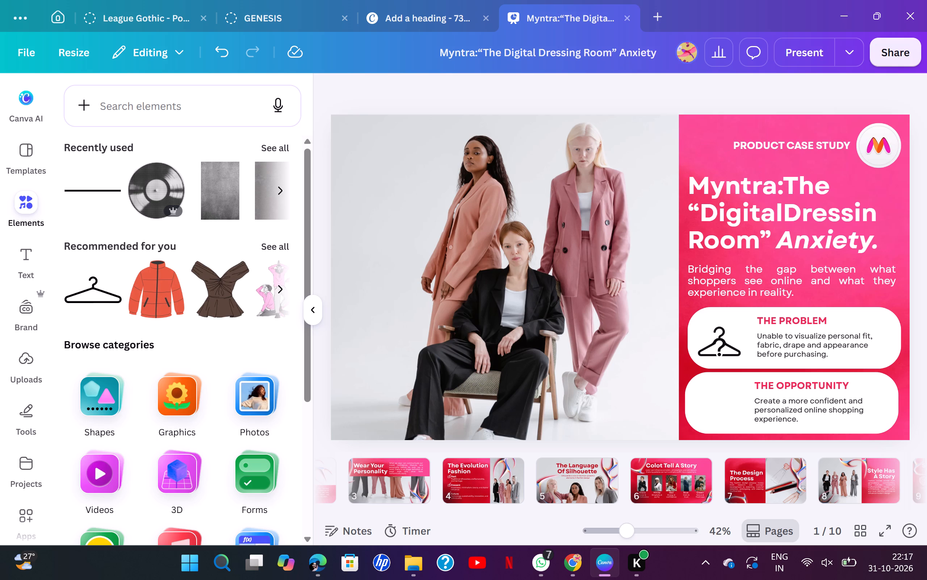
click(816, 145)
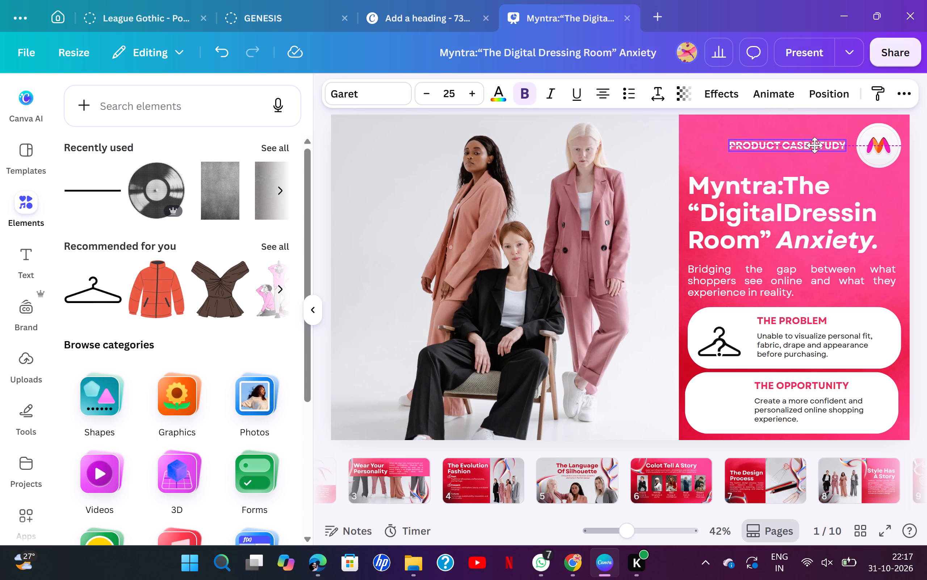
click(920, 192)
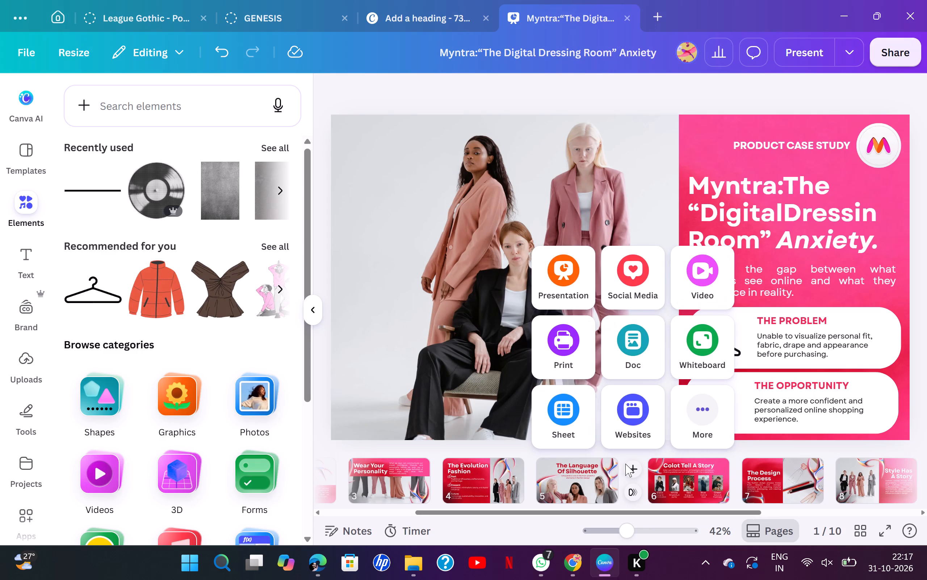
Shrink the bulb image and place it inside "THE OPPORTUNITY" card, beside its text and below the hanger icon.
drag(730, 166, 581, 328)
drag(537, 364, 572, 372)
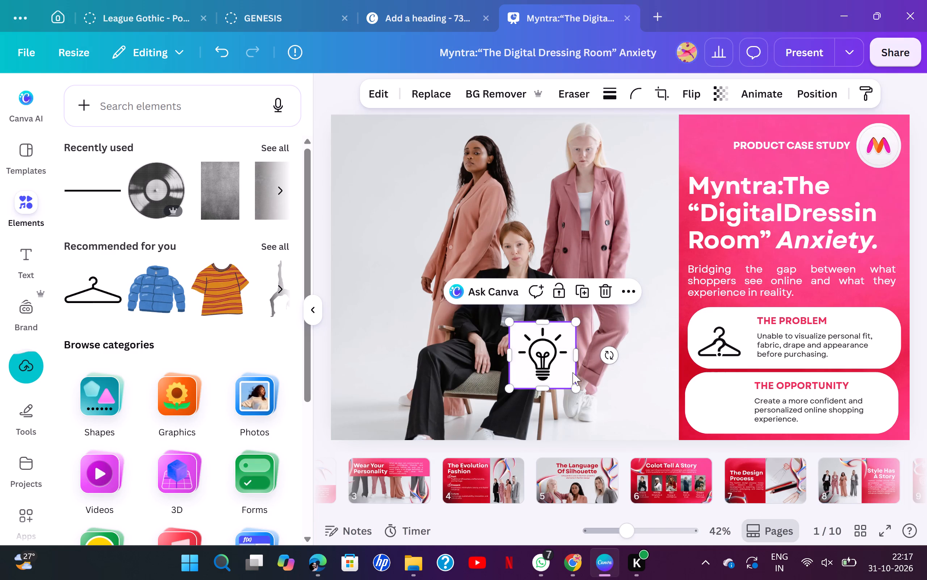
drag(572, 372, 723, 410)
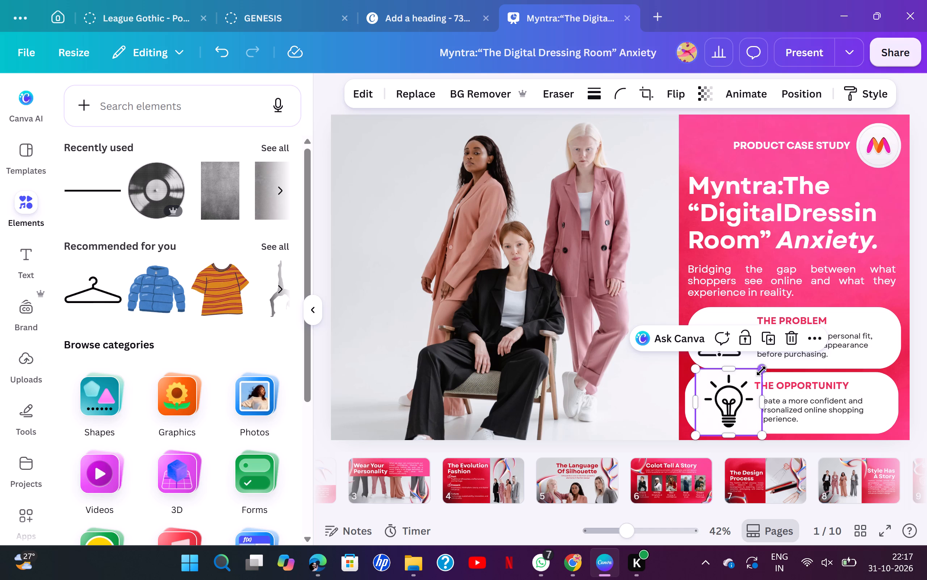
drag(761, 371, 740, 383)
drag(726, 402, 728, 398)
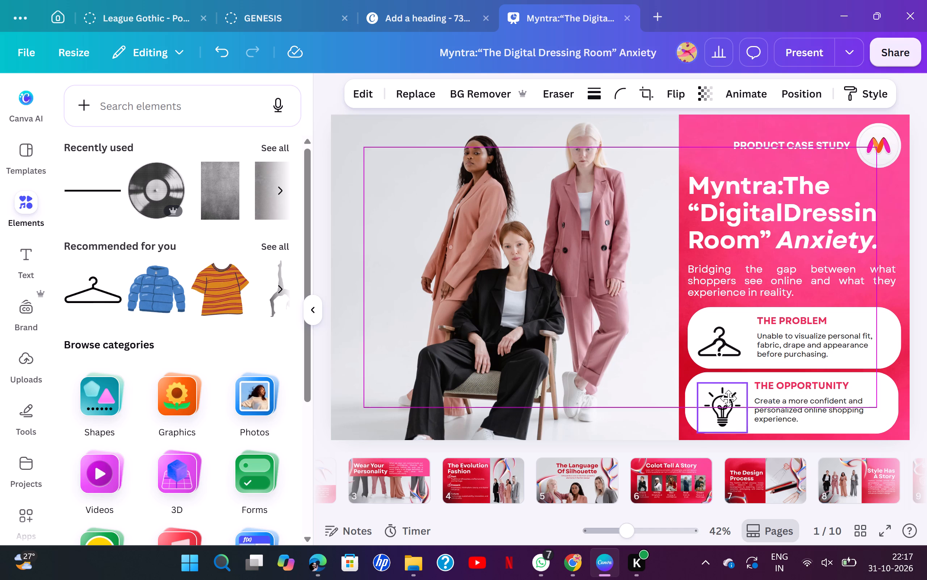
drag(728, 398, 729, 397)
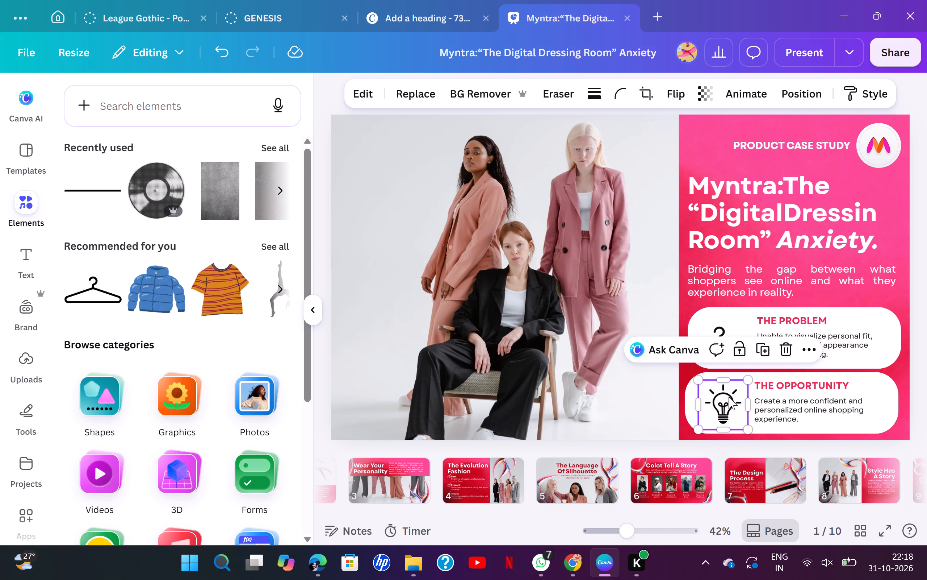
click(912, 248)
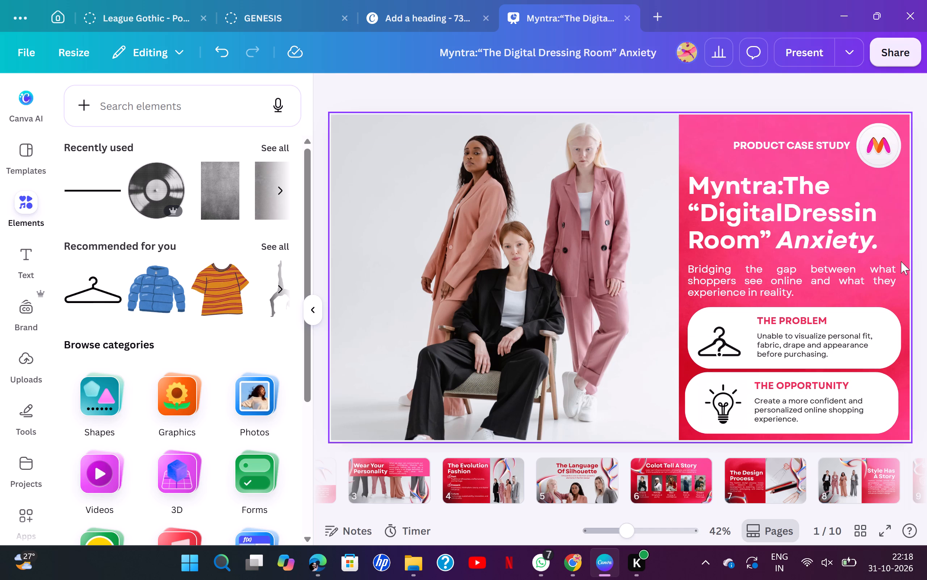
drag(726, 396, 726, 392)
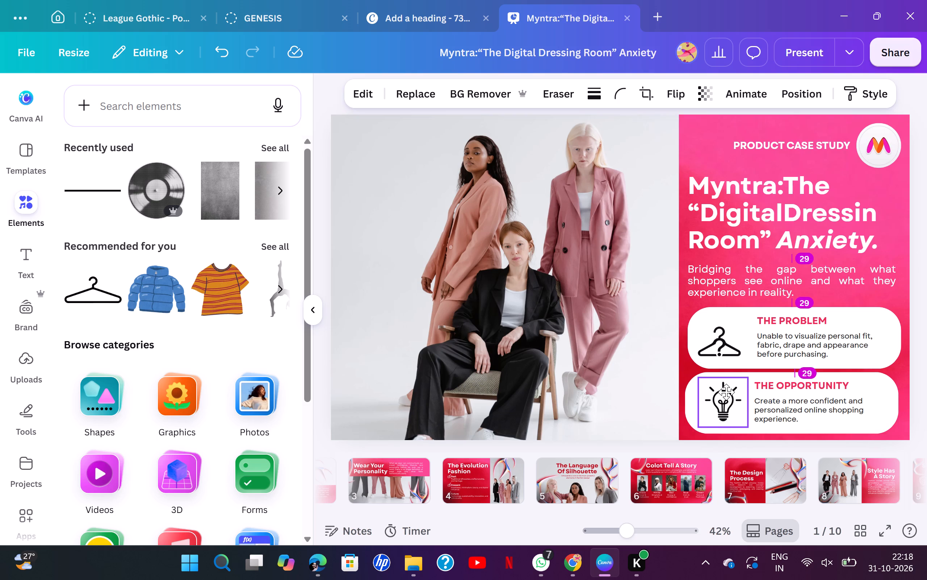
drag(726, 392, 726, 393)
click(914, 269)
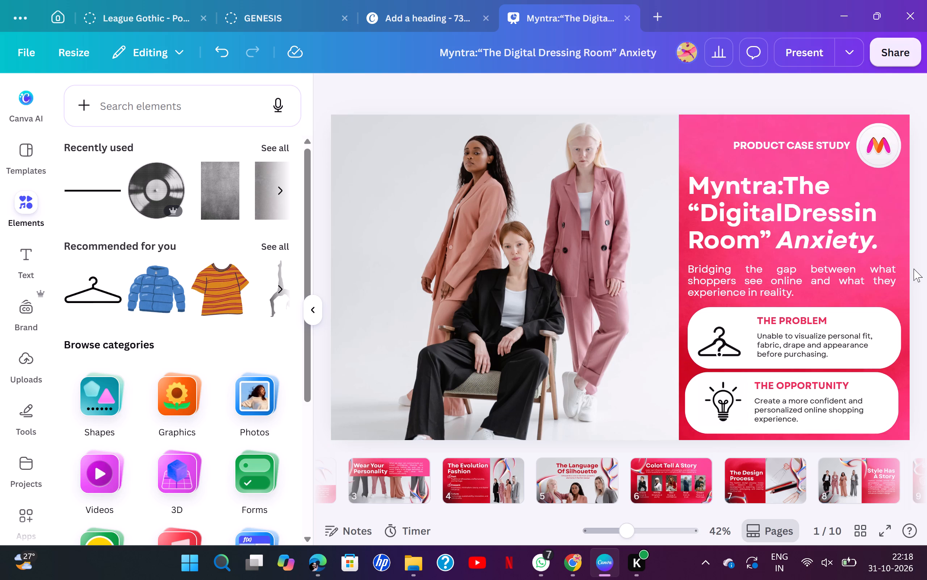
Shift the title slightly right so its text box aligns with the problem card's right edge.
drag(826, 194, 832, 193)
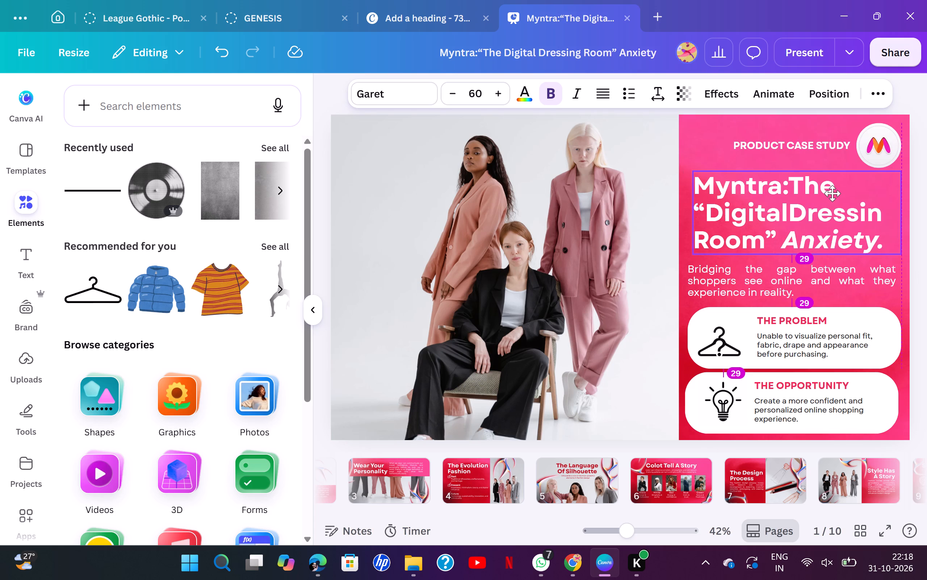
drag(832, 193, 831, 193)
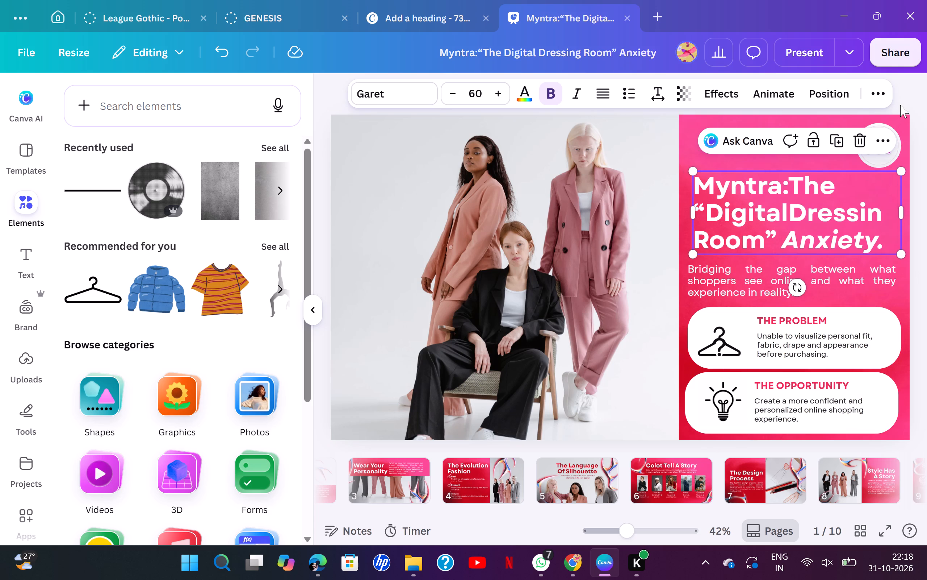
click(900, 105)
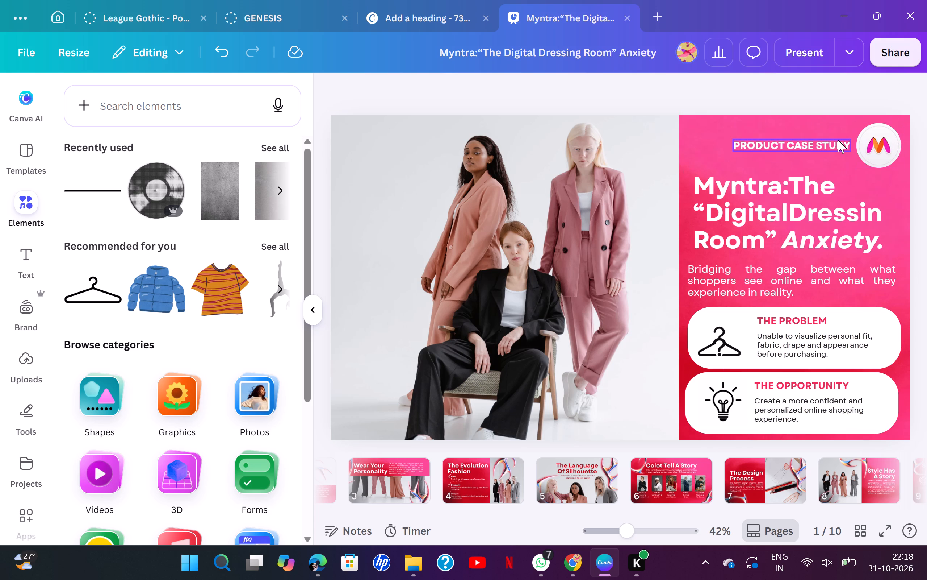
Italicize the "PRODUCT CASE STUDY" label.
click(838, 140)
click(573, 104)
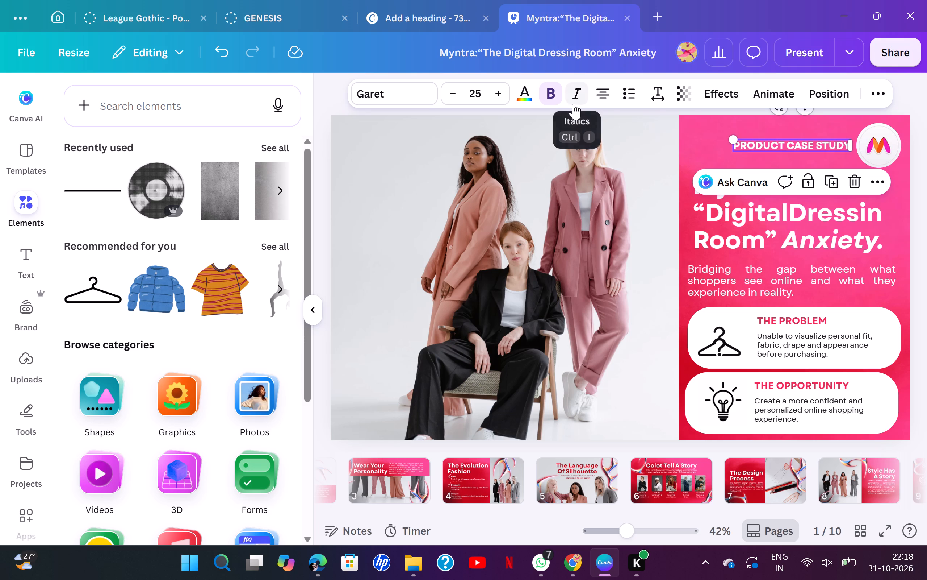
click(905, 95)
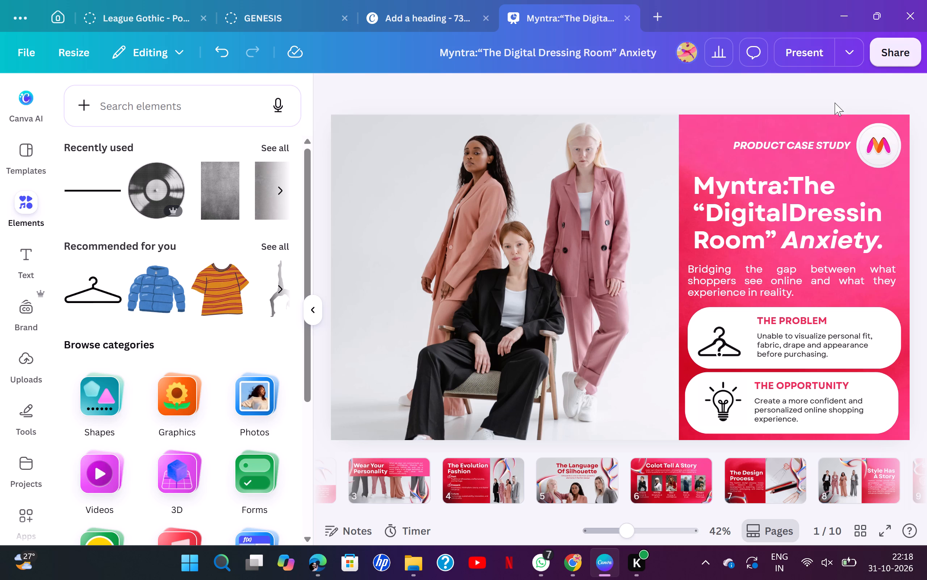
Add the missing lowercase "g" in the title so the word reads "Dressing".
click(889, 211)
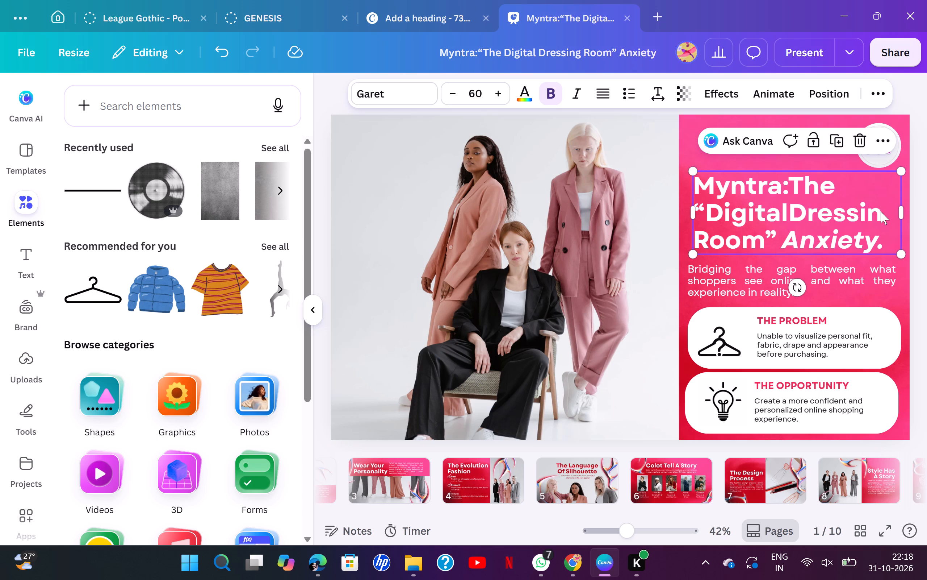
click(881, 211)
key(g)
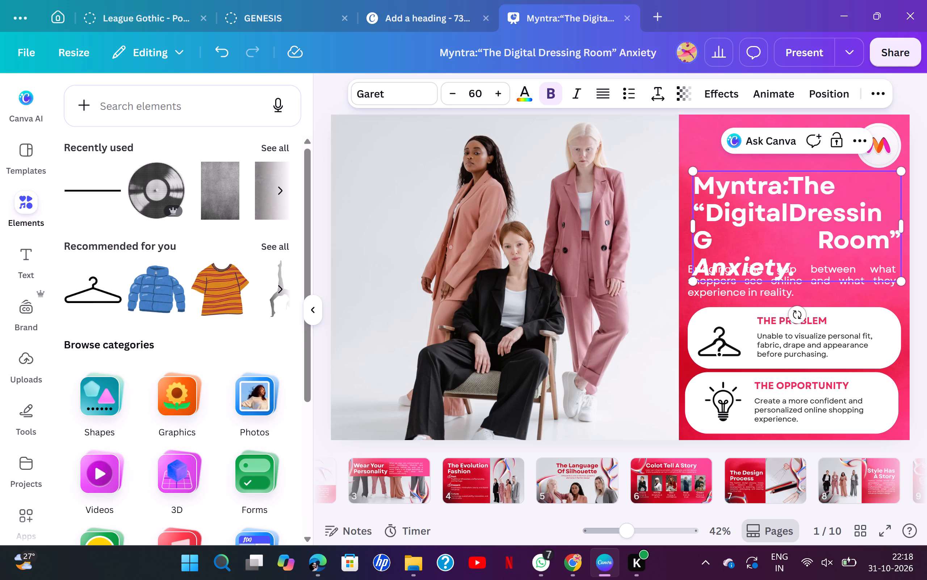
key(g)
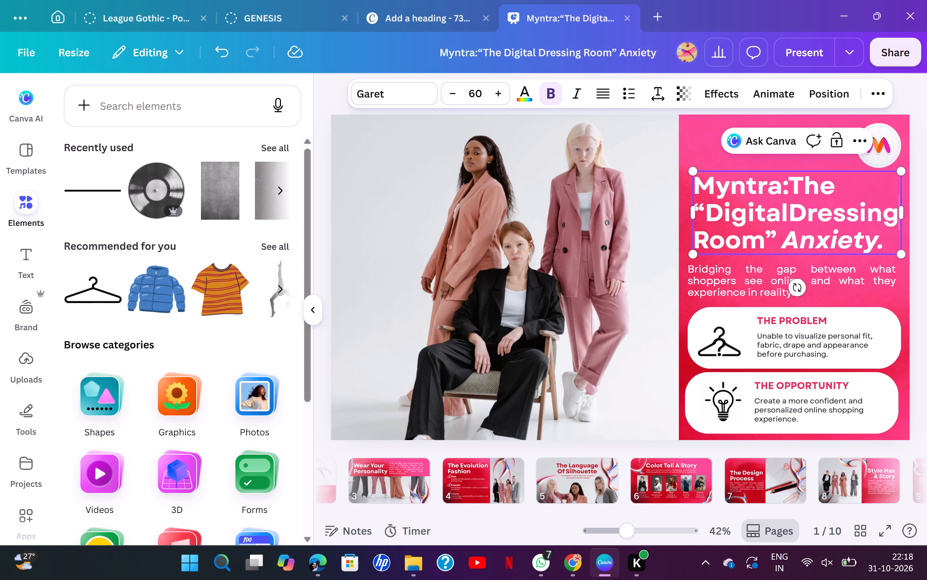
click(906, 100)
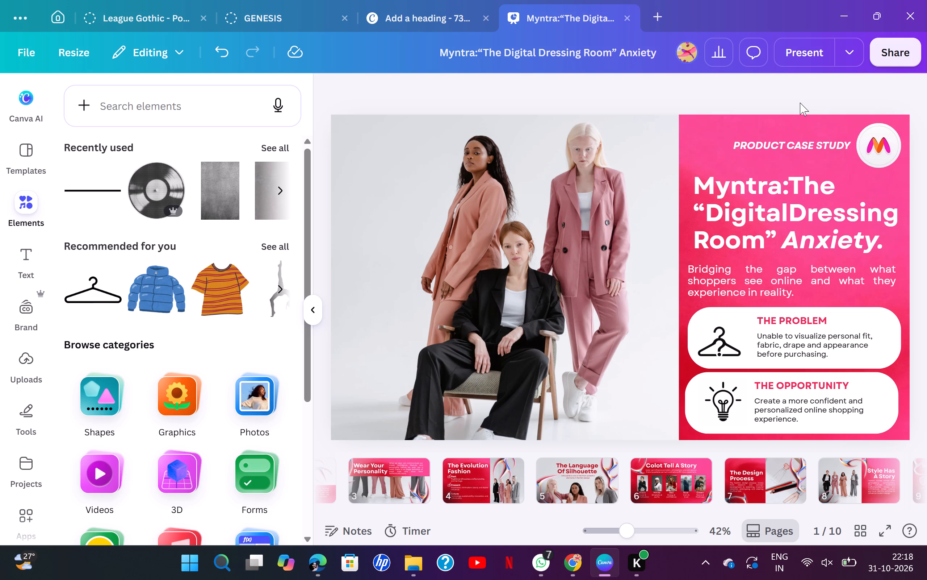
Examine page 2 of the deck and the opening pages of the Duolingo Product Management deck PDF in Edge for reference.
scroll(381, 475, right, 3)
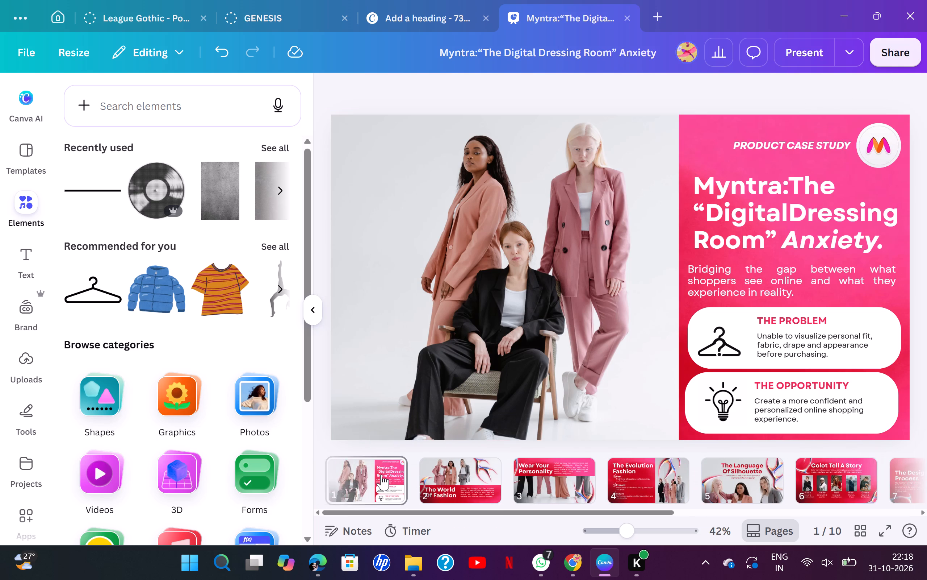
scroll(381, 475, right, 1)
click(441, 478)
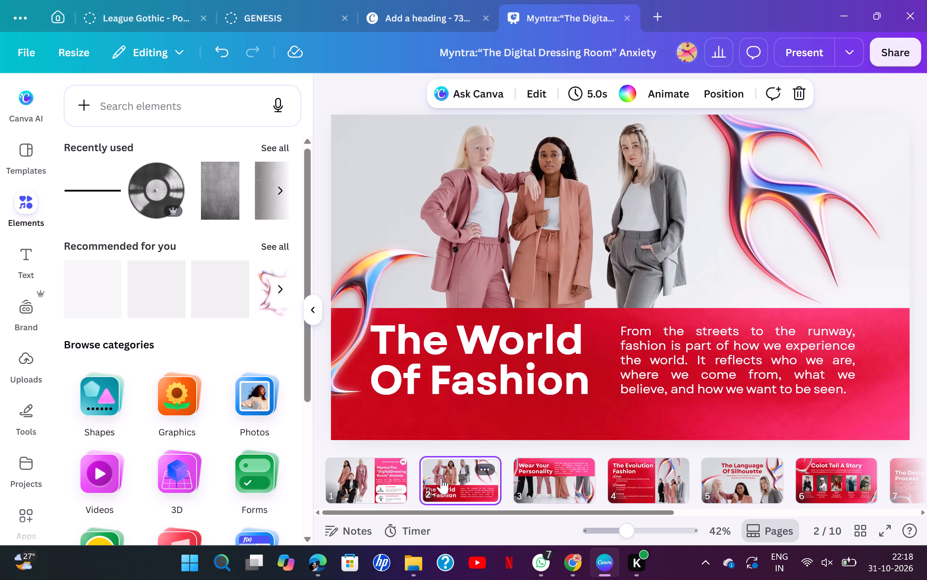
click(382, 485)
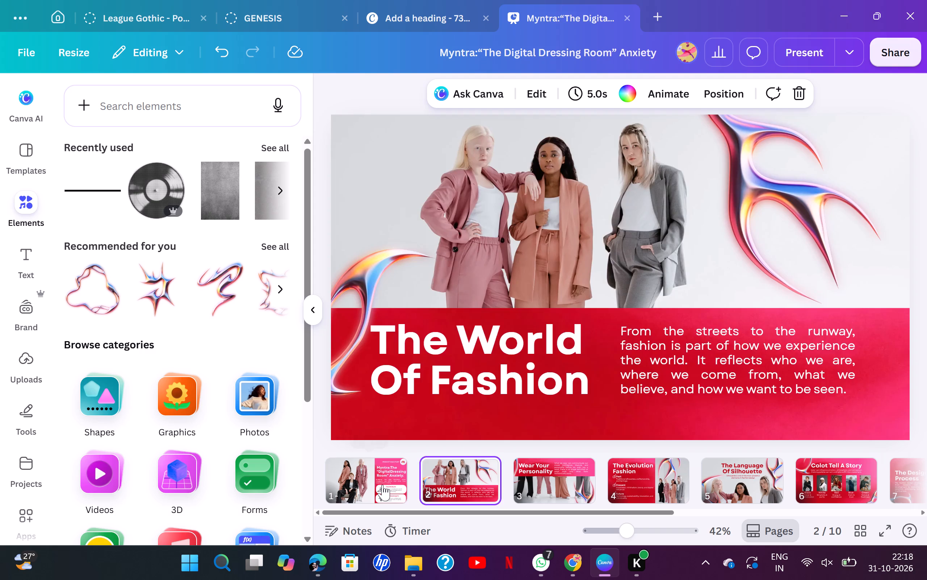
click(311, 560)
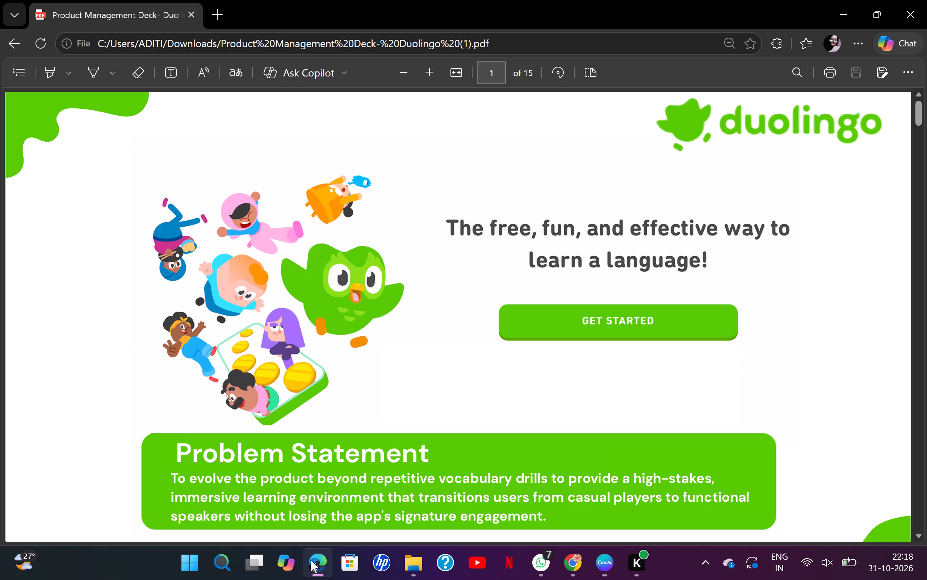
click(311, 560)
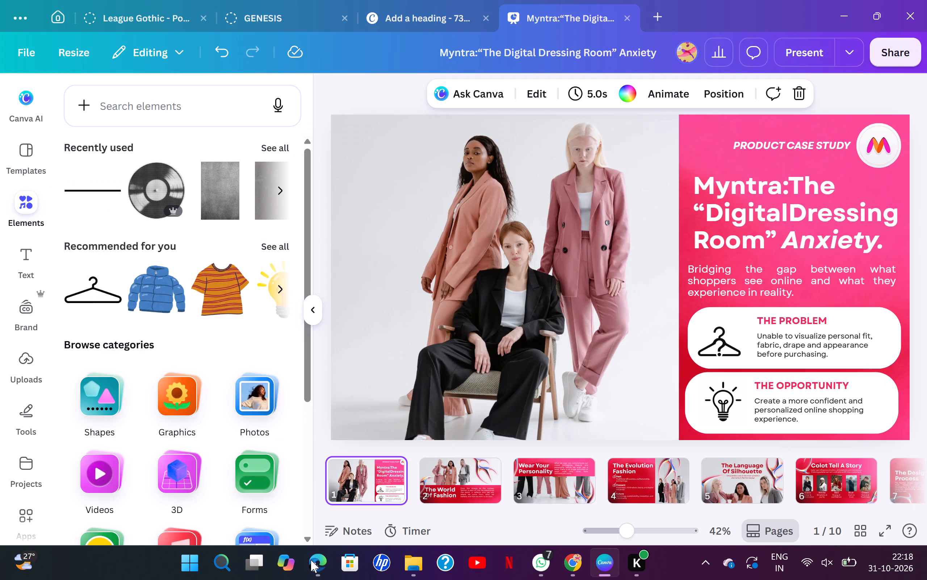
click(311, 560)
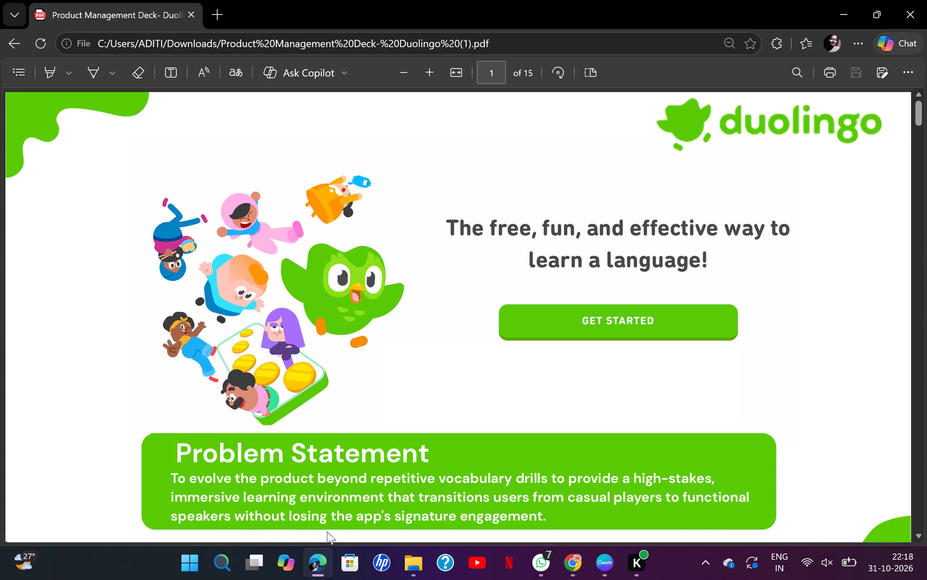
scroll(408, 443, down, 6)
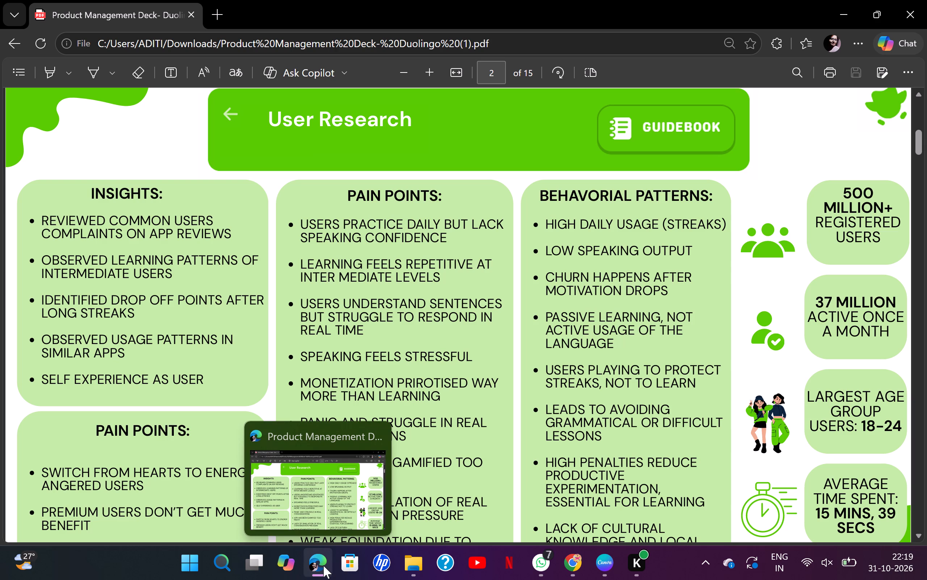
click(323, 565)
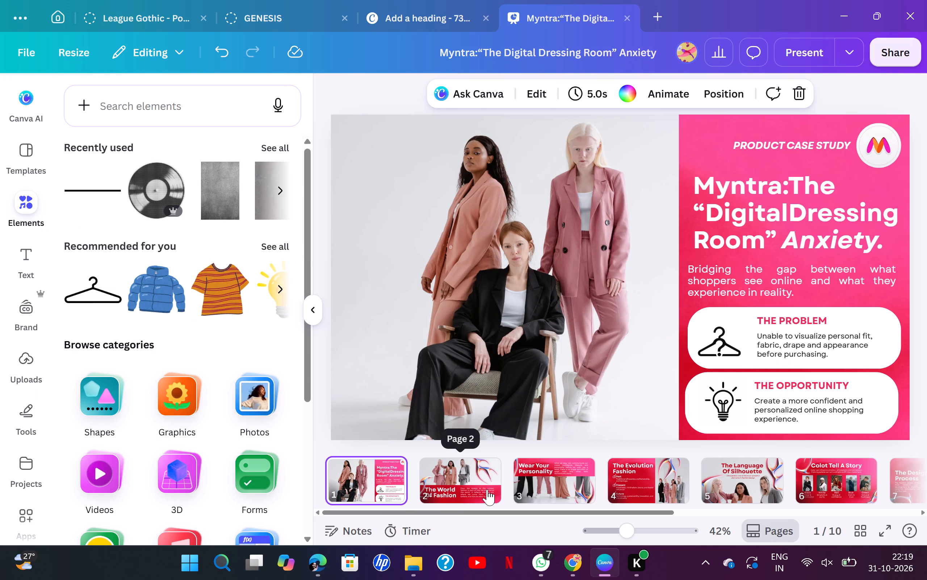
Move the "The Evolution Fashion" page in the Canva deck from position 4 to position 2, directly after the cover.
click(627, 484)
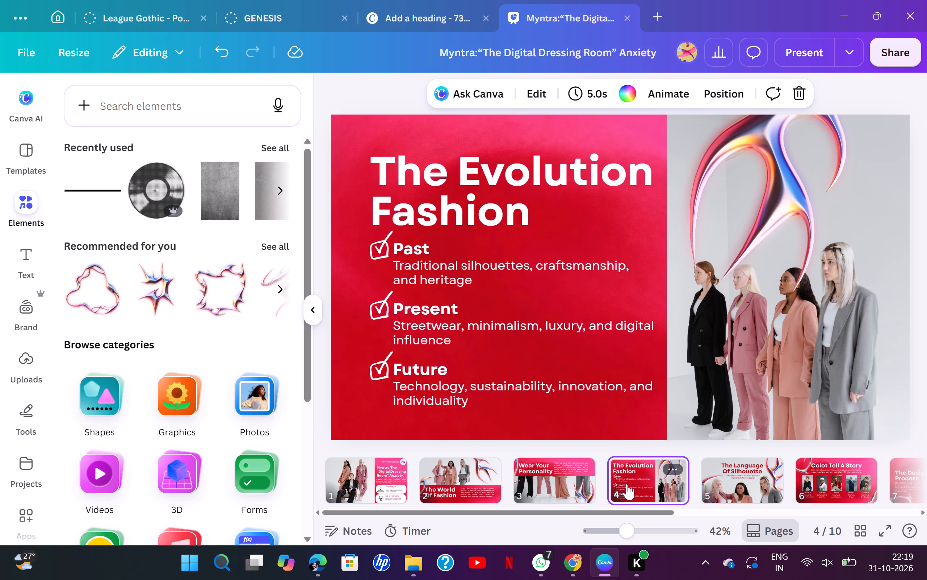
drag(627, 484, 419, 485)
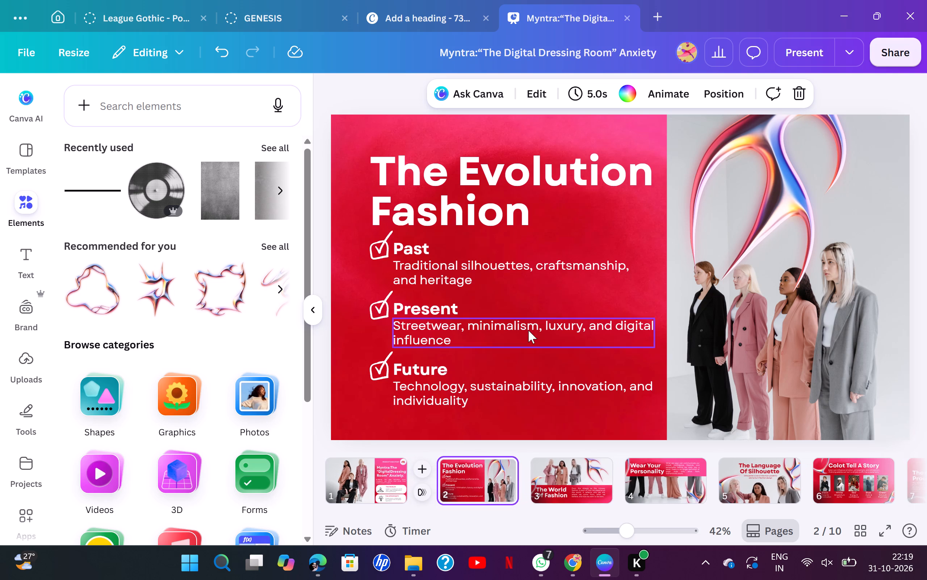
Set the font size of the "The Evolution Fashion" title on page 2 to 50.
click(541, 195)
click(478, 91)
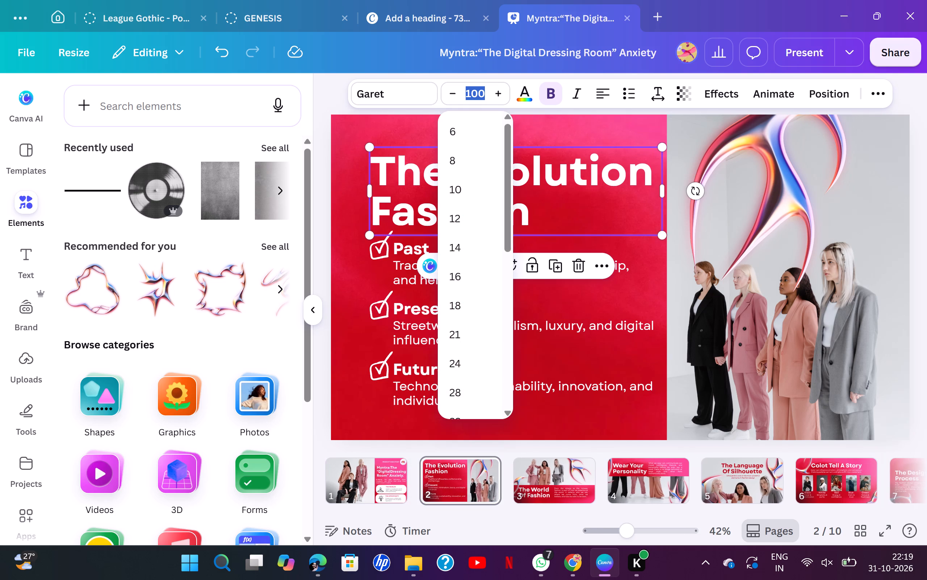
text(50)
key(Return)
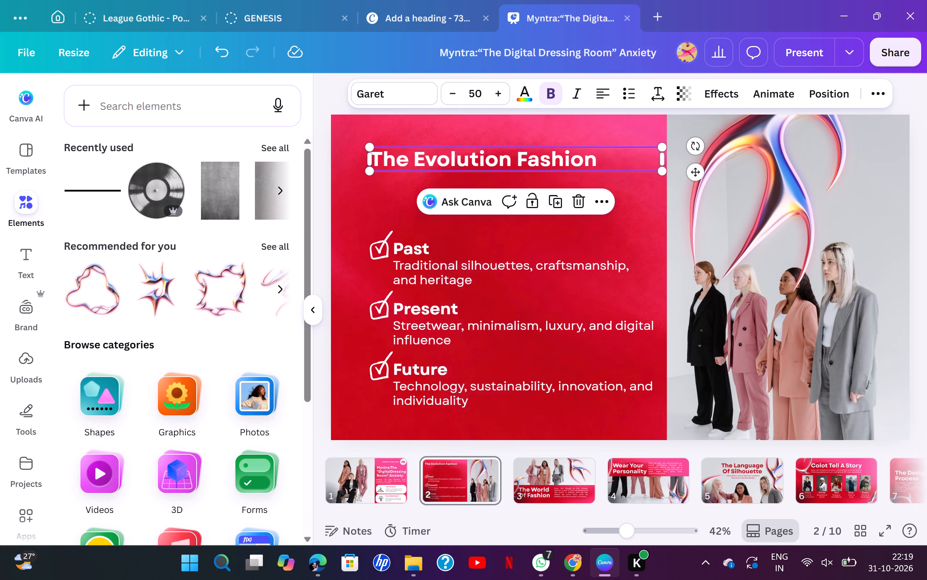
Replace the "The Evolution Fashion" title text with "USER RESEARCH".
click(592, 161)
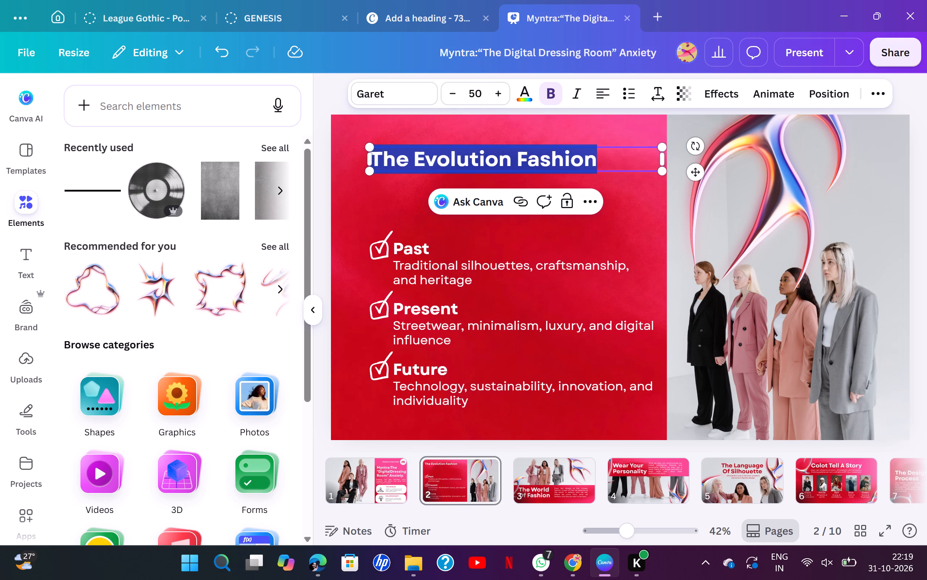
text(UDER)
key(BackSpace)
key(BackSpace)
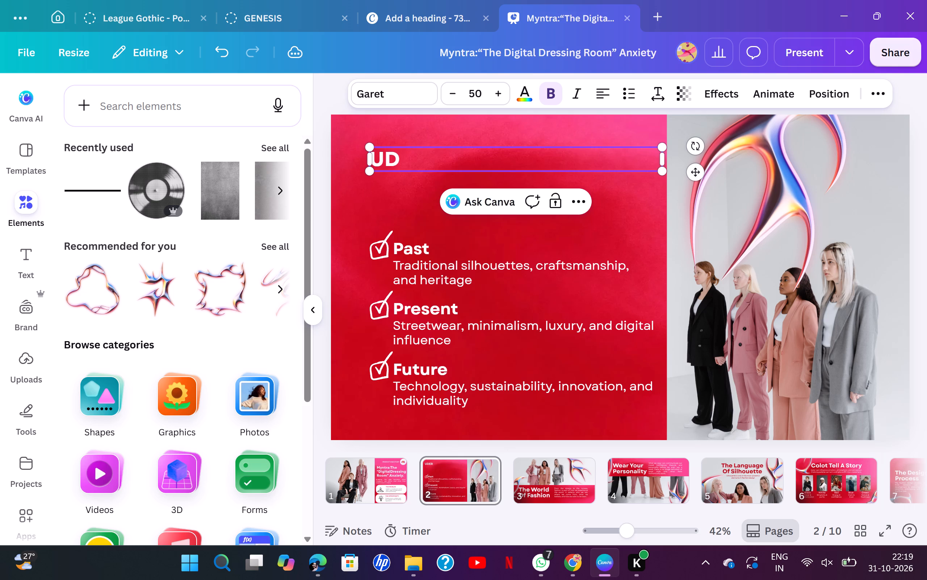
key(BackSpace)
text(SER REE)
key(BackSpace)
text(SEARCJ)
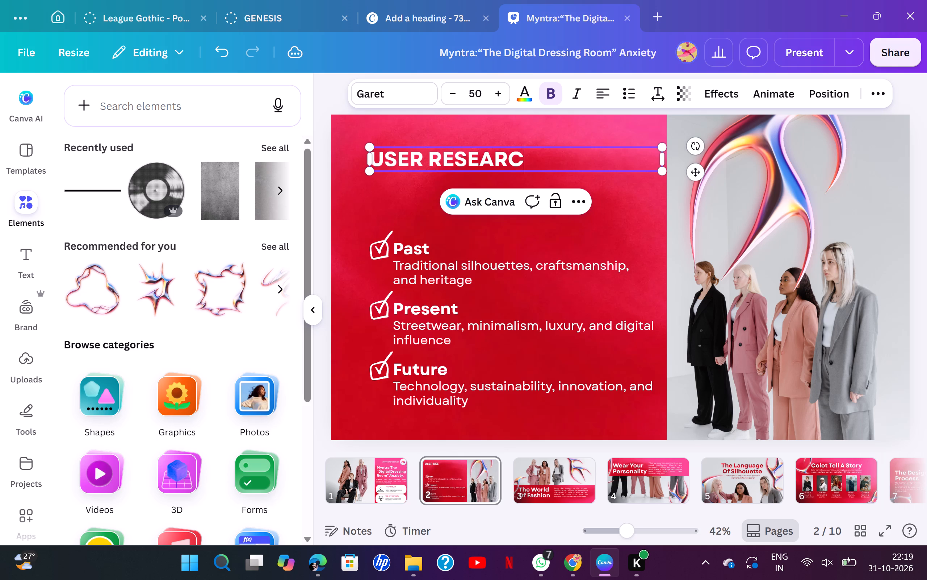
key(BackSpace)
key(h)
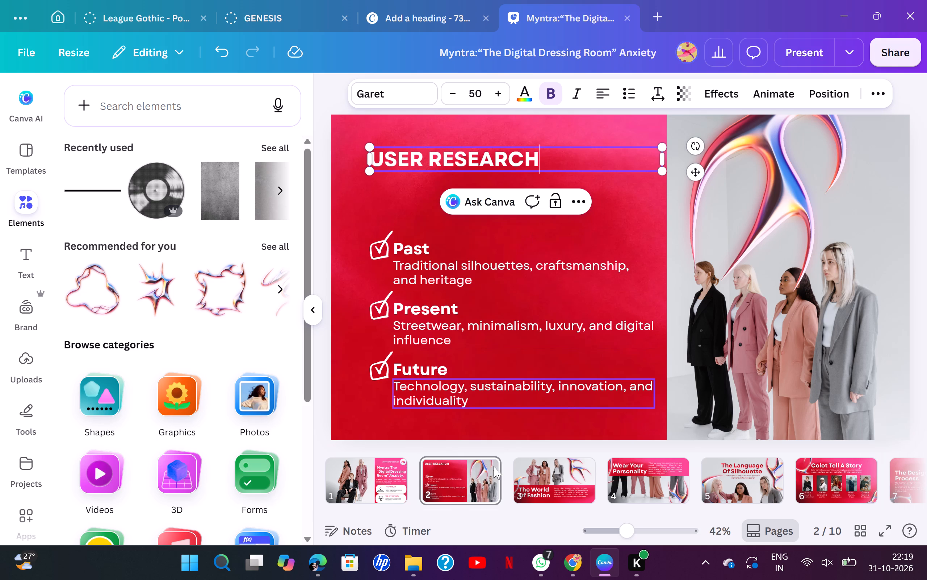
Check the Duolingo deck's User Research page in Edge and move the "USER RESEARCH" title closer to the slide's upper-left corner.
click(330, 567)
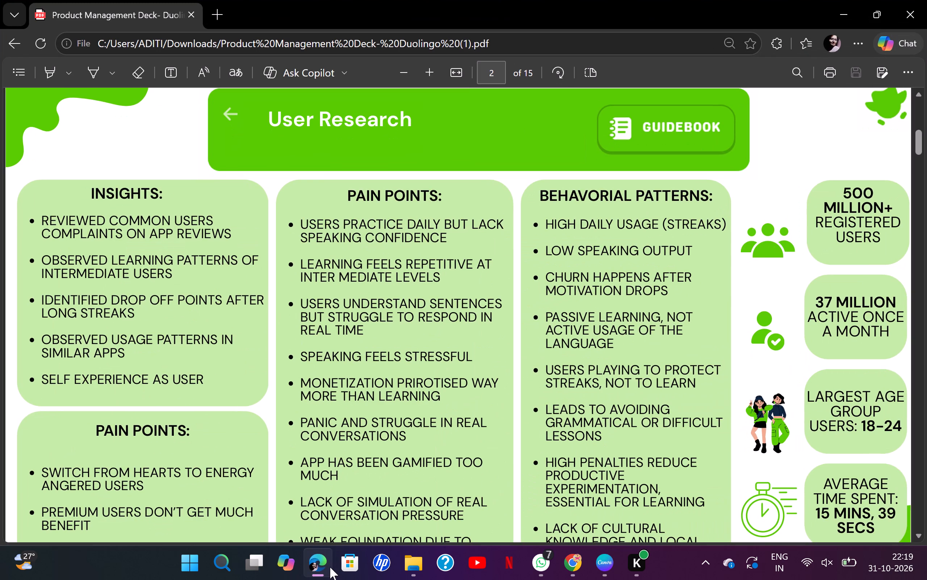
click(330, 567)
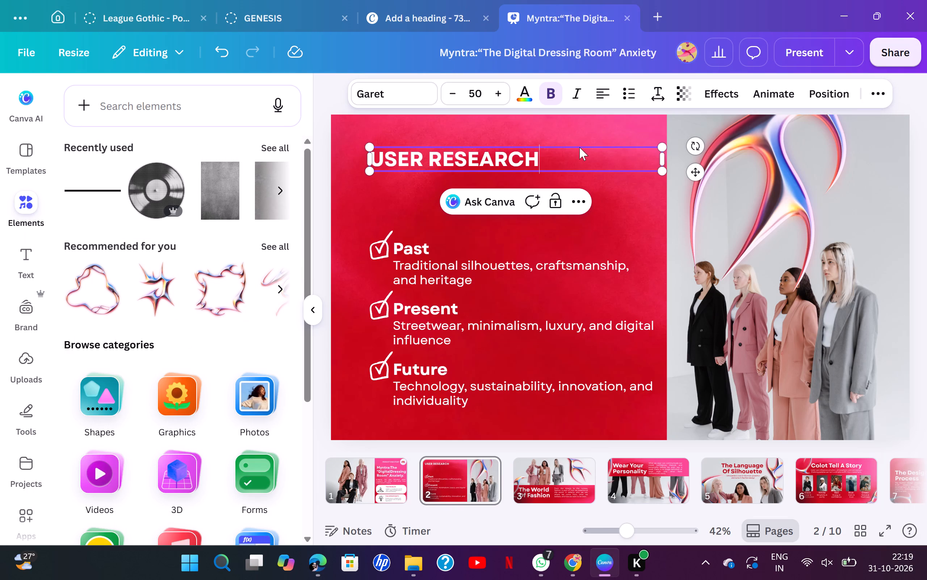
drag(531, 145, 503, 122)
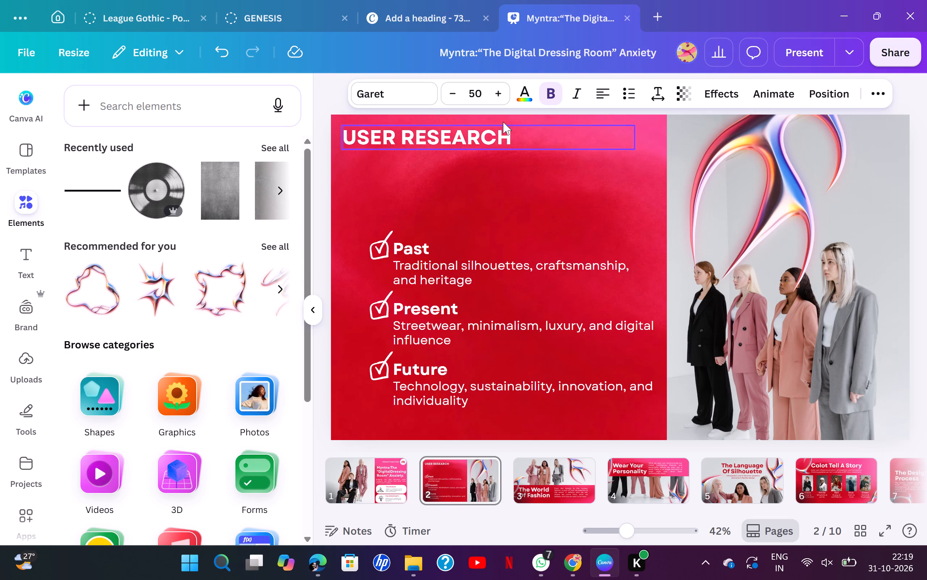
drag(503, 122, 524, 133)
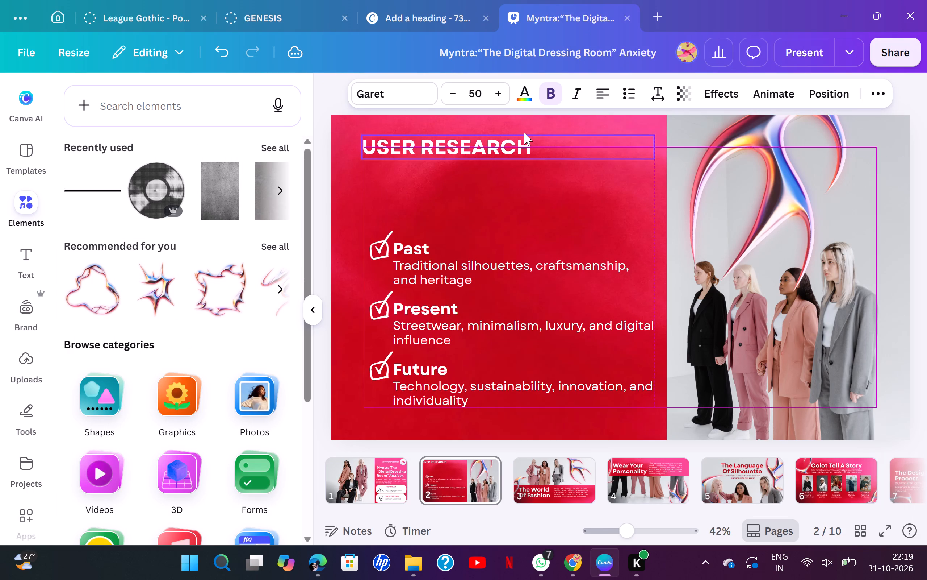
drag(524, 133, 524, 131)
Move the checkmark icon beside "Past" up to the slide's left edge, just below the "USER RESEARCH" title.
click(454, 254)
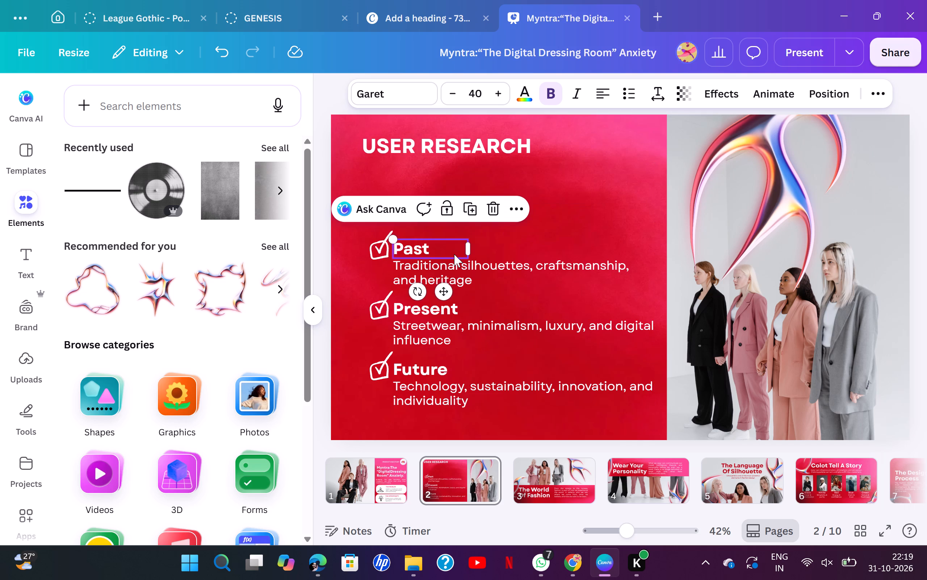
click(483, 268)
click(502, 242)
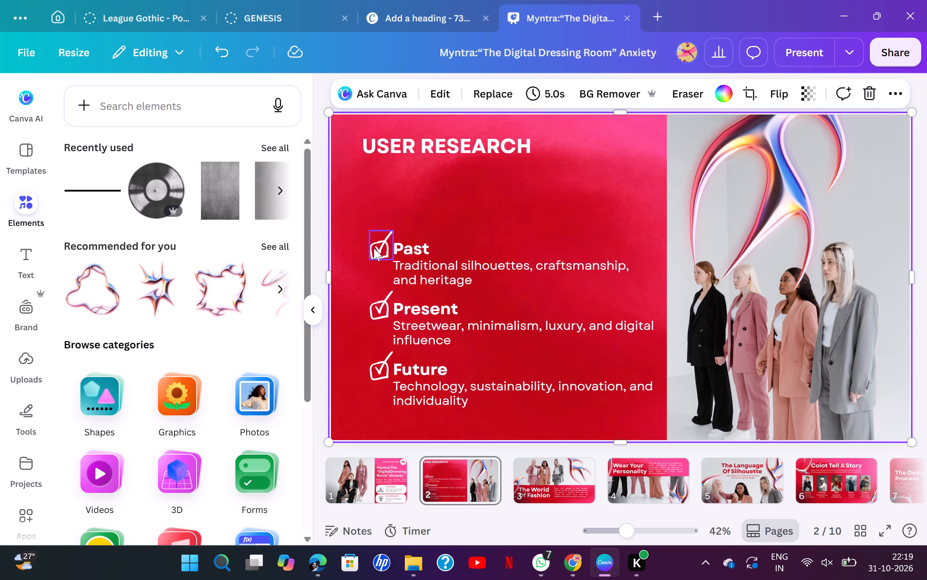
drag(376, 248, 366, 179)
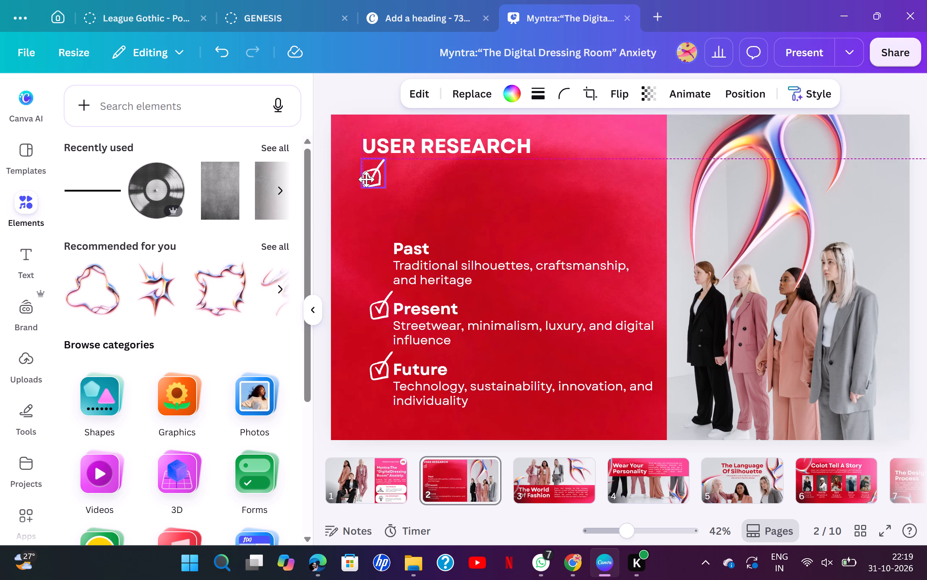
drag(366, 179, 345, 179)
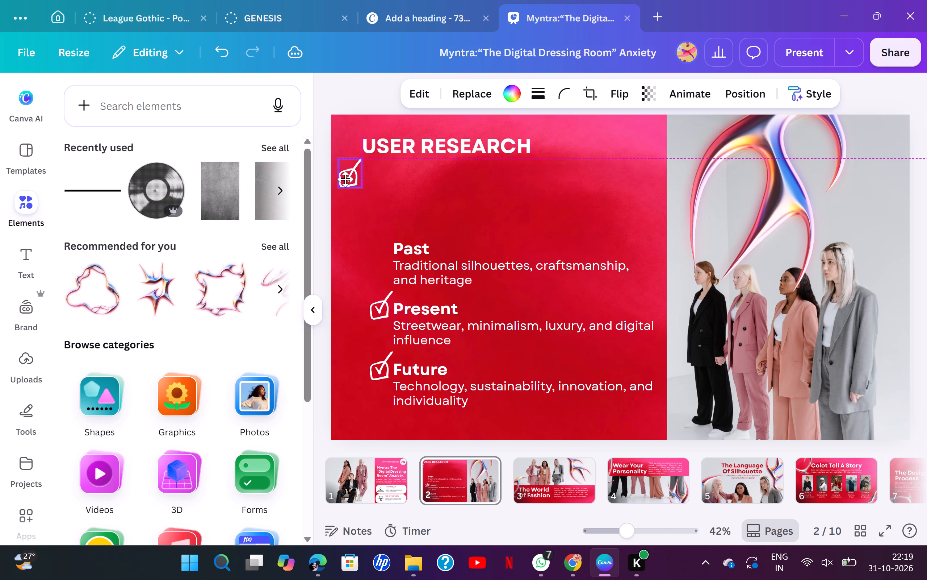
drag(345, 179, 345, 176)
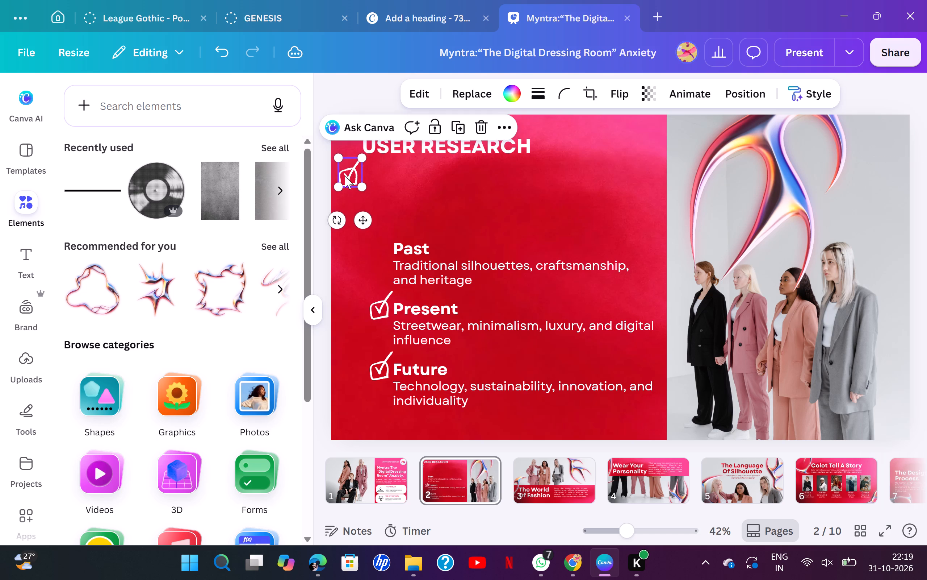
click(346, 172)
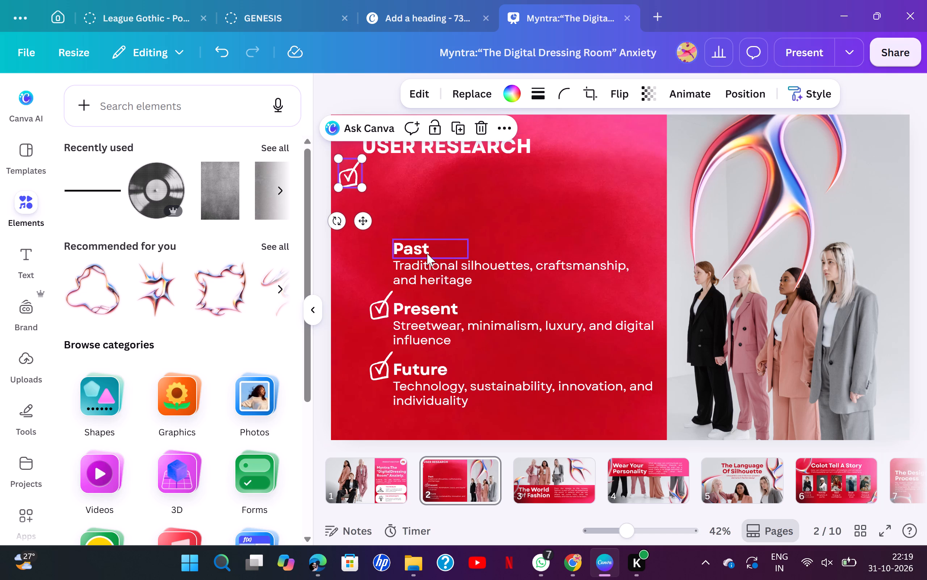
Move the "Past" heading up beside the relocated checkmark, just below the "USER RESEARCH" title.
drag(427, 253, 403, 173)
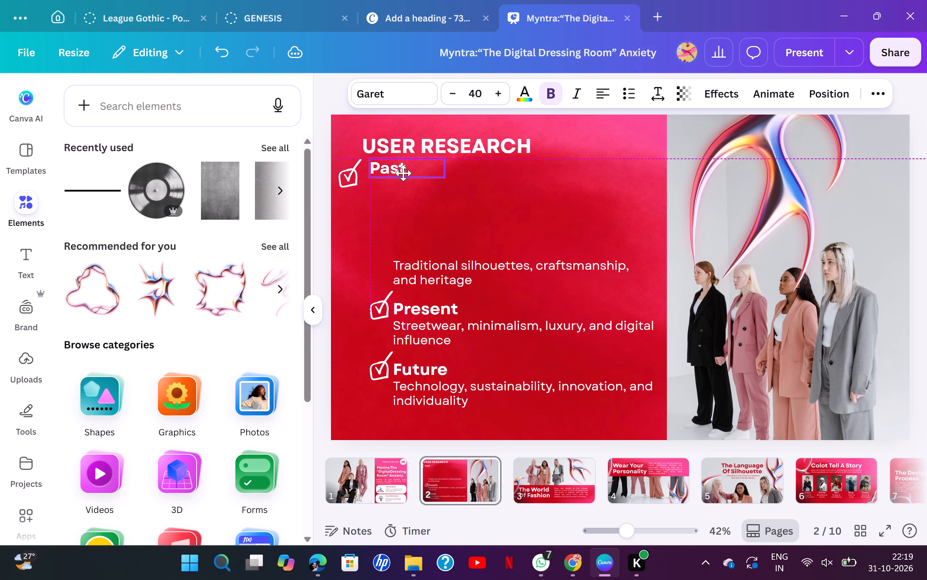
drag(403, 173, 403, 173)
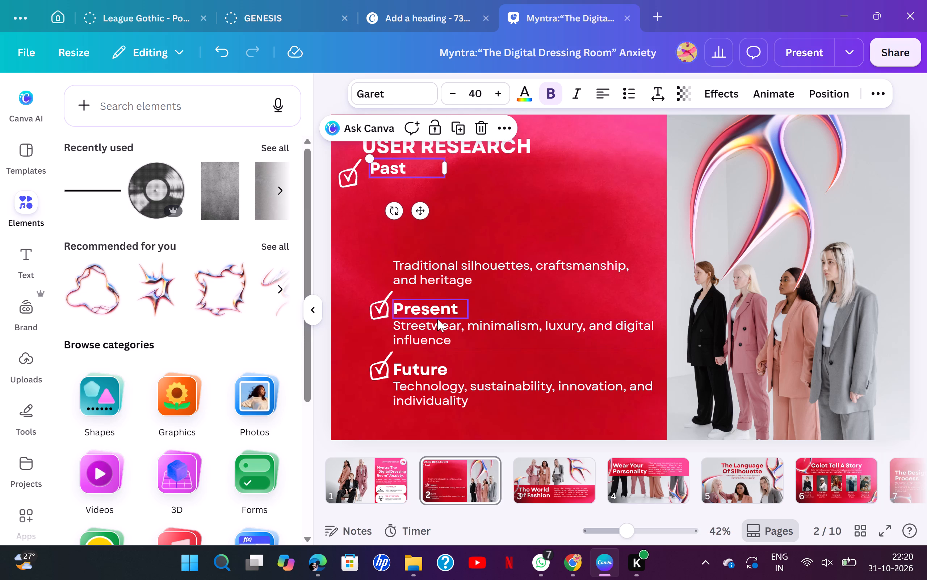
drag(391, 166, 390, 178)
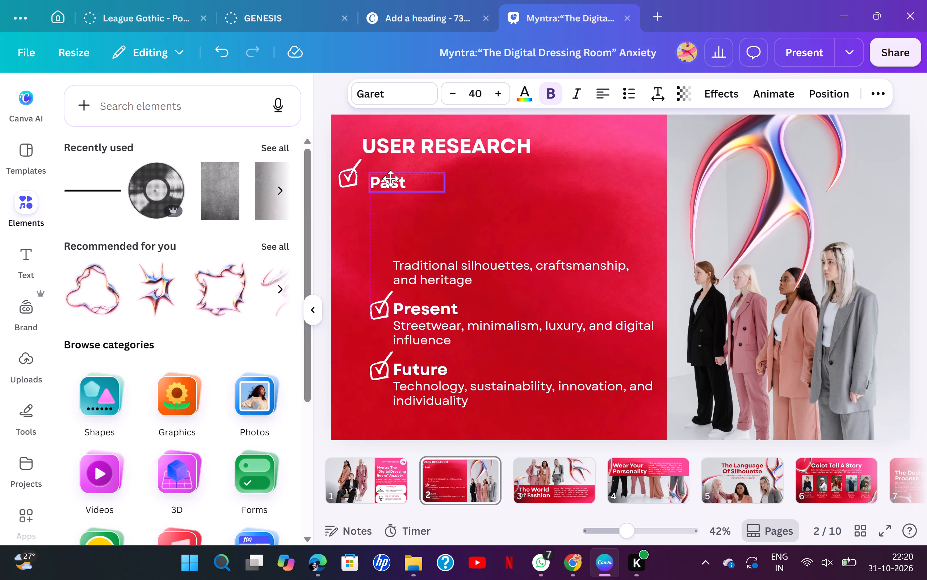
drag(390, 178, 390, 175)
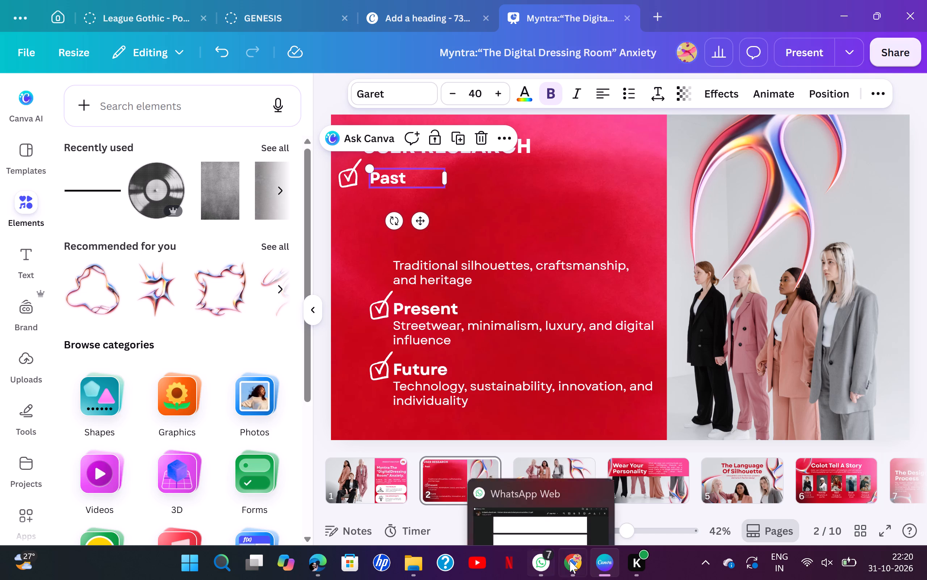
Change the "Past" heading to "Insights".
click(574, 562)
click(574, 562)
click(324, 550)
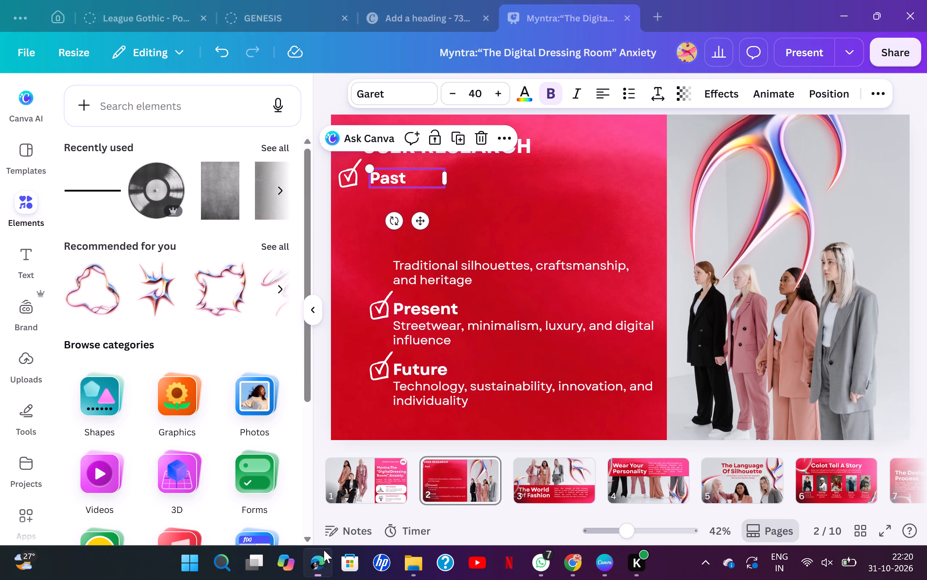
click(324, 550)
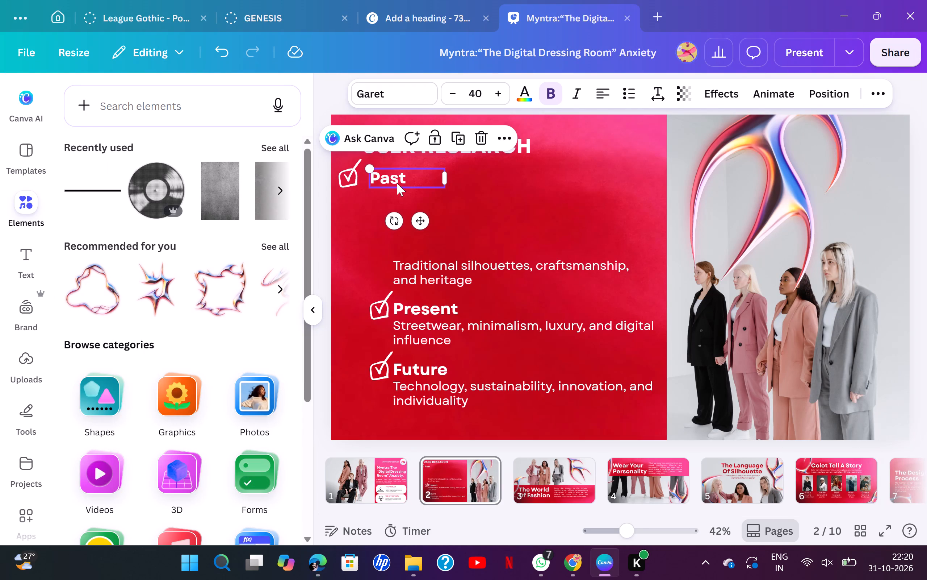
double_click(395, 176)
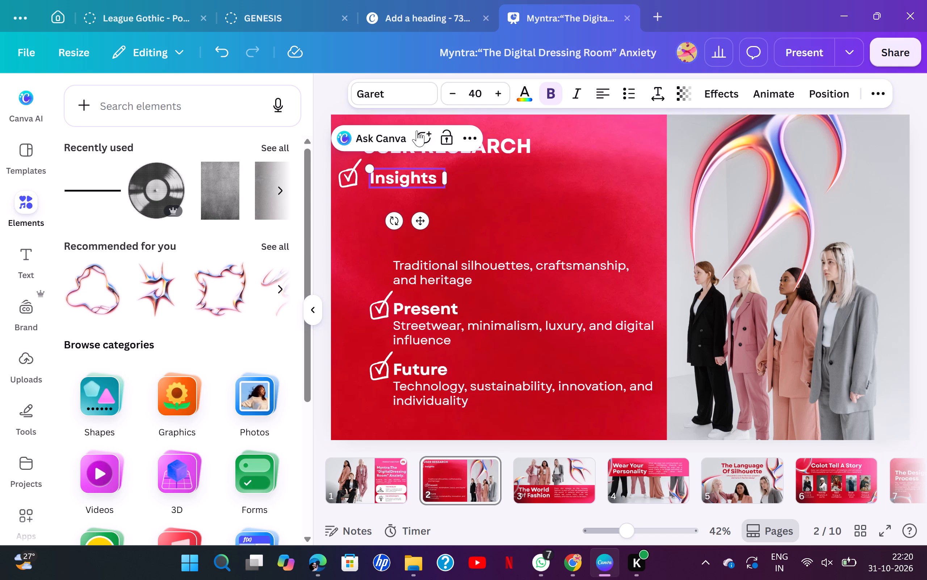
Move the "Traditional silhouettes, craftsmanship, and heritage" text up beneath the "Insights" heading, starting slightly to its left.
drag(464, 278, 440, 210)
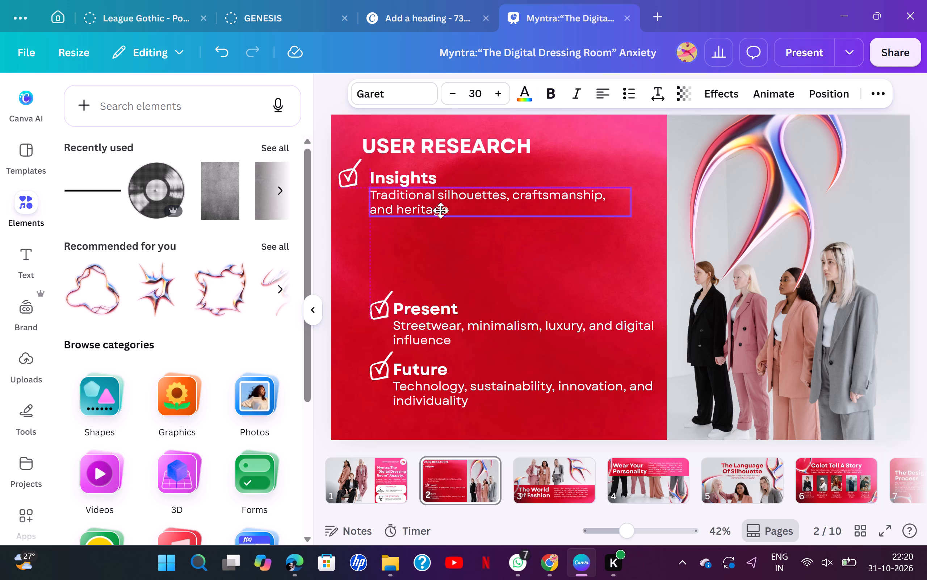
drag(440, 210, 423, 215)
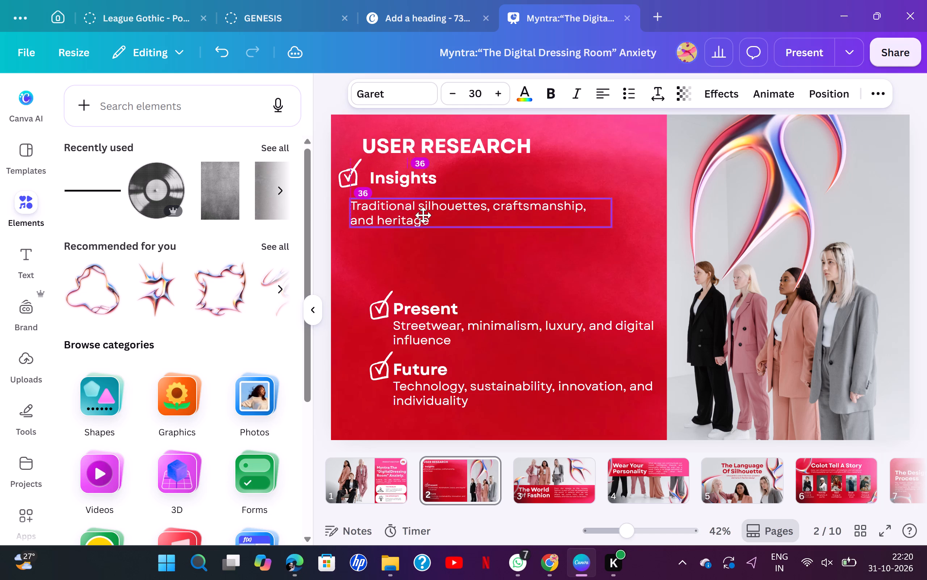
drag(423, 215, 423, 213)
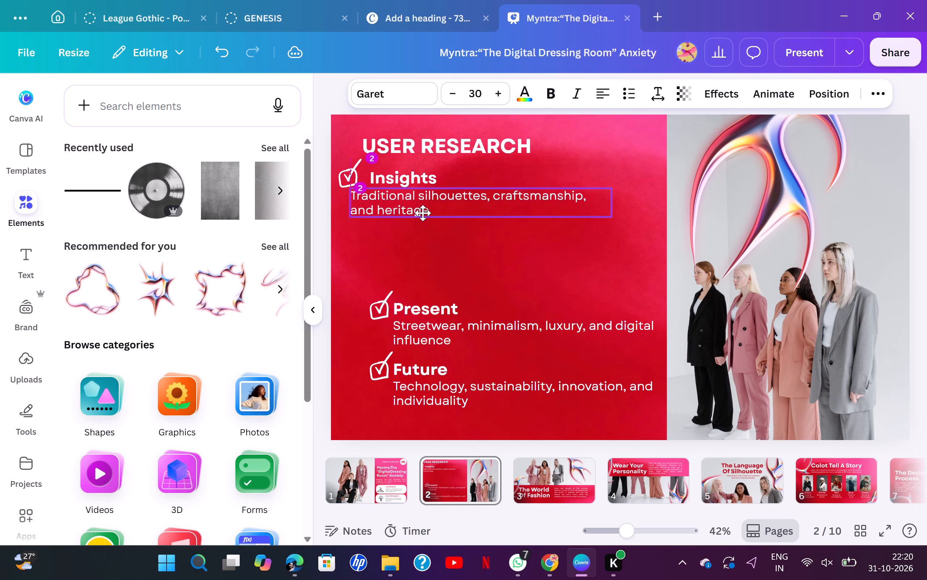
drag(423, 213, 423, 214)
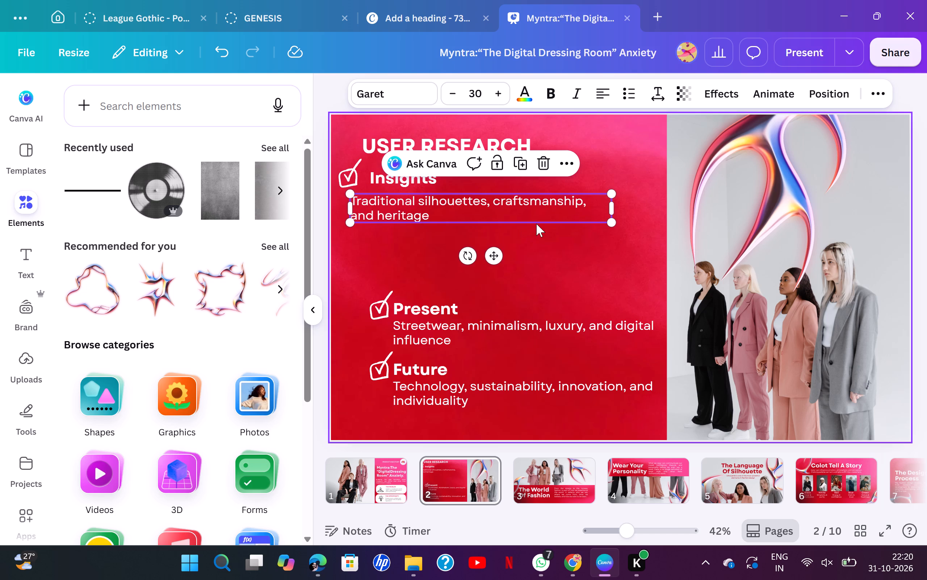
Capture a screenshot of the INSIGHTS box on the User Research page of the Duolingo deck PDF in Edge.
click(326, 571)
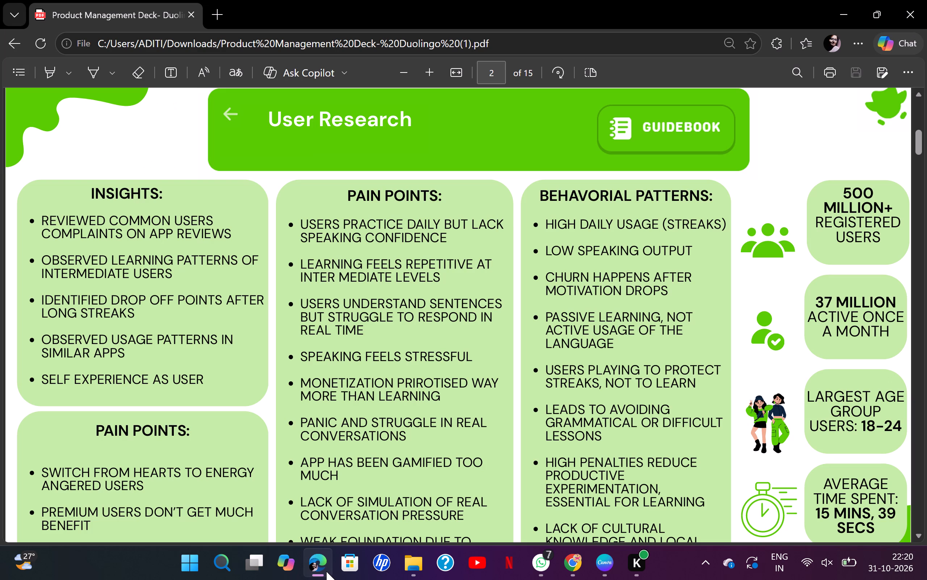
key(shift+super+s)
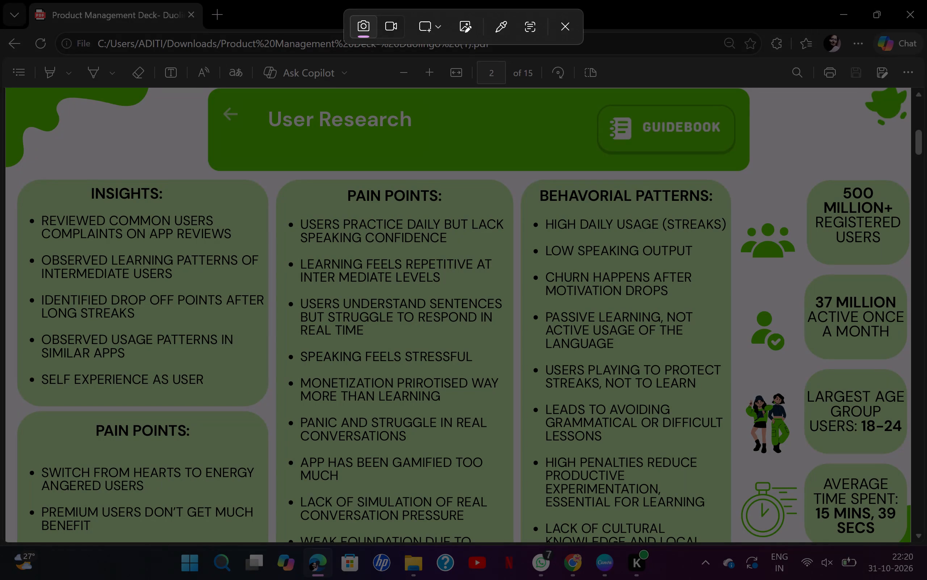
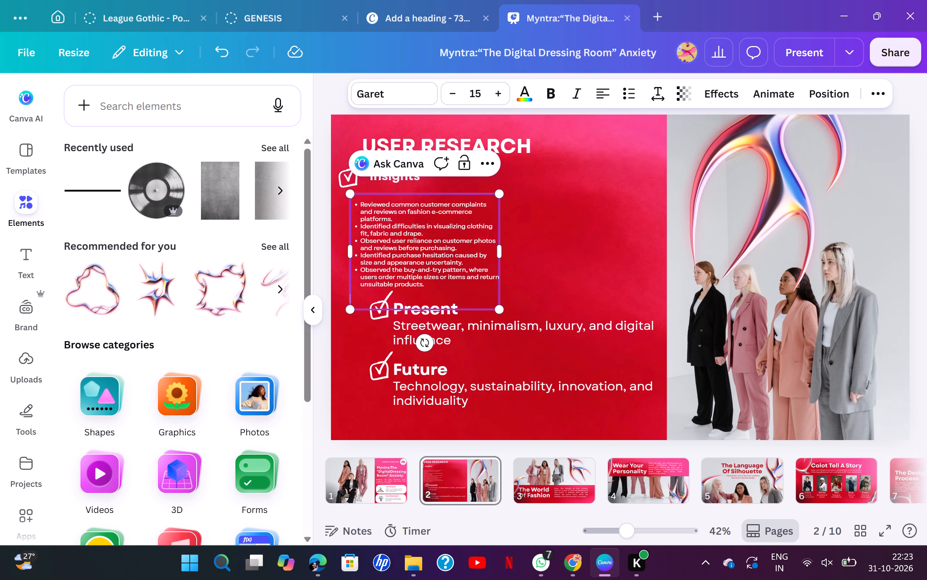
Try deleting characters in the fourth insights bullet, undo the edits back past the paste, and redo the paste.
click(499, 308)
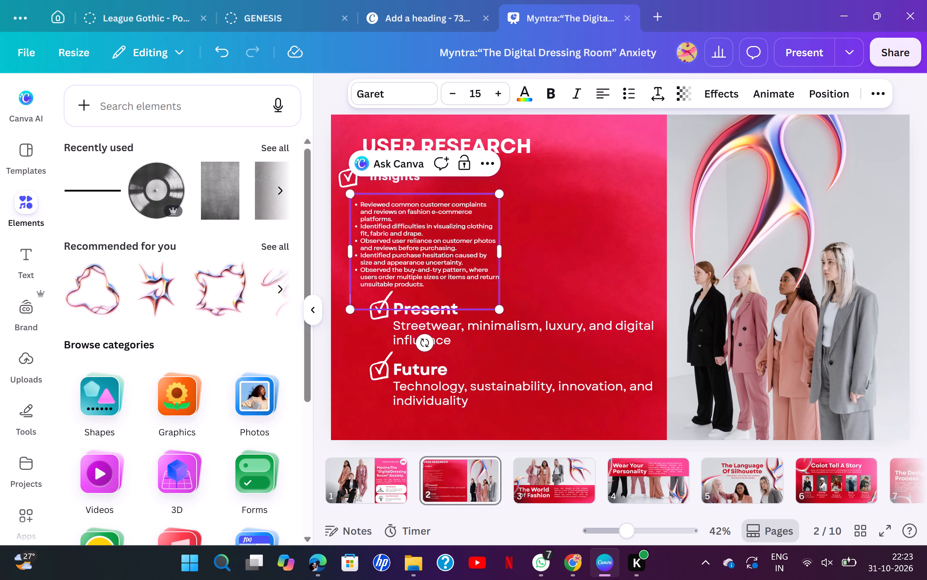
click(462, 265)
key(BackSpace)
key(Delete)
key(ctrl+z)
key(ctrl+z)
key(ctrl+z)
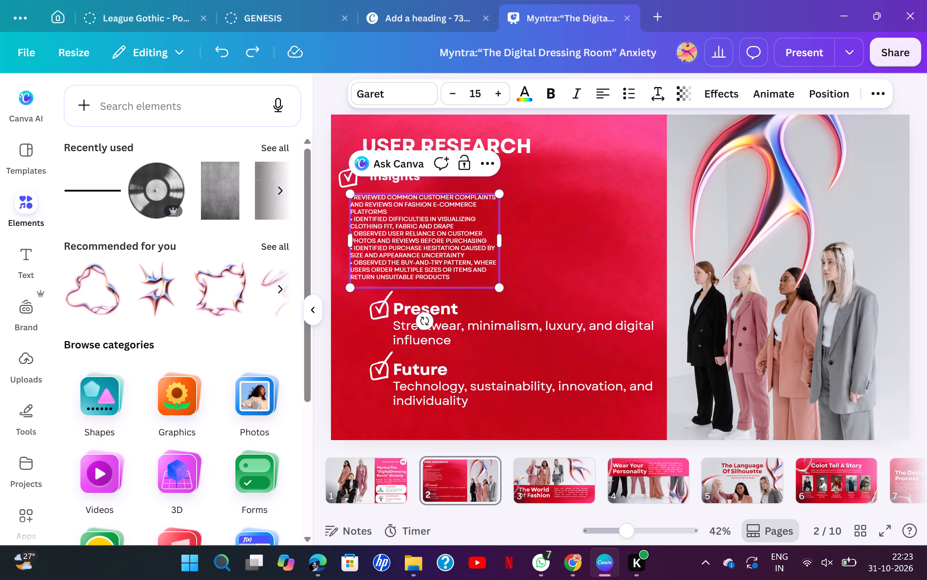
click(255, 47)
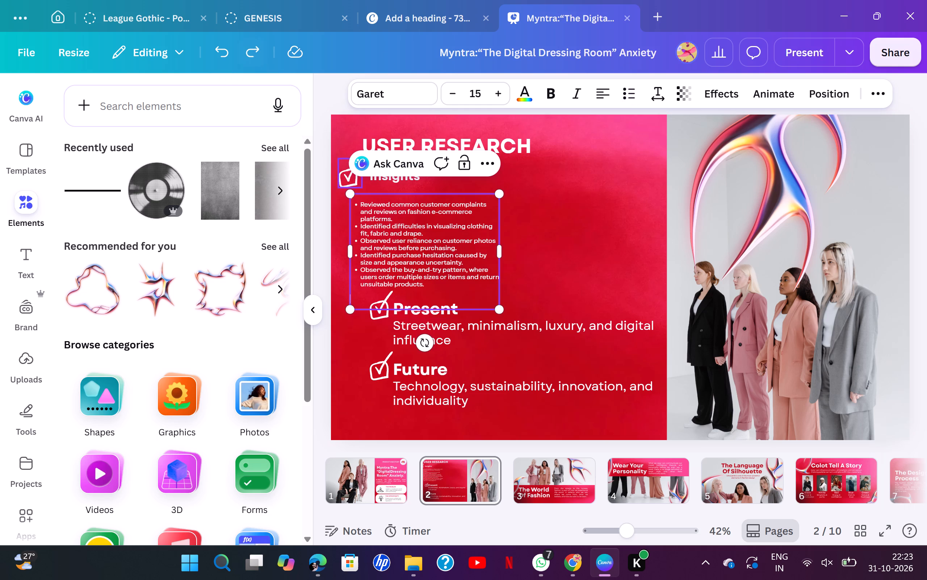
Remove the blank lines at the end of the pasted insights text.
click(388, 300)
key(BackSpace)
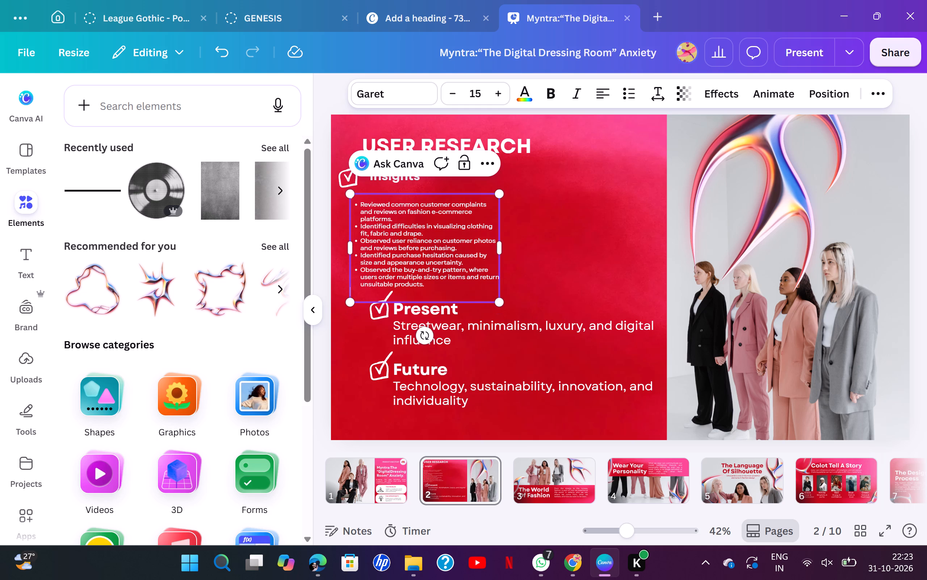
key(BackSpace)
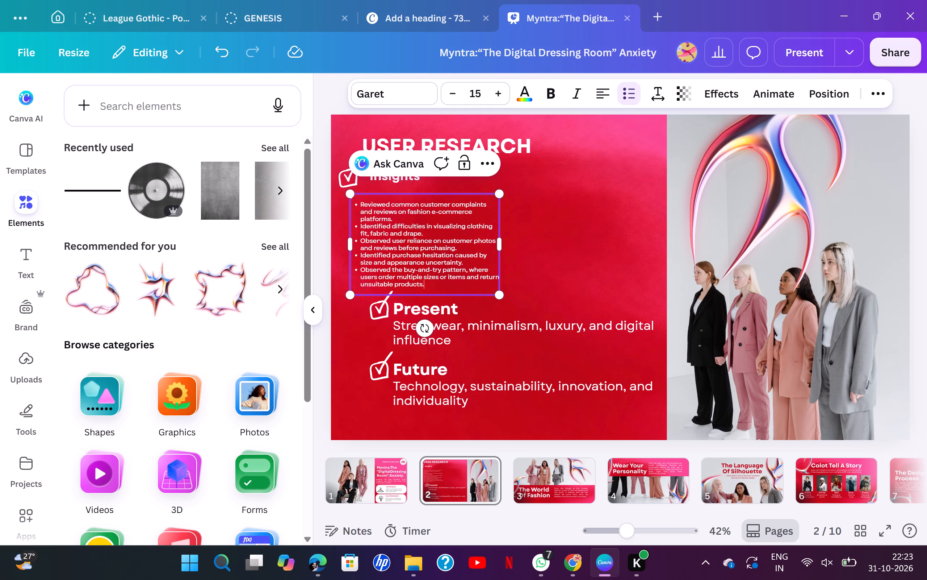
Set the font size of all the insights bullets to 17.
key(ctrl+a)
click(477, 98)
text(17)
key(Return)
click(575, 216)
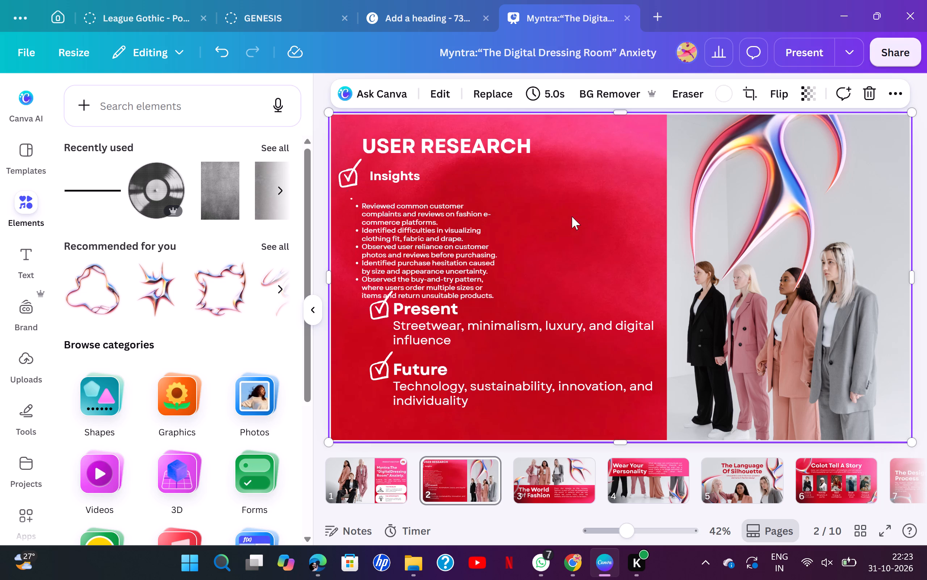
Move the insights text box slightly upward so it sits closer beneath the "Insights" heading.
drag(450, 240, 454, 232)
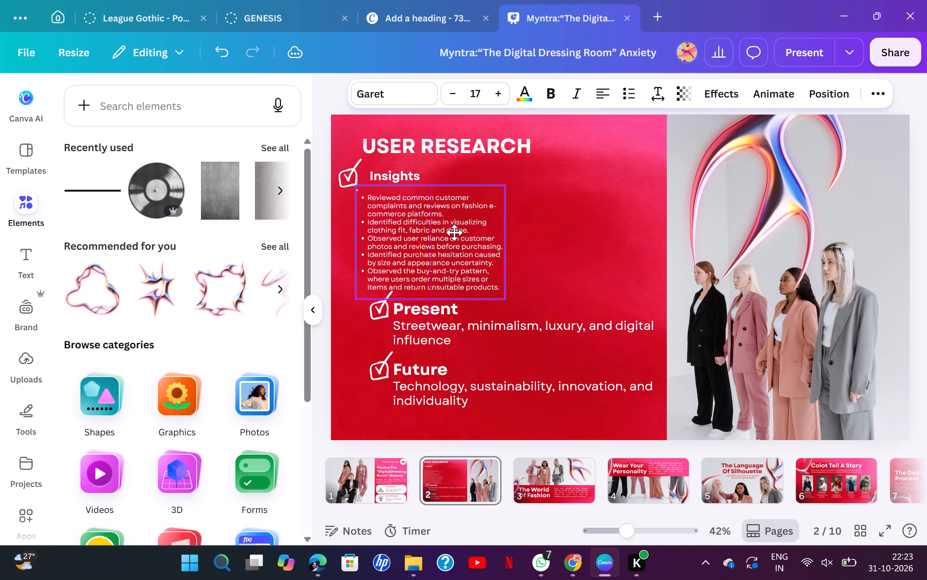
drag(454, 232, 455, 232)
Delete the empty line above the first bullet in the insights text.
click(372, 190)
click(372, 190)
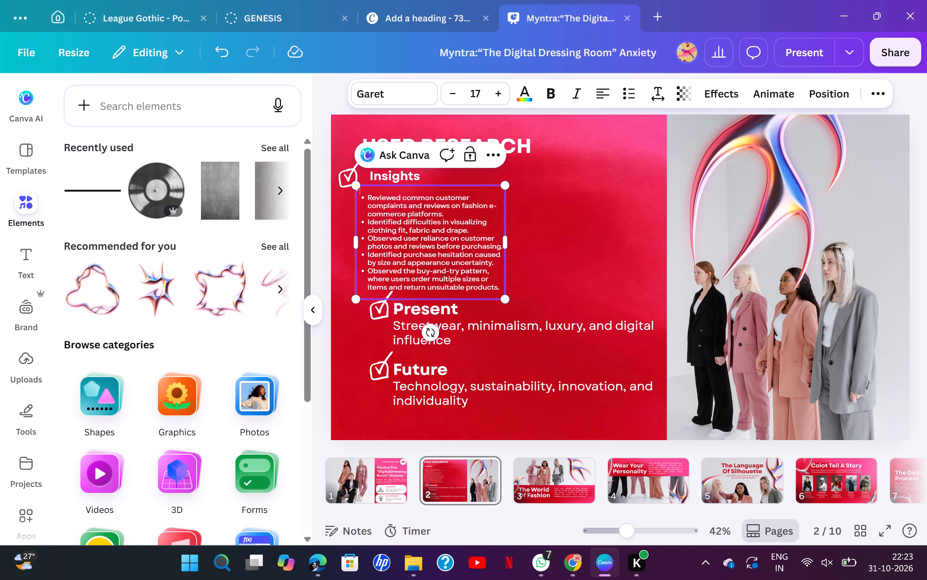
key(BackSpace)
key(BackSpace)
key(BackSpace)
key(BackSpace)
key(Delete)
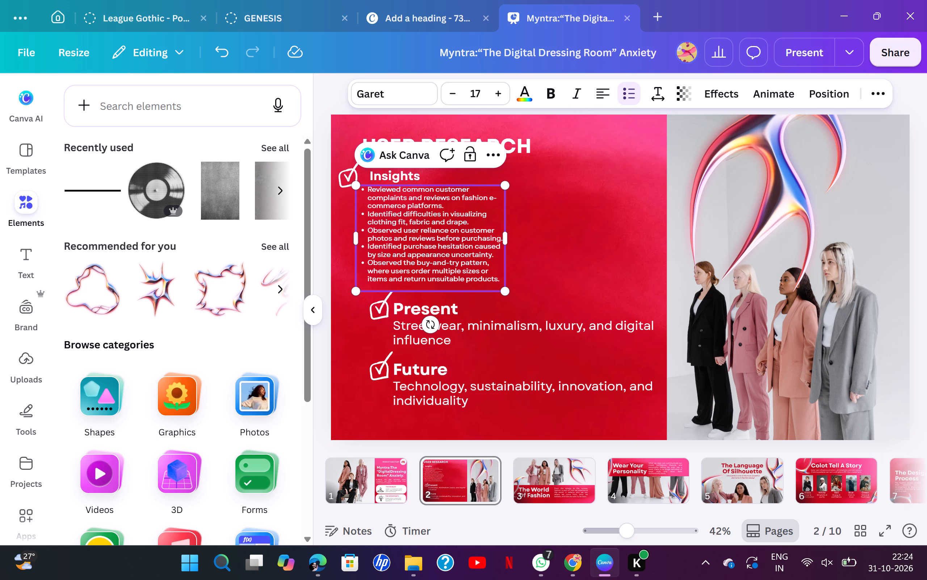
Insert an unbulleted blank line between each of the five insights points.
click(459, 204)
key(Return)
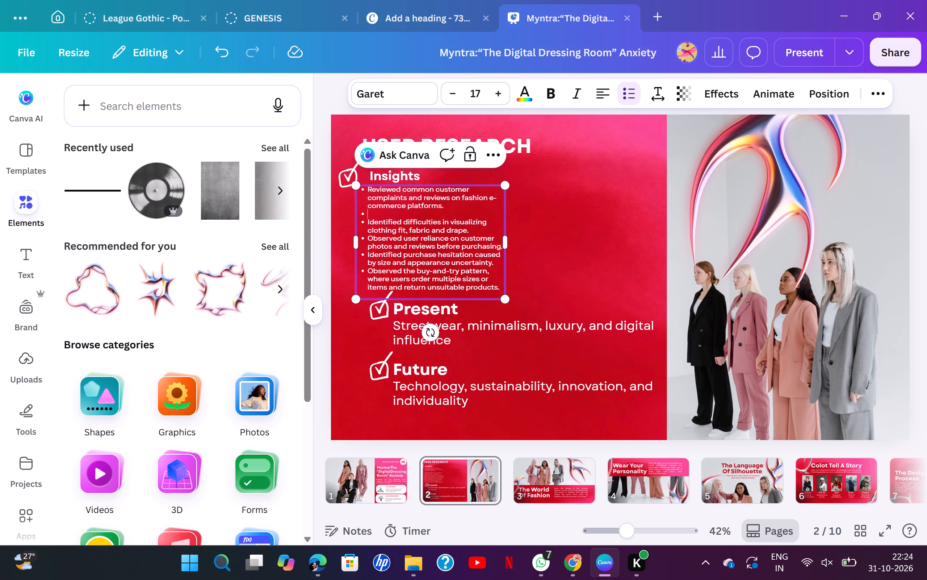
key(BackSpace)
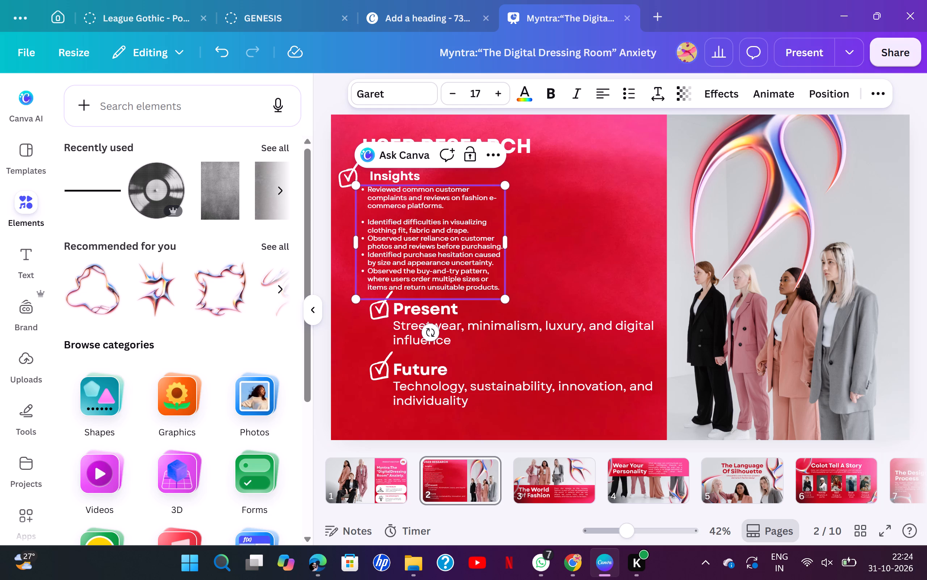
click(477, 231)
key(Return)
key(BackSpace)
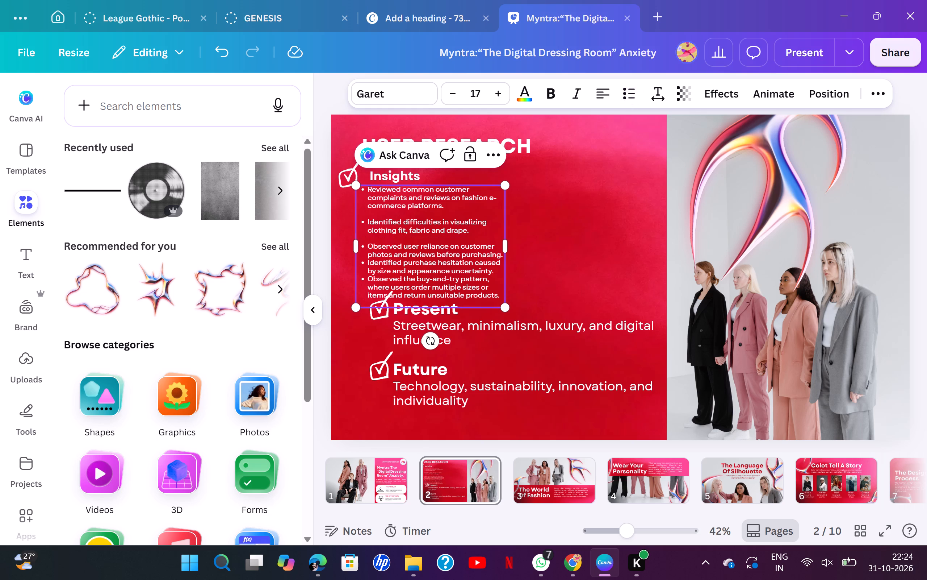
click(502, 257)
key(Right)
key(Return)
key(BackSpace)
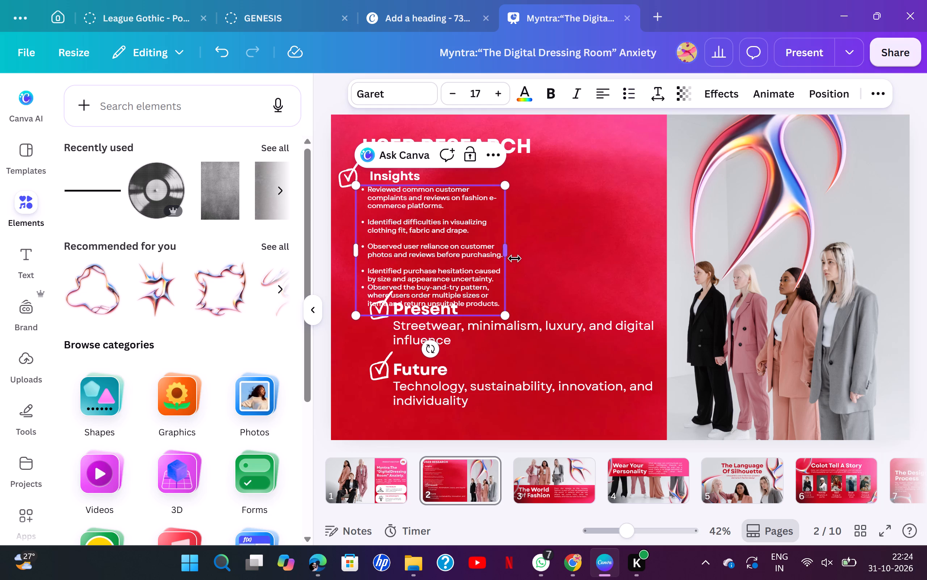
click(496, 280)
key(Return)
key(BackSpace)
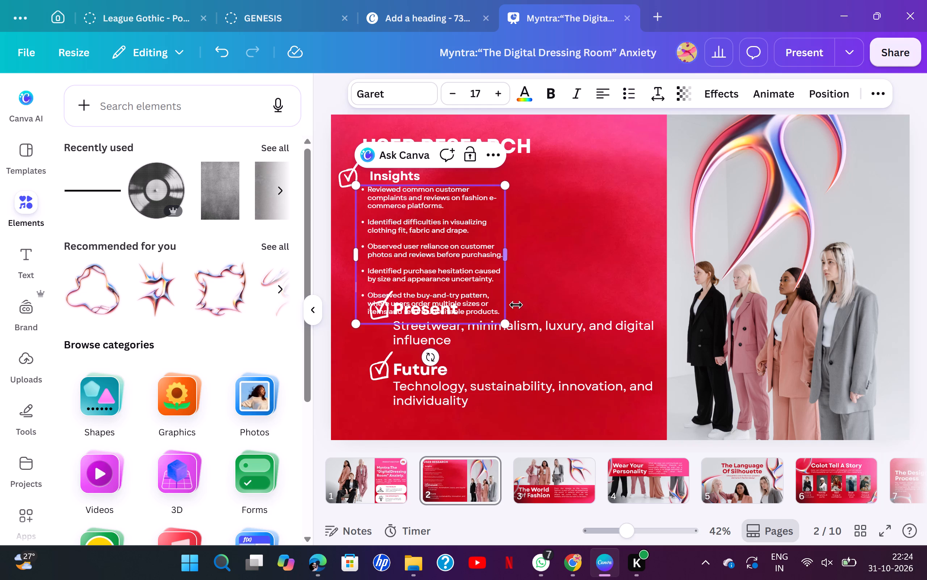
Set the font size of all the insights bullet text on the User Research page to 19.
click(418, 171)
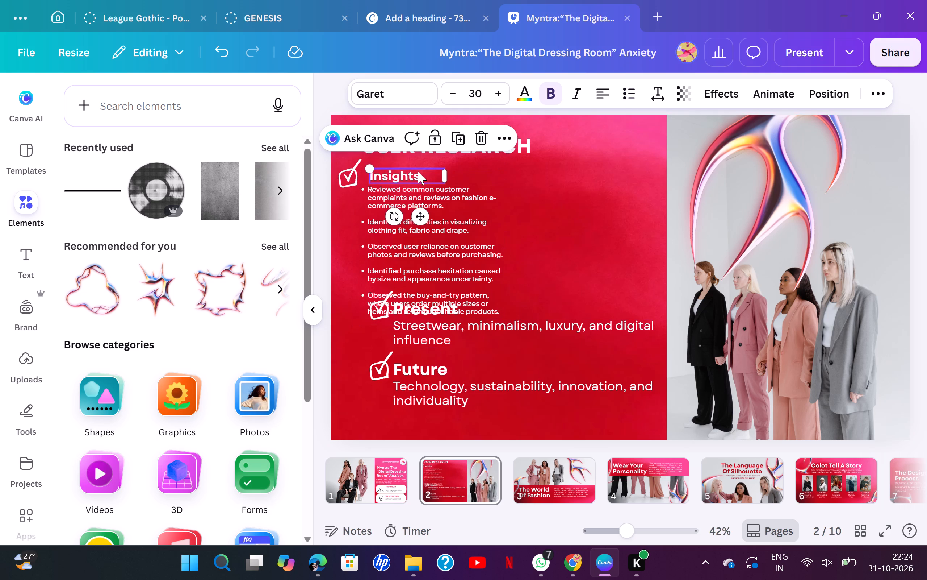
click(471, 264)
key(ctrl+a)
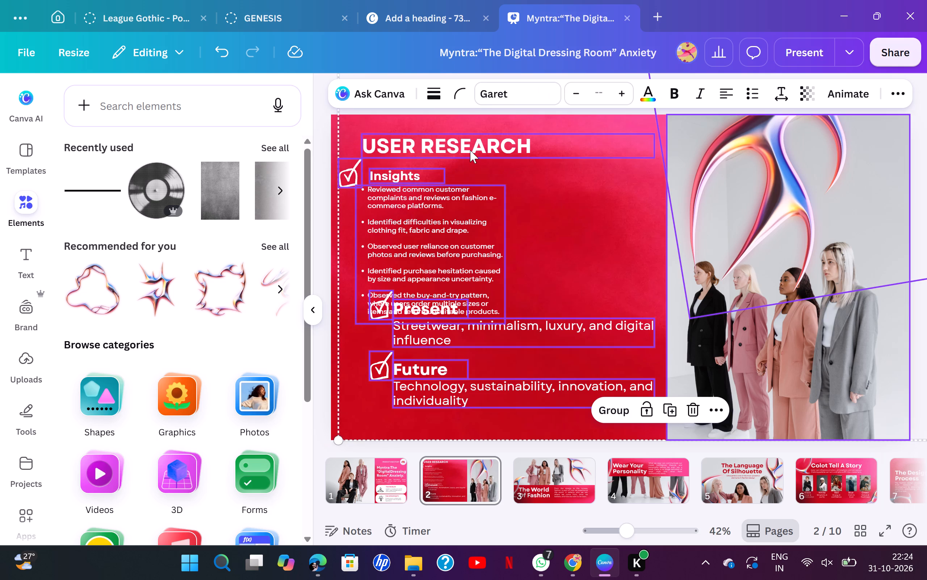
click(466, 250)
double_click(466, 250)
click(563, 233)
double_click(448, 231)
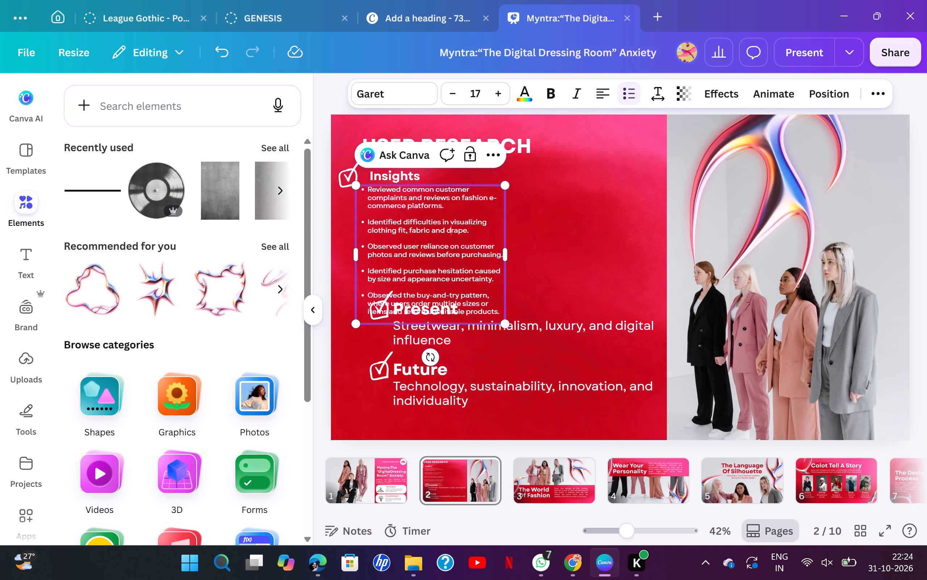
key(ctrl+a)
click(485, 88)
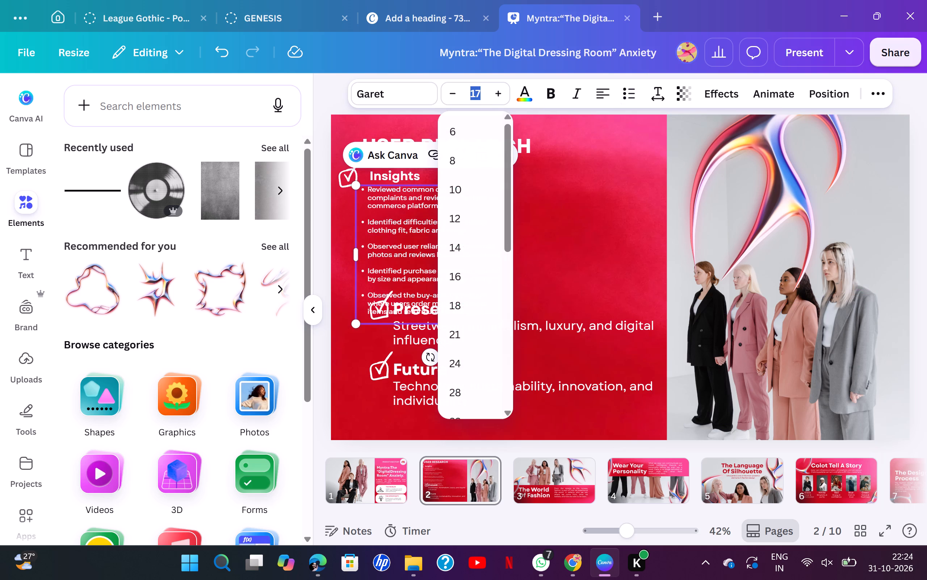
text(19)
key(Return)
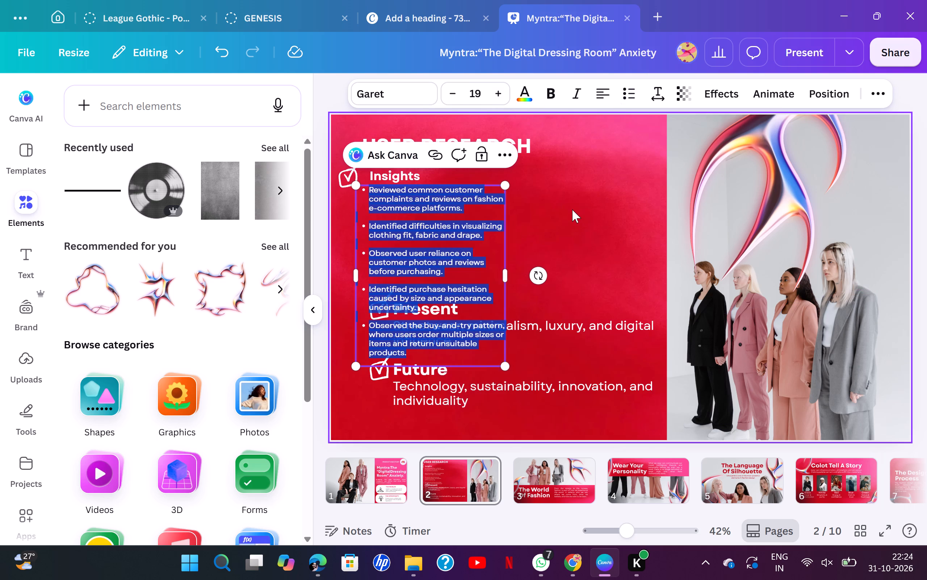
click(572, 210)
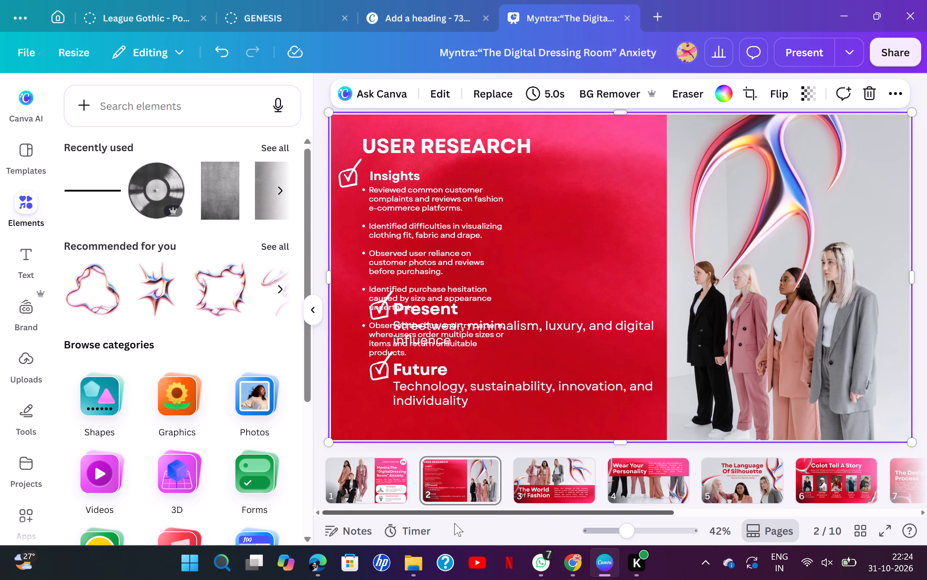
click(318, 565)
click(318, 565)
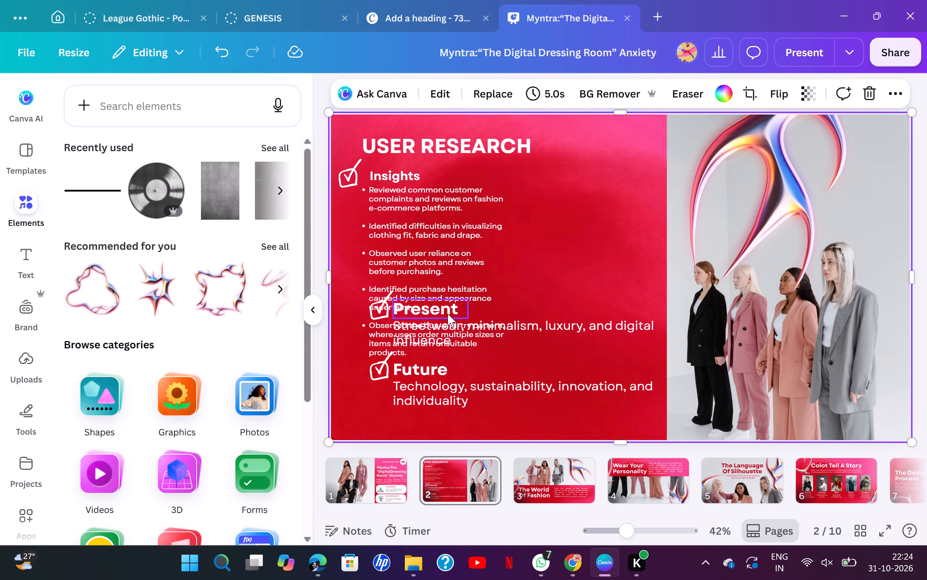
Delete the leftover "Present" and "Future" headings, their description texts and their two checkmark graphics from the User Research page.
drag(546, 338, 734, 285)
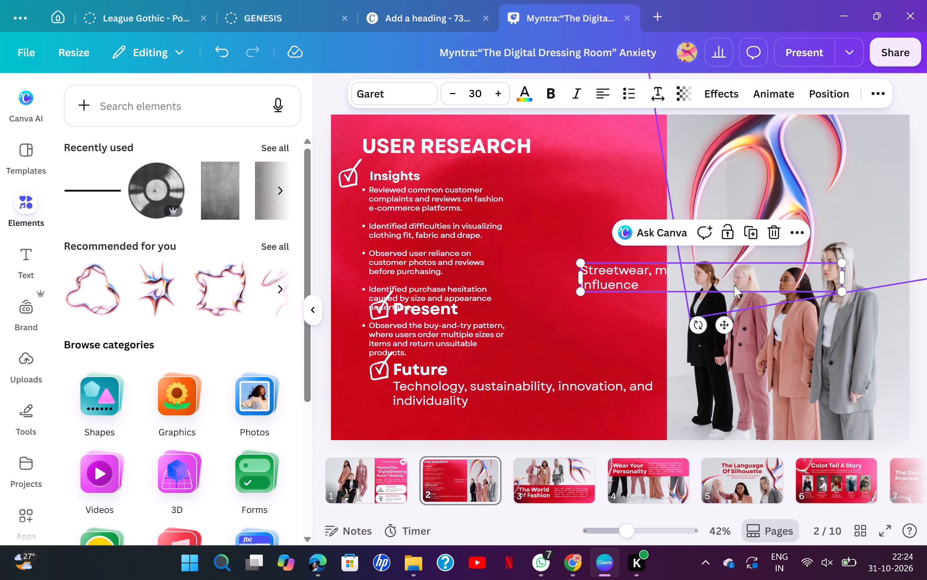
key(Delete)
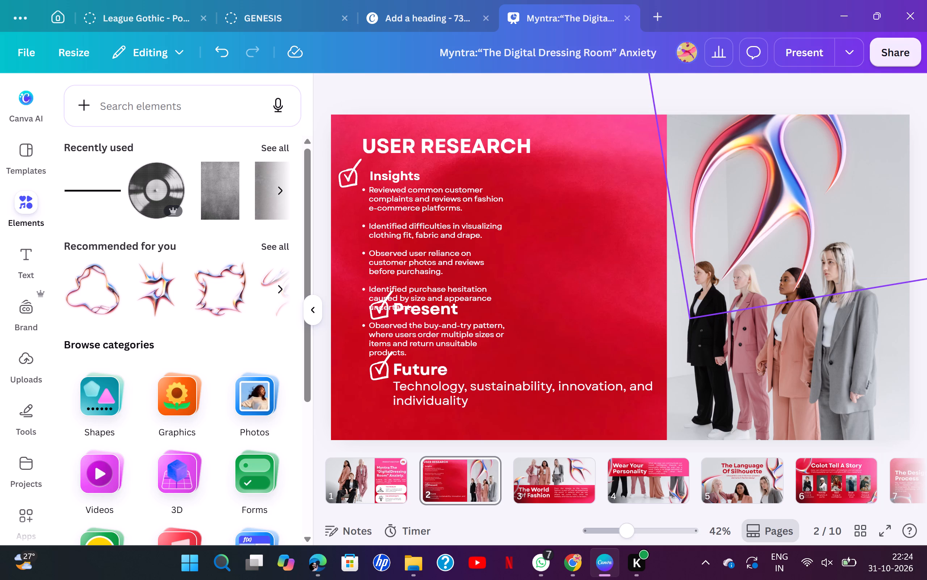
click(416, 313)
key(Delete)
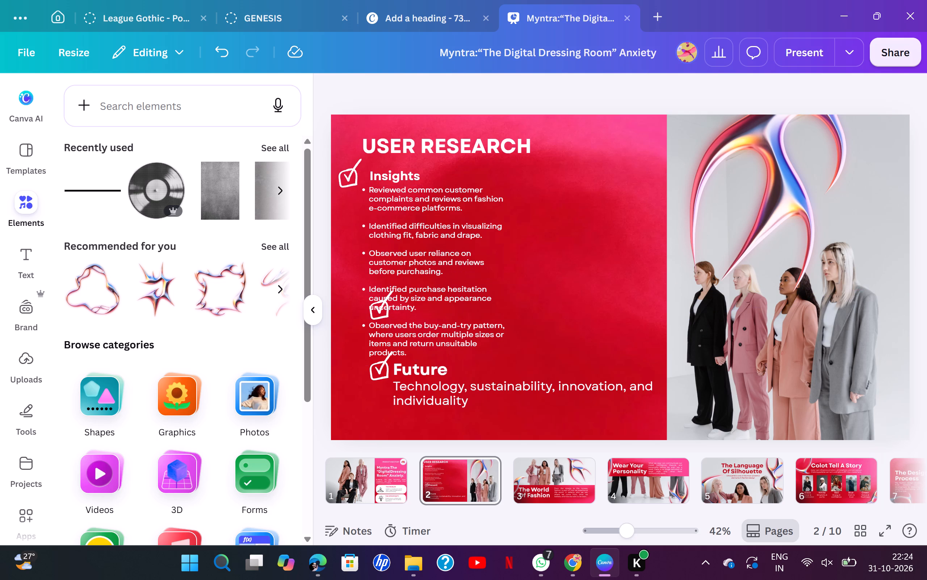
click(381, 310)
key(Delete)
click(382, 371)
key(Delete)
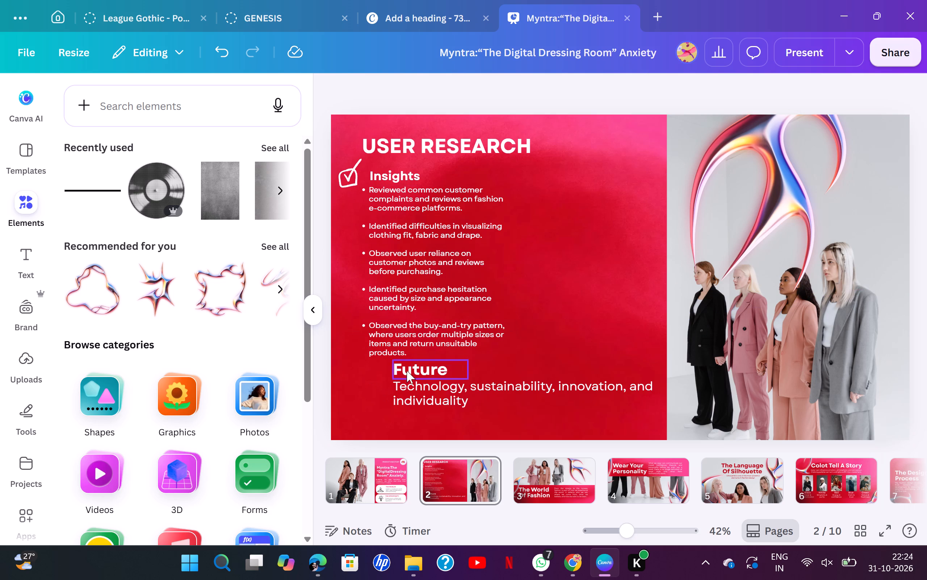
click(436, 394)
key(Delete)
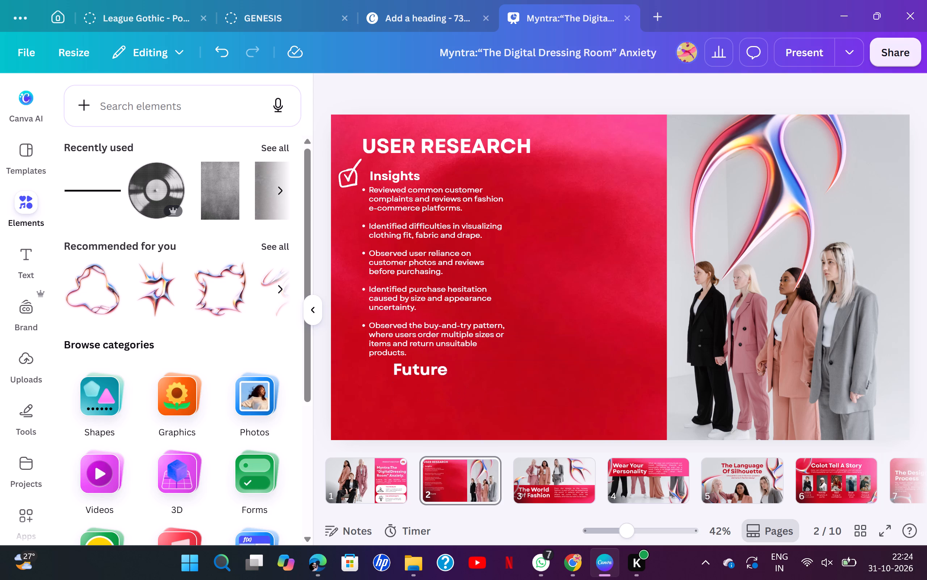
click(429, 375)
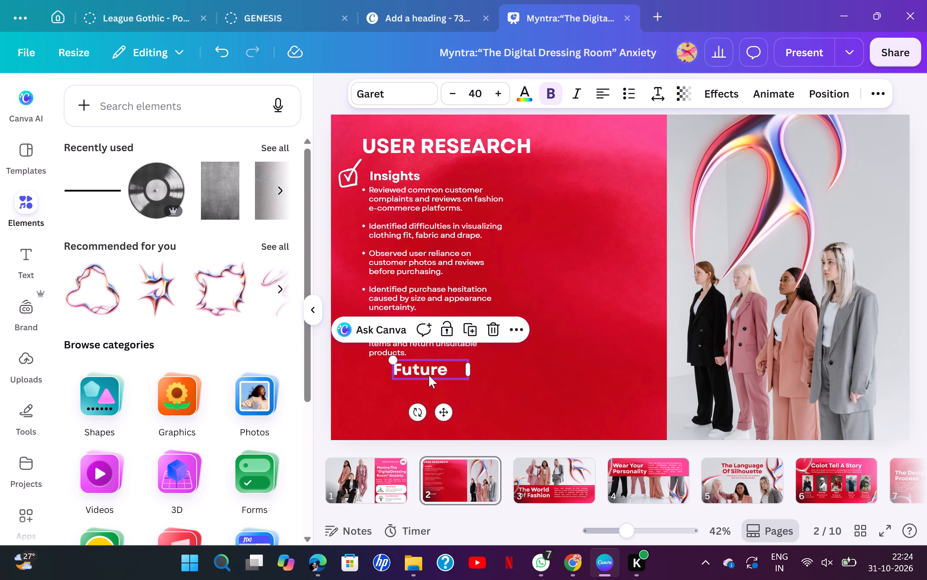
key(Delete)
Move the insights bullet text box slightly down and to the left beneath the "Insights" heading.
drag(468, 203, 462, 206)
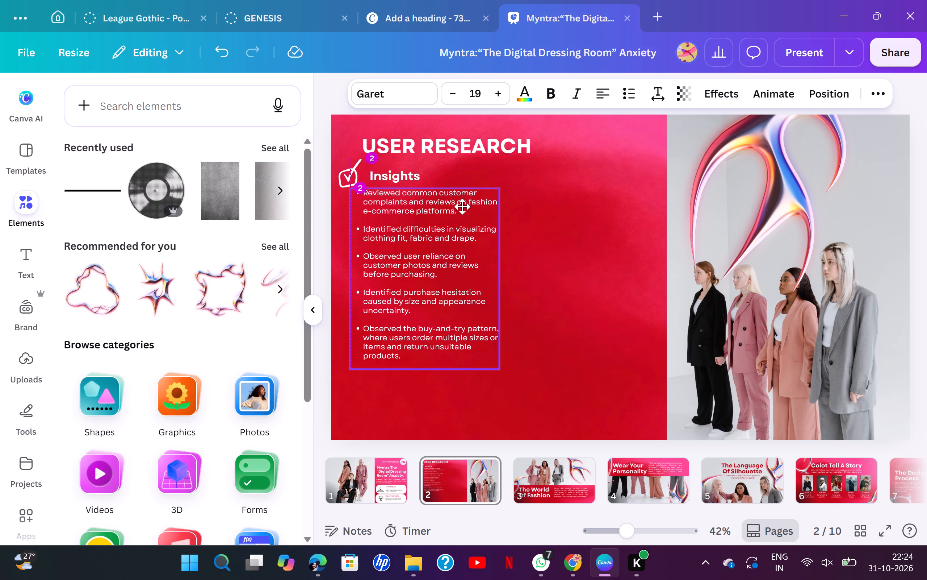
drag(462, 206, 462, 207)
click(566, 241)
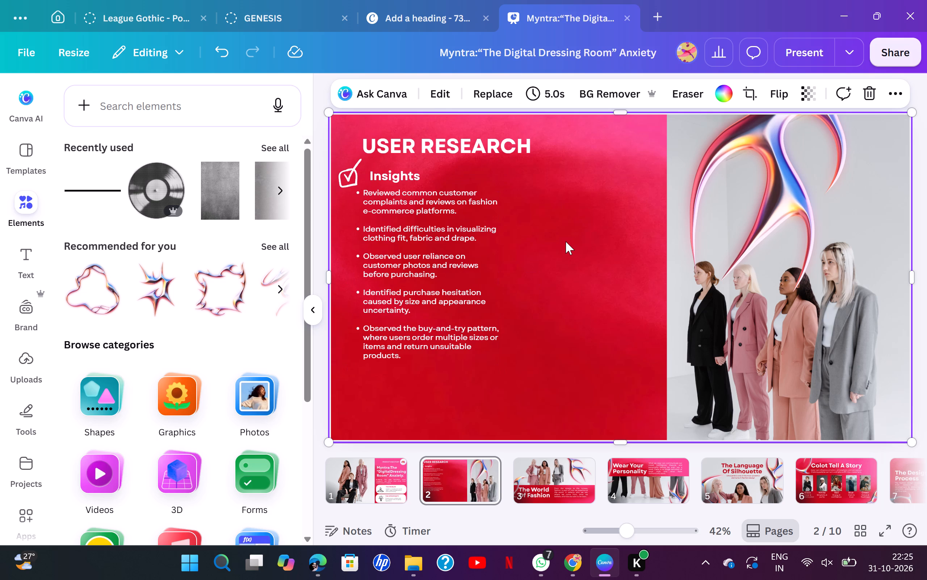
Copy the white rounded shape from "The Problem" card on page 1 and paste it onto page 2.
click(384, 474)
click(875, 341)
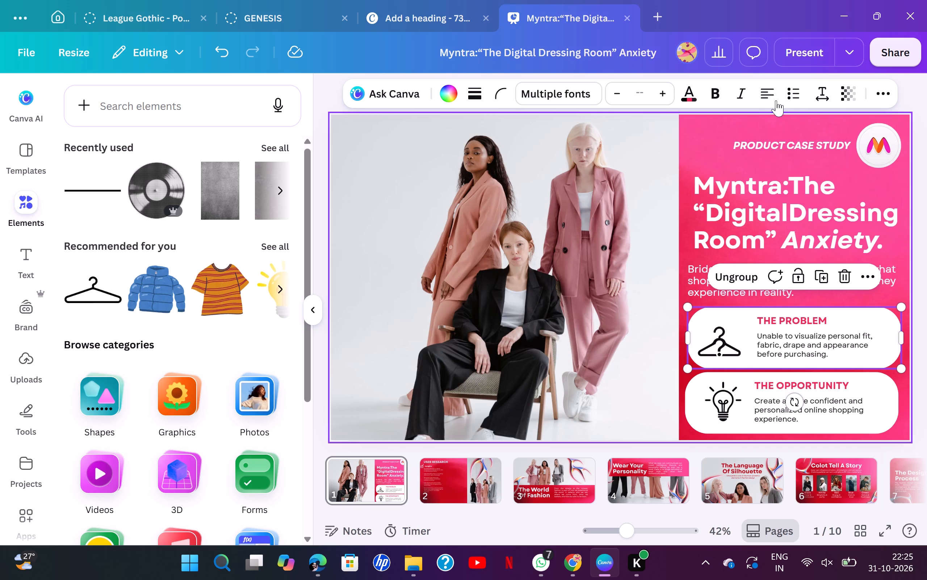
click(881, 94)
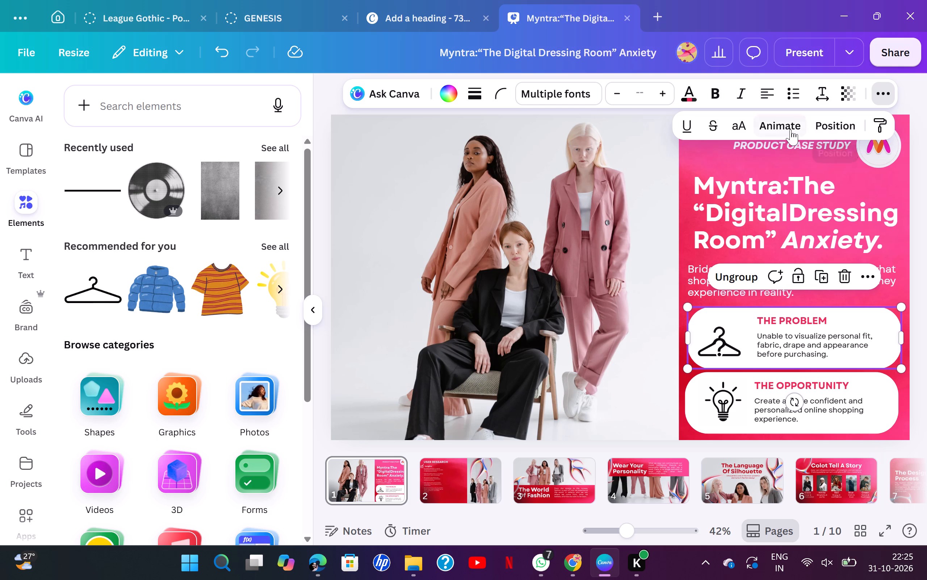
click(847, 124)
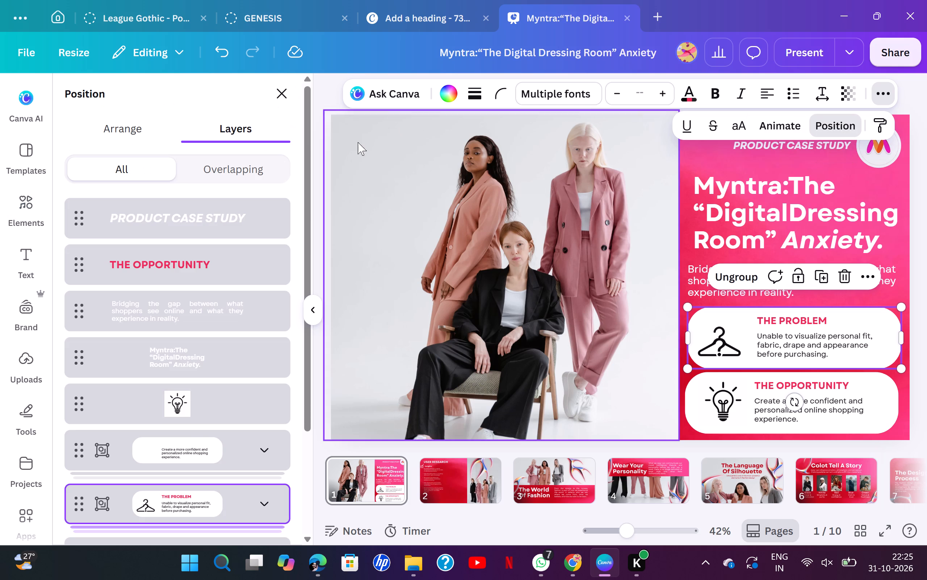
click(268, 501)
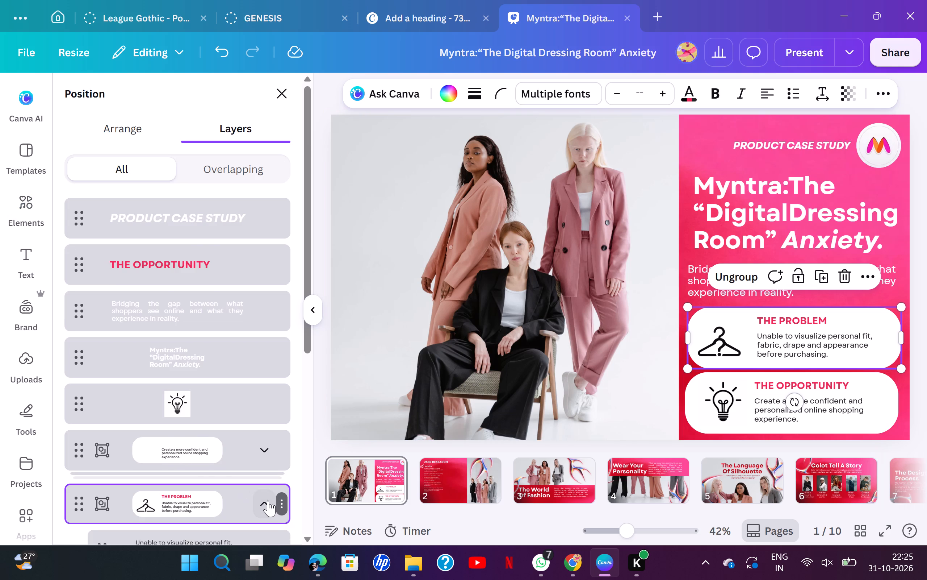
click(249, 390)
right_click(249, 390)
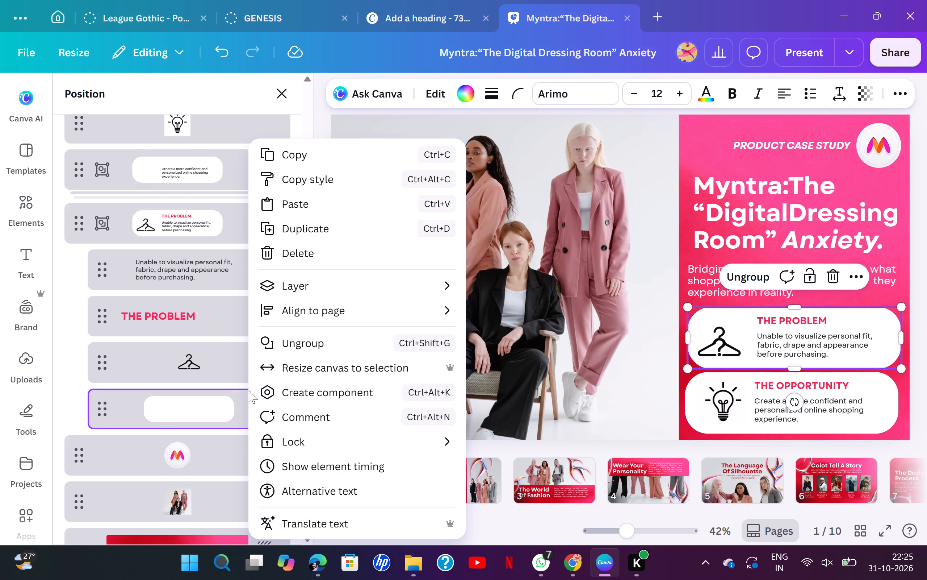
click(320, 158)
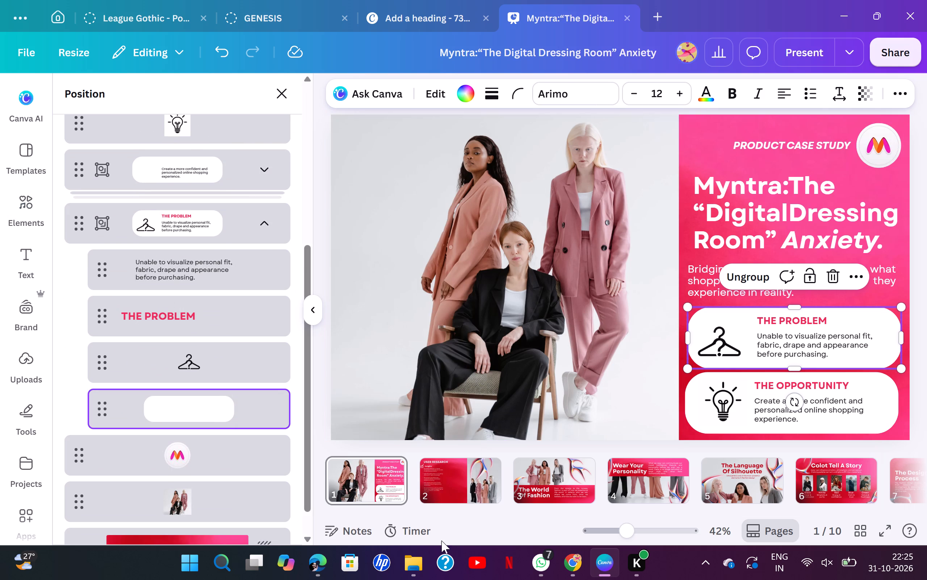
click(455, 492)
key(ctrl+v)
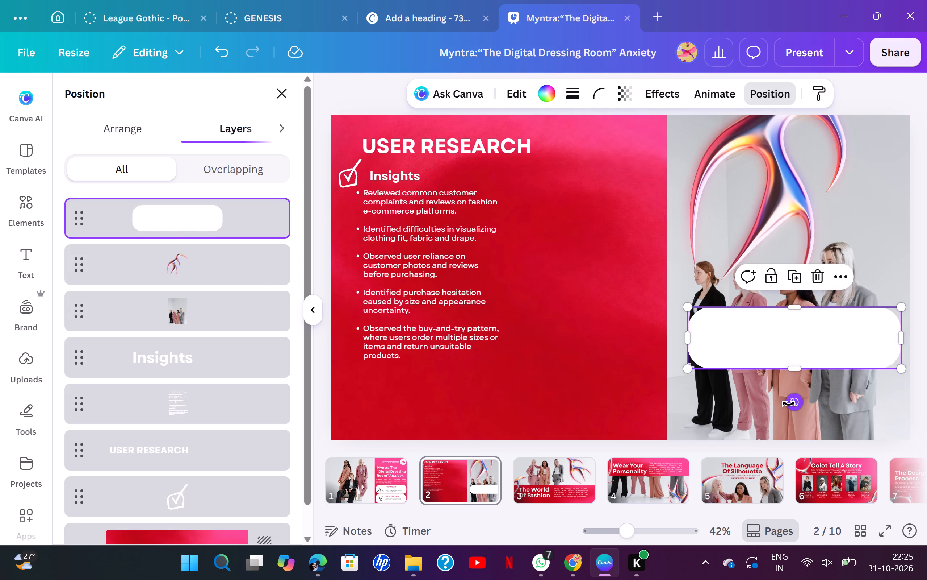
Rotate the pasted white rounded shape a quarter turn so it stands upright.
drag(789, 403, 888, 340)
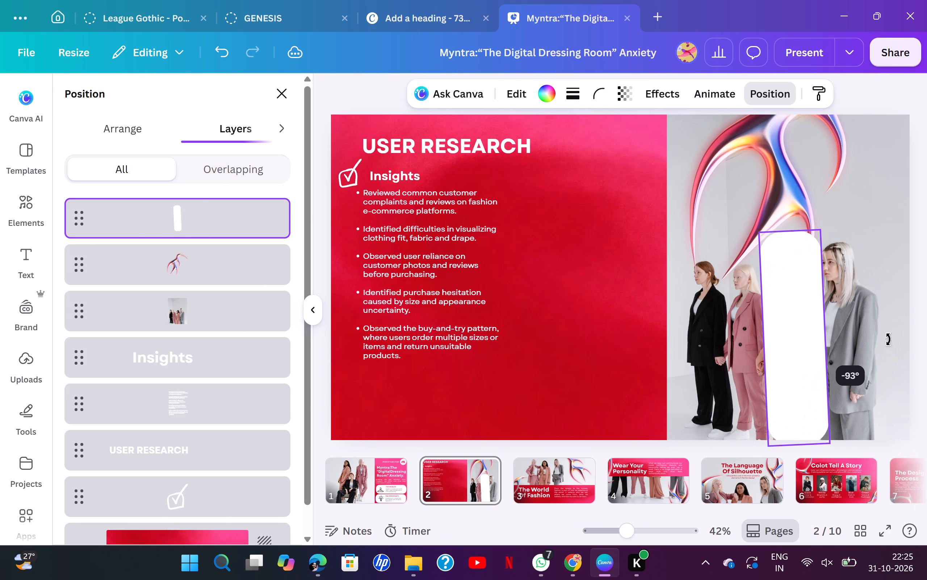
drag(888, 340, 888, 344)
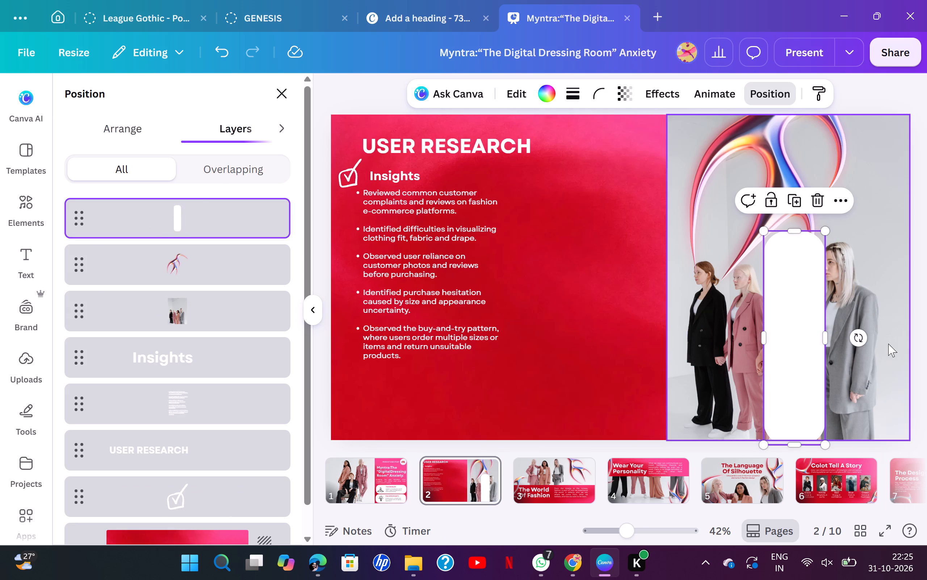
Place the upright white shape just below the "USER RESEARCH" title and widen it to cover the checkmark, "Insights" heading and bullets.
drag(812, 351, 386, 280)
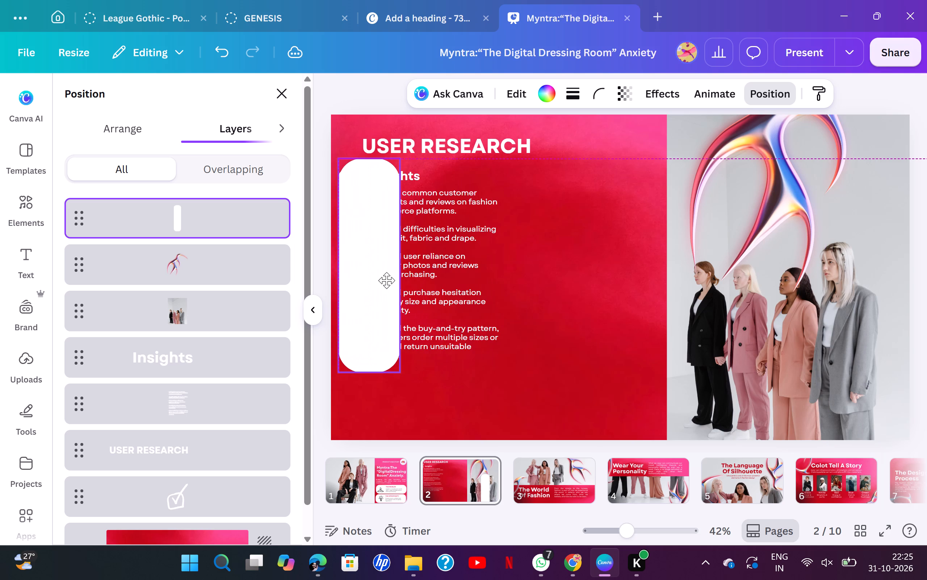
drag(386, 280, 401, 297)
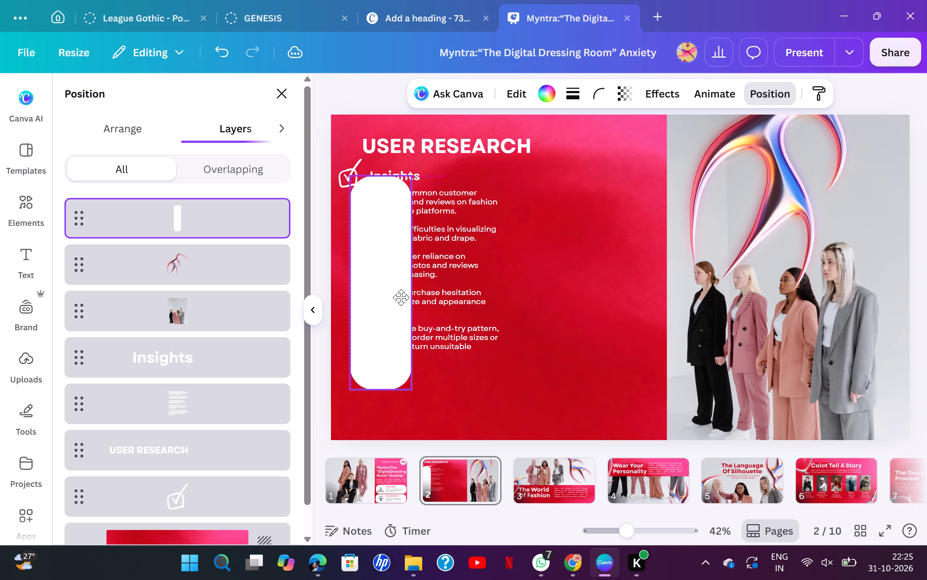
drag(401, 297, 408, 274)
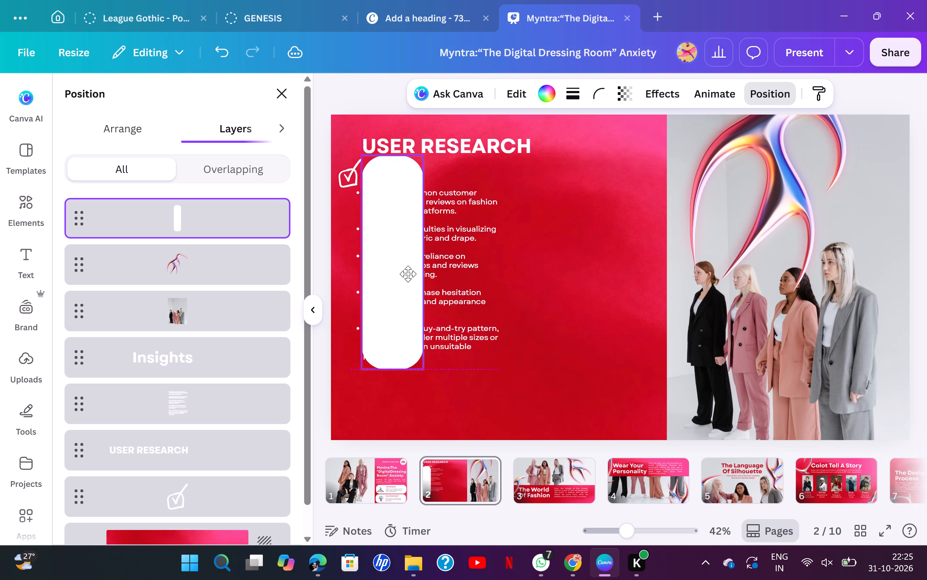
drag(408, 274, 386, 275)
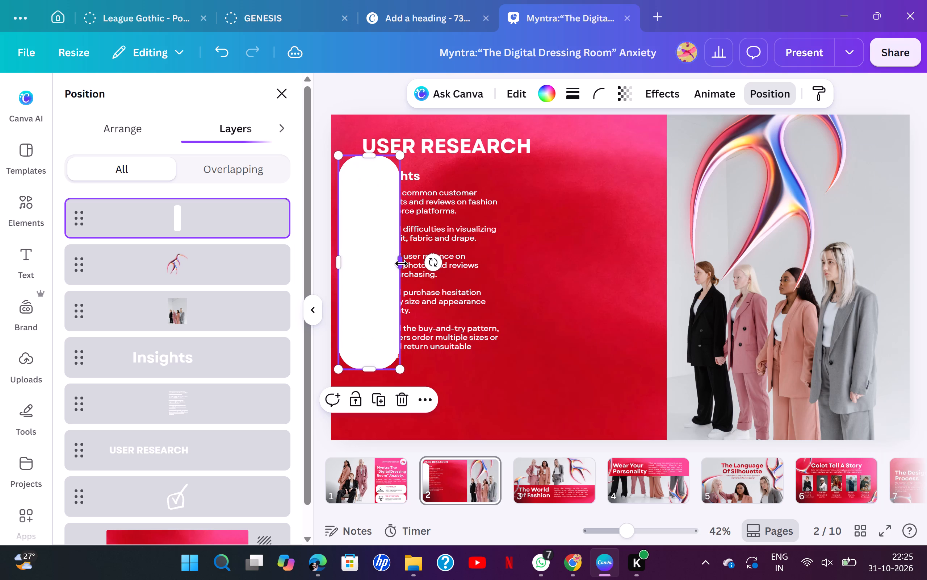
drag(401, 264, 514, 271)
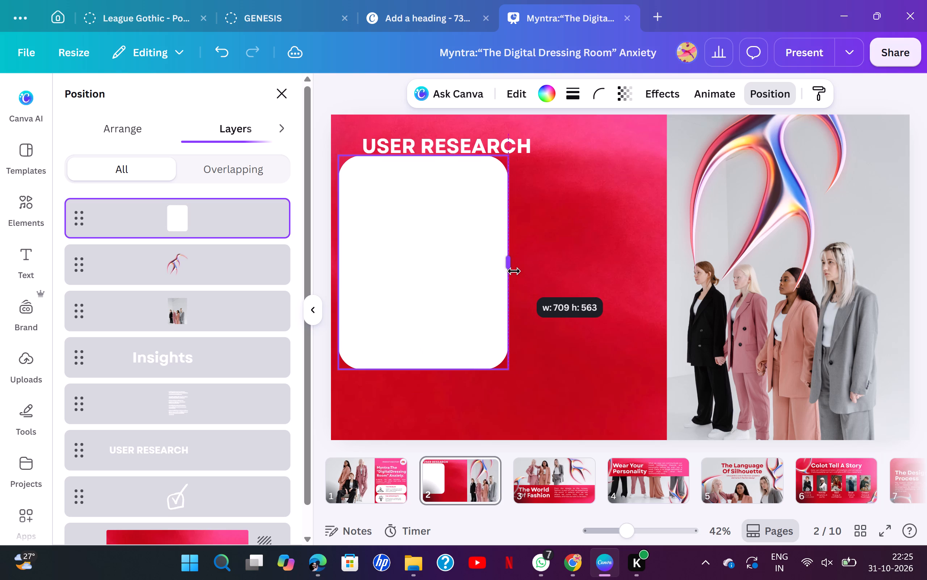
drag(514, 271, 516, 273)
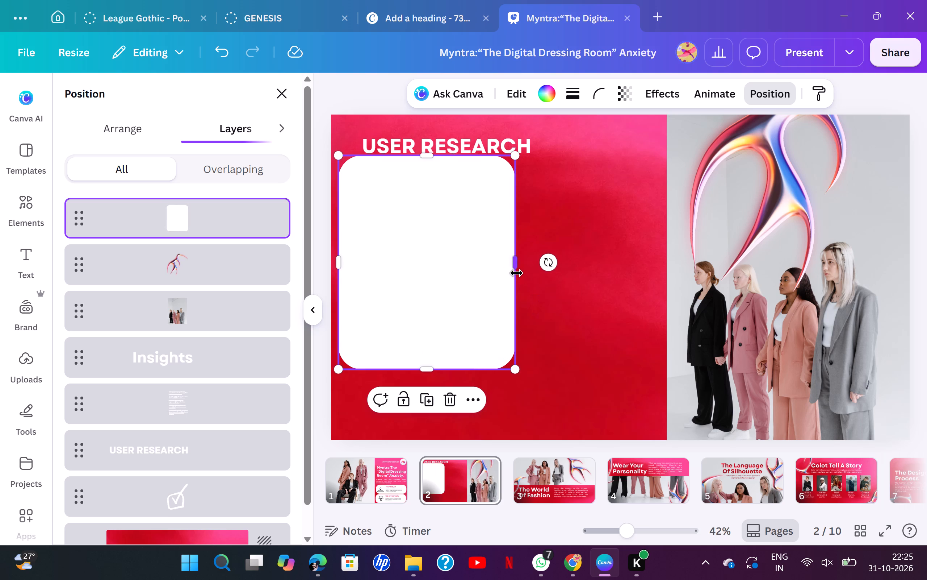
Reorder the white rounded shape's layer to sit beneath the checkmark and all text, directly above the red background.
drag(214, 216, 210, 415)
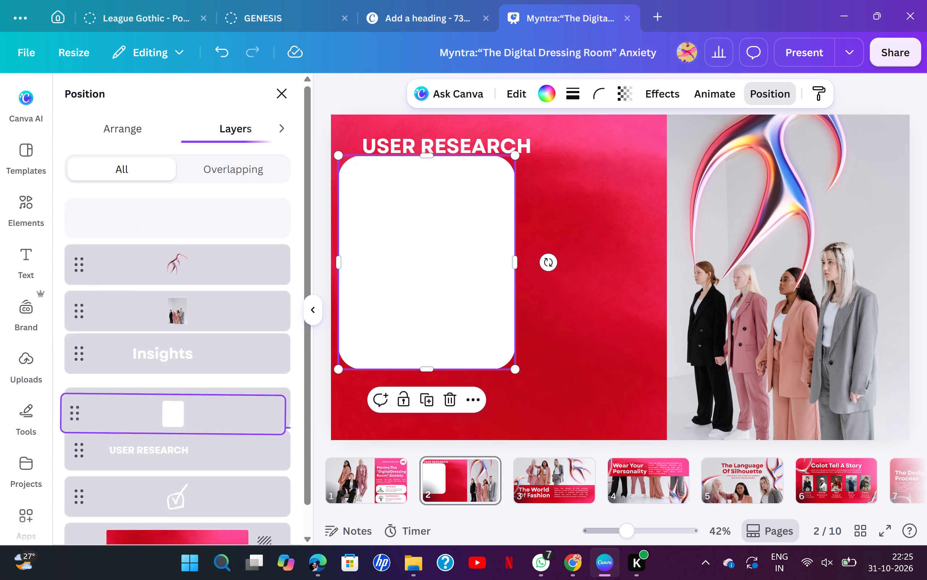
drag(210, 415, 213, 487)
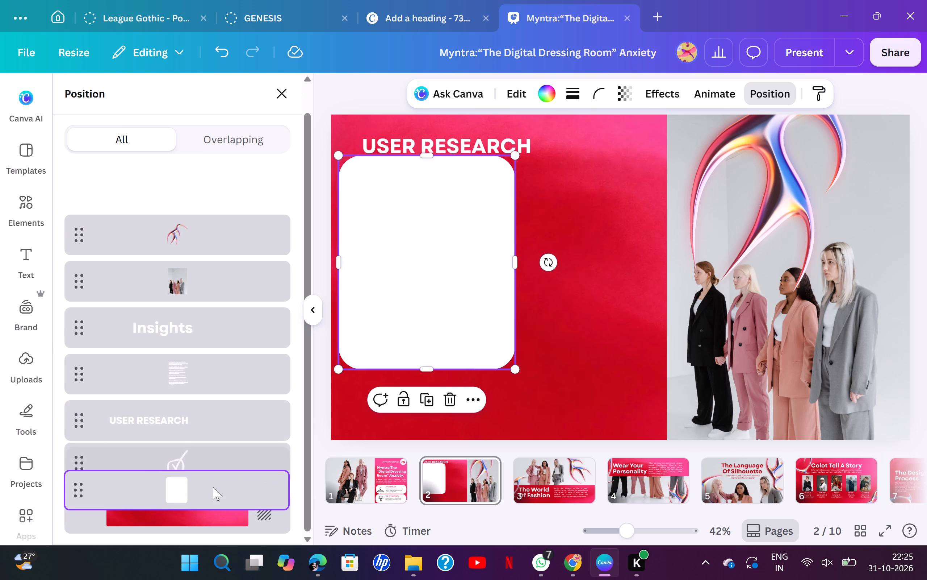
Recolor the white checkmark on page 2's card with the crimson red from the background image's photo colors.
click(203, 417)
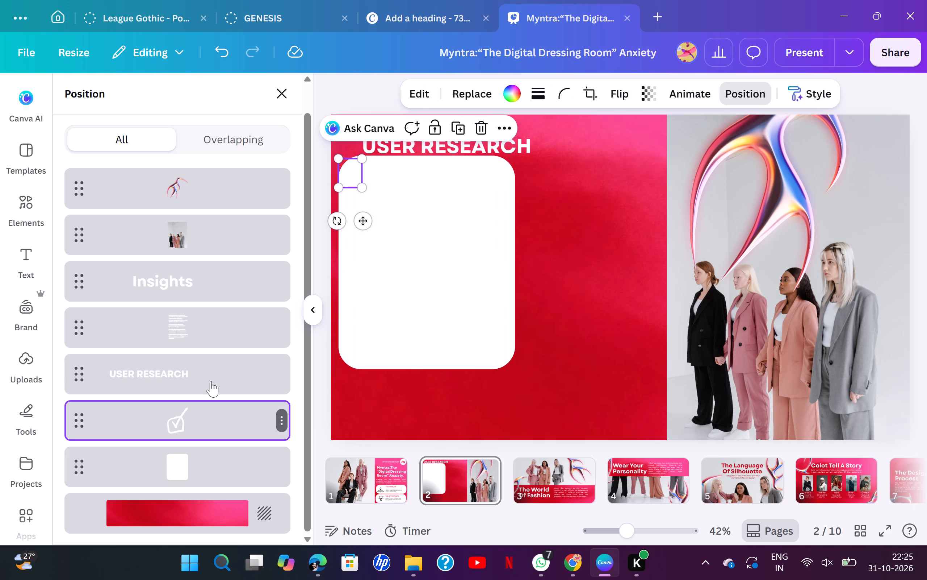
click(521, 91)
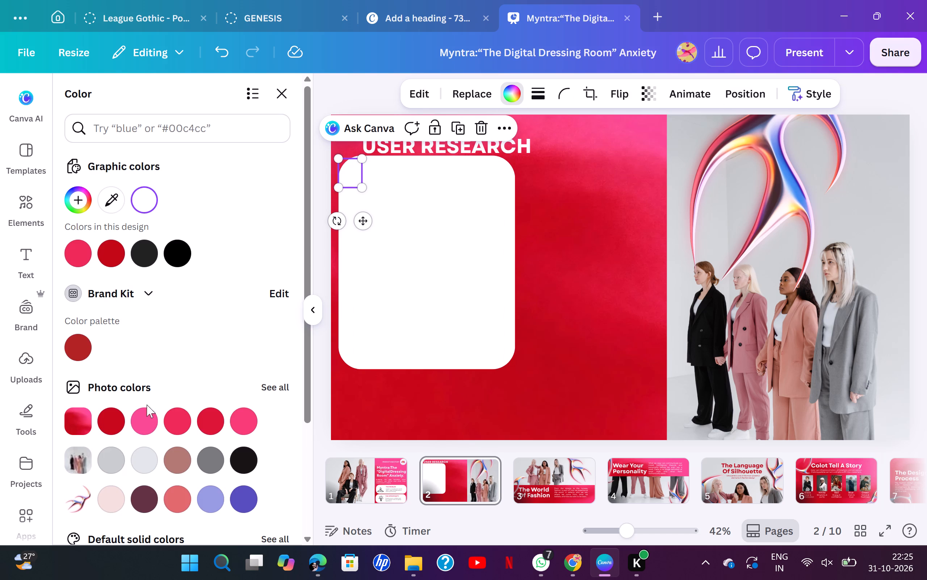
click(212, 422)
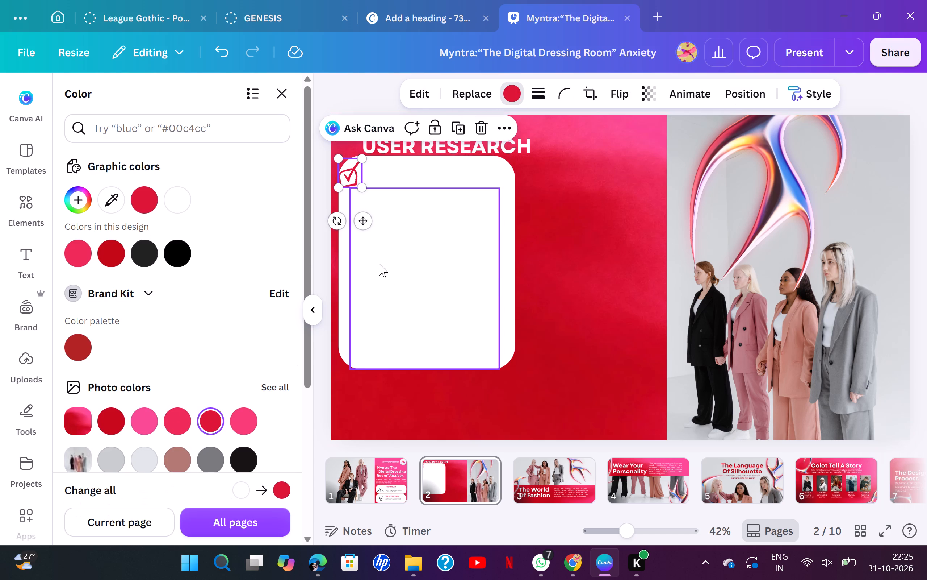
scroll(233, 444, up, 1)
click(536, 388)
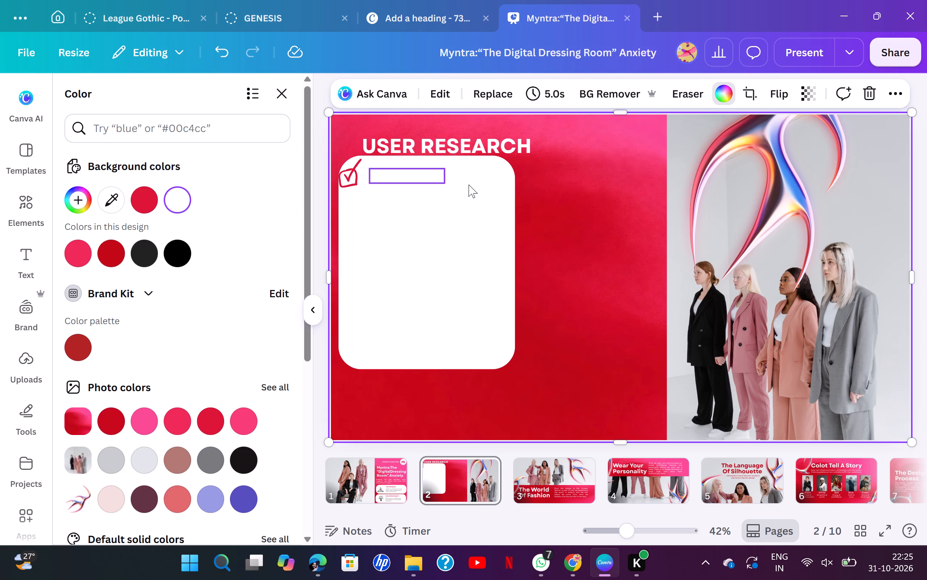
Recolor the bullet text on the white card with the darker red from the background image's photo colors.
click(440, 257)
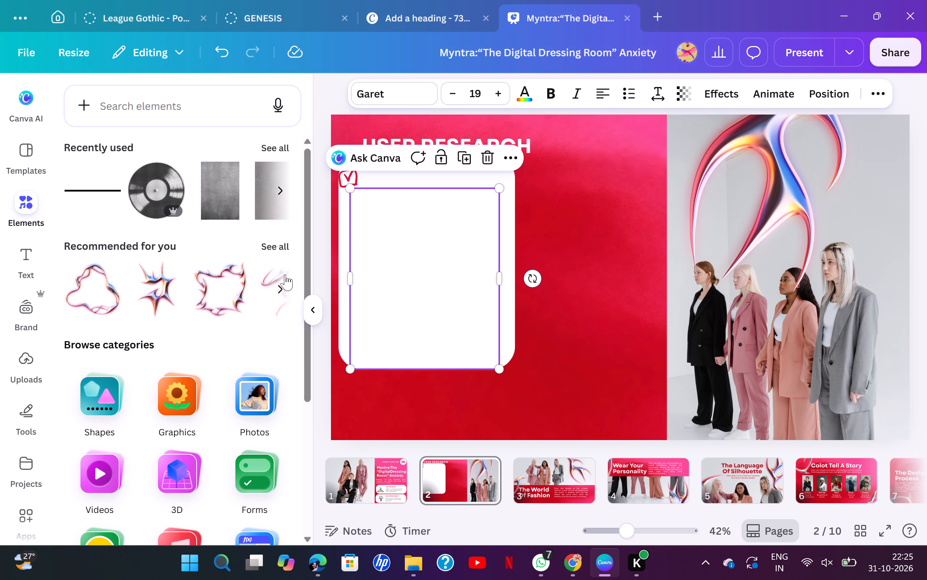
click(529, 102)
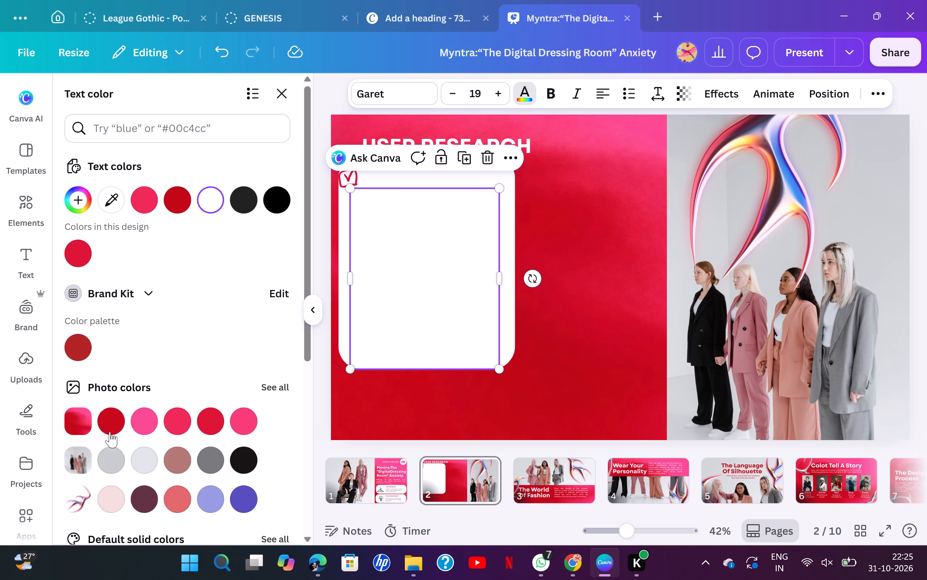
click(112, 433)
Recolor the "Insights" heading on the white card with the same crimson red as the checkmark.
click(450, 180)
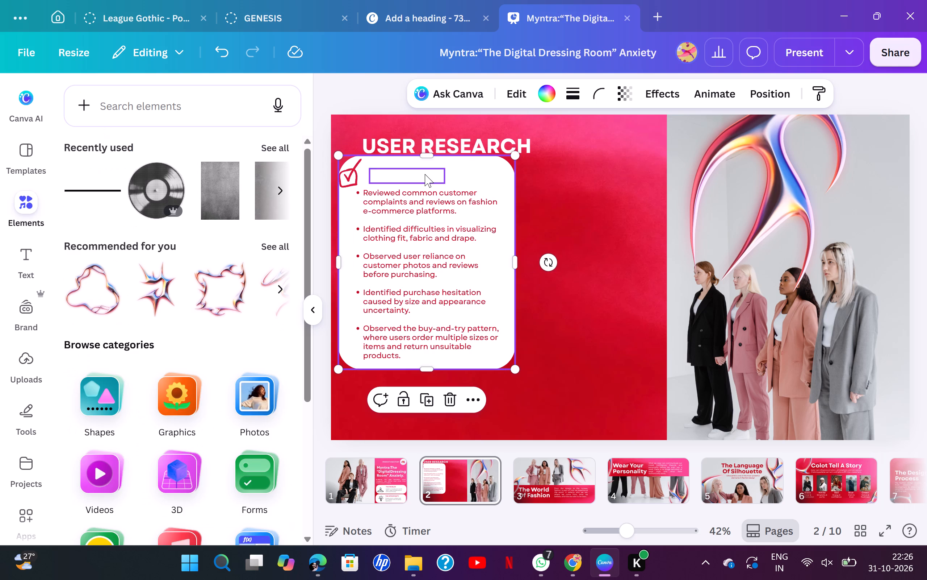
click(425, 174)
click(505, 95)
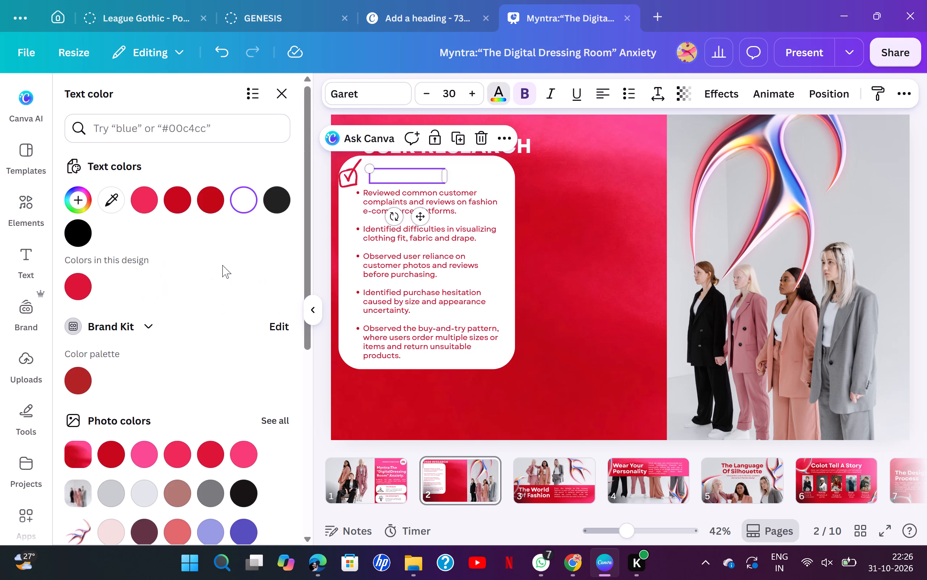
scroll(160, 449, up, 2)
double_click(203, 458)
Recolor the bullet text with the same crimson red as the checkmark and "Insights" heading.
click(444, 336)
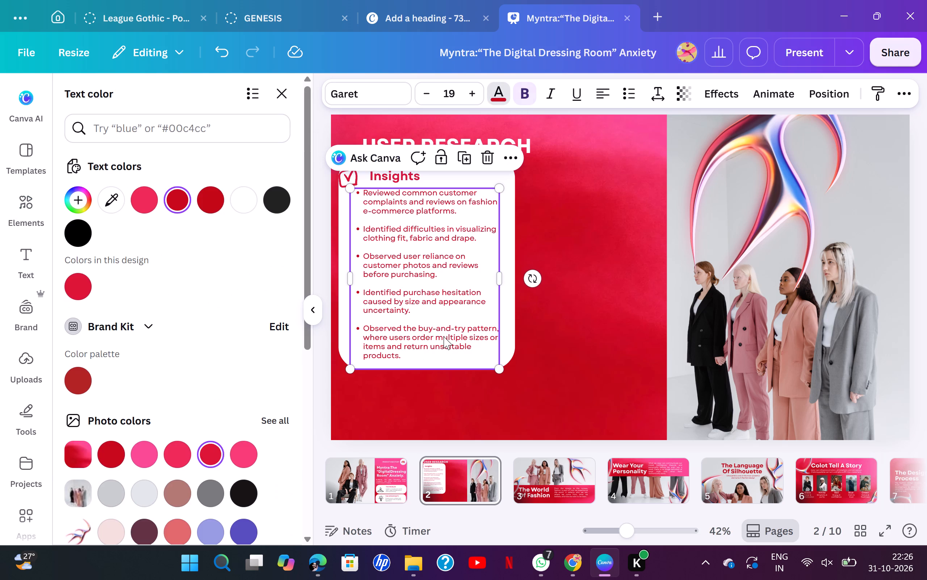
click(210, 455)
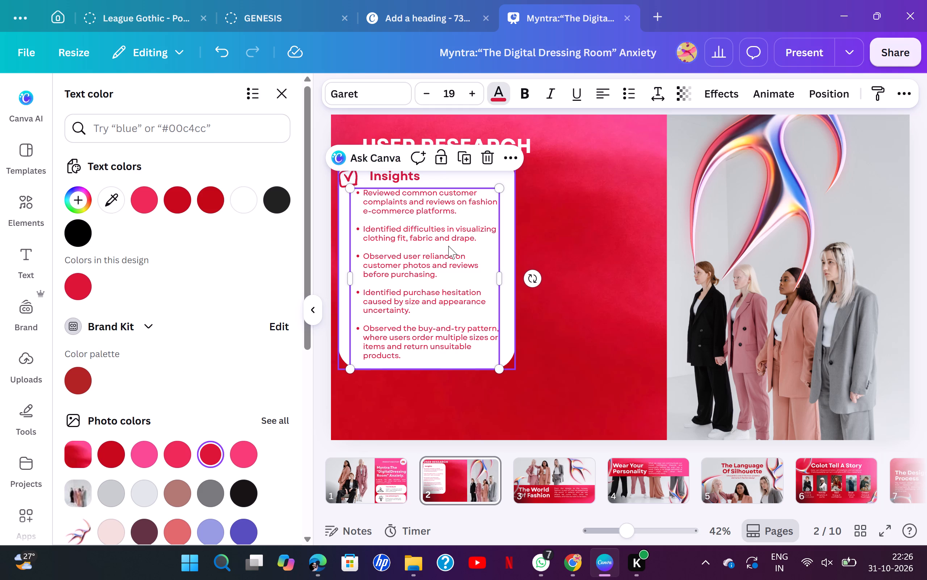
click(592, 244)
Shift the checkmark and the "Insights" heading slightly right on the white card so they sit above the bullets.
click(409, 176)
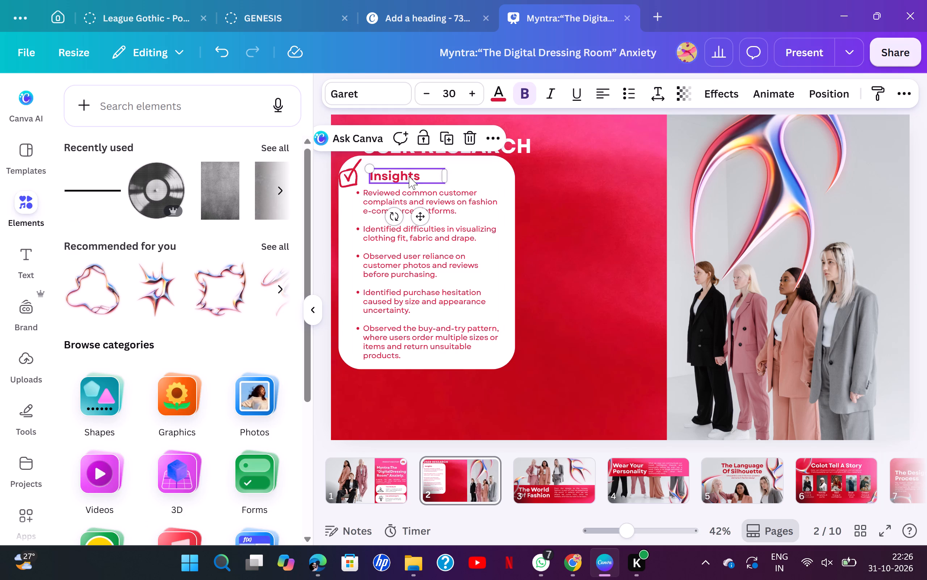
drag(352, 176, 357, 175)
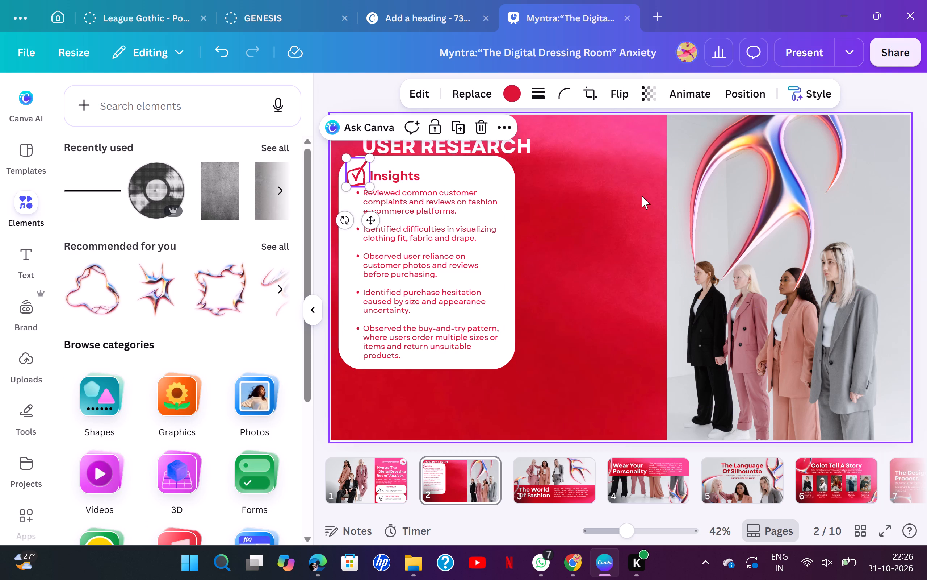
click(634, 201)
drag(418, 181, 423, 181)
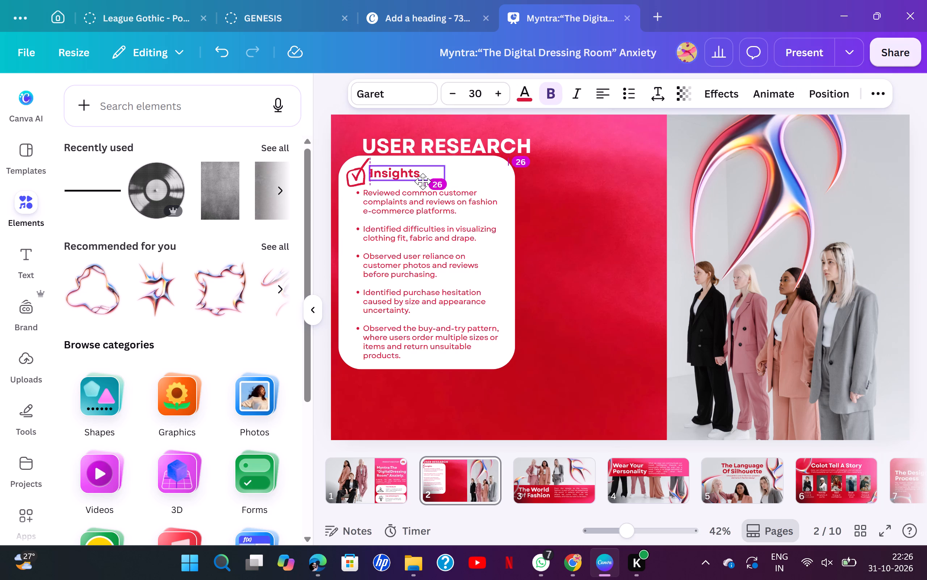
drag(423, 181, 423, 181)
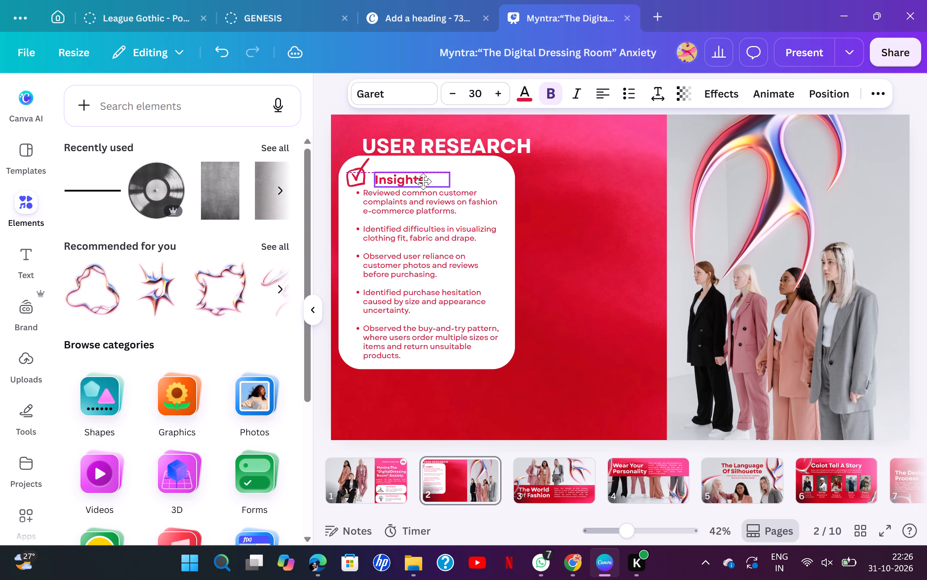
drag(423, 181, 425, 180)
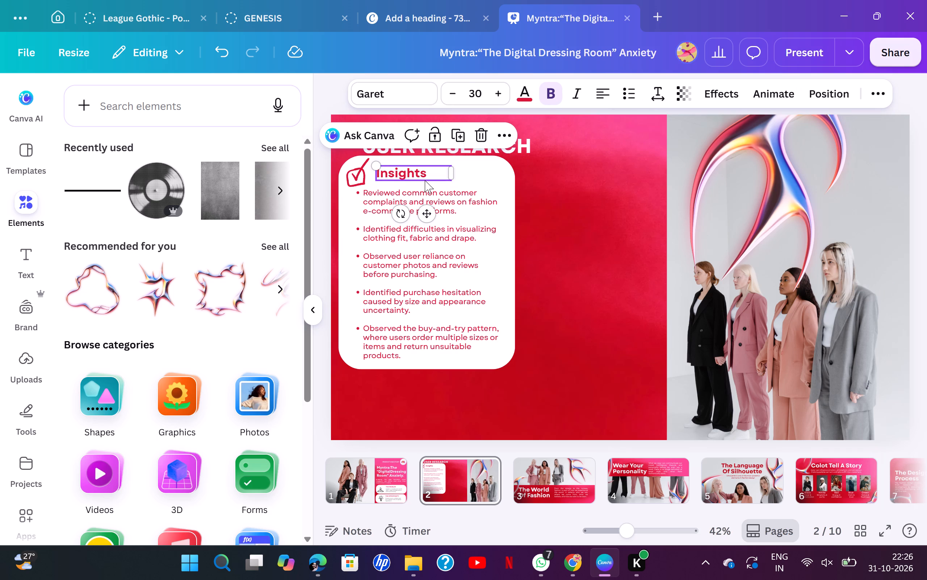
click(362, 178)
drag(367, 186, 363, 183)
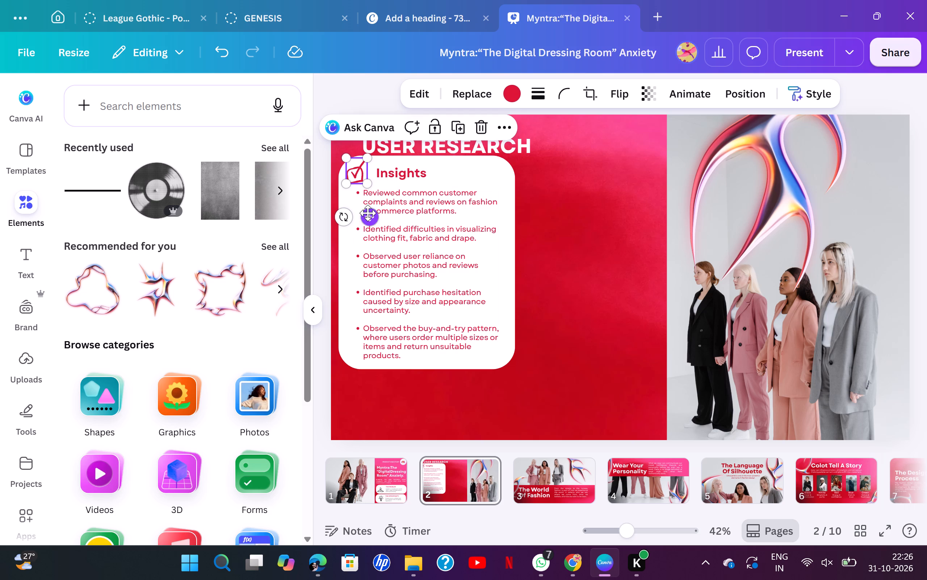
drag(368, 213, 374, 213)
click(634, 233)
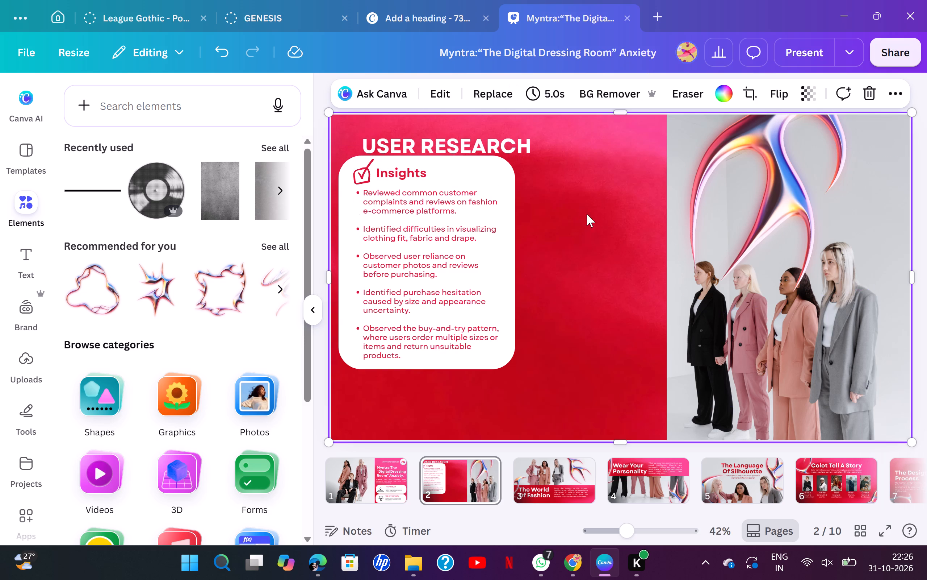
Shrink the checkmark and lower the "Insights" heading slightly so it lines up beside the checkmark.
click(368, 169)
drag(377, 158, 376, 160)
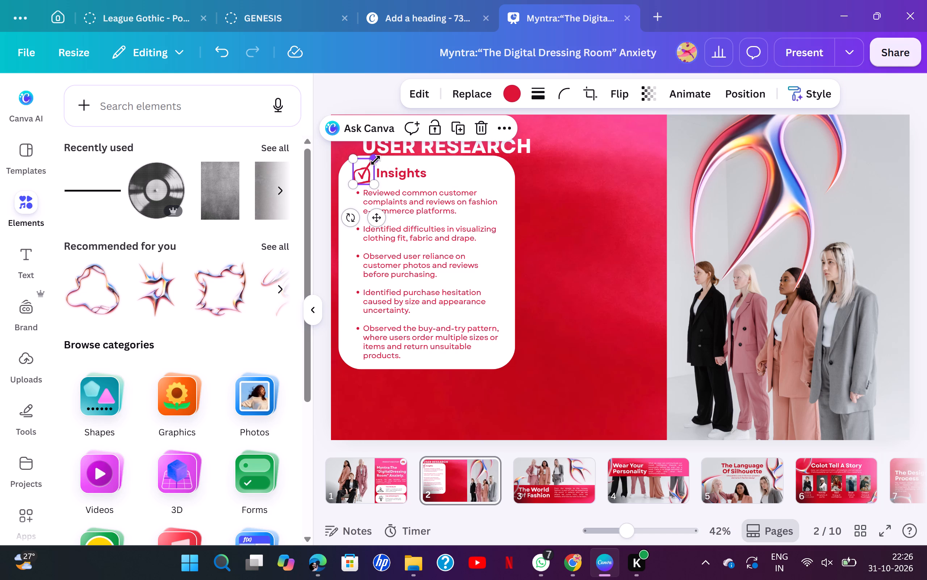
drag(376, 160, 375, 163)
click(368, 167)
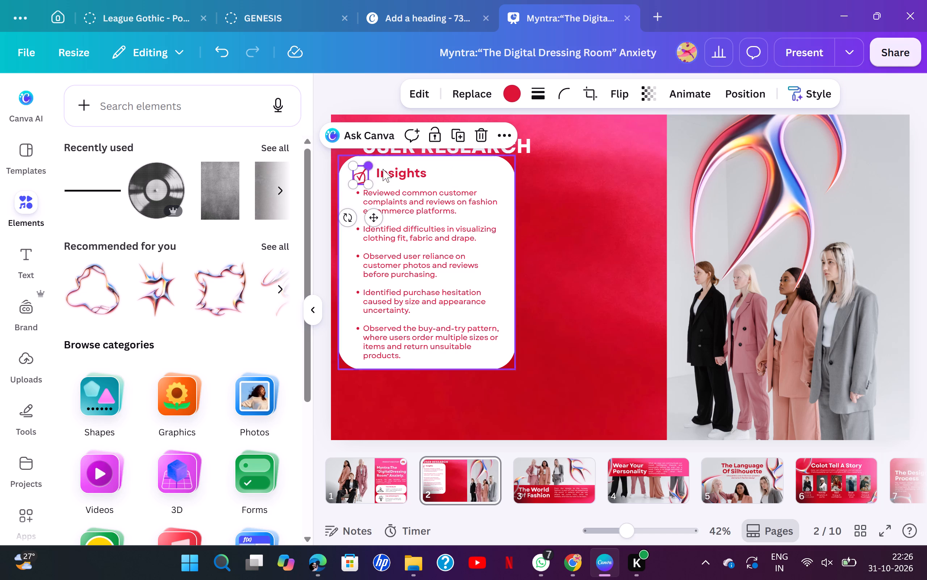
drag(399, 173, 398, 176)
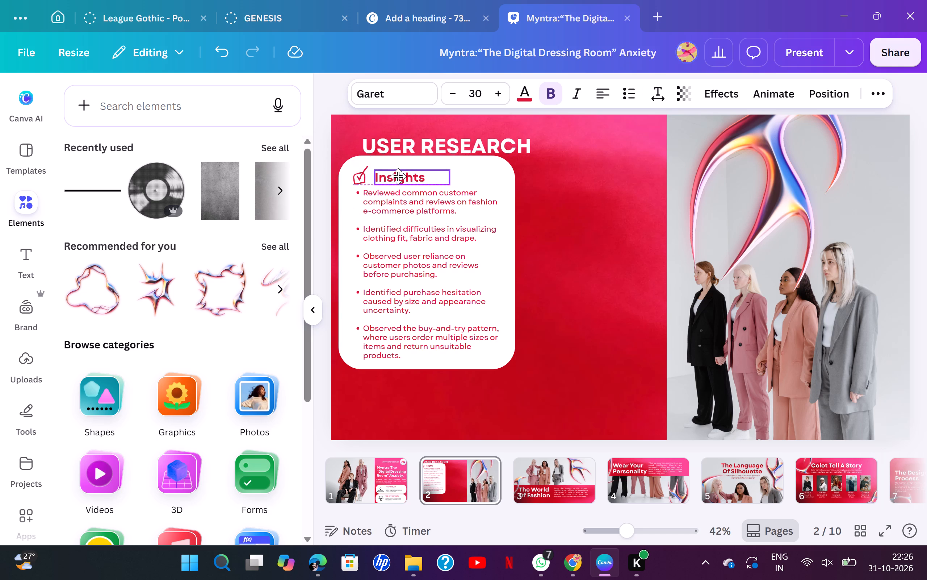
drag(398, 176, 397, 176)
click(557, 236)
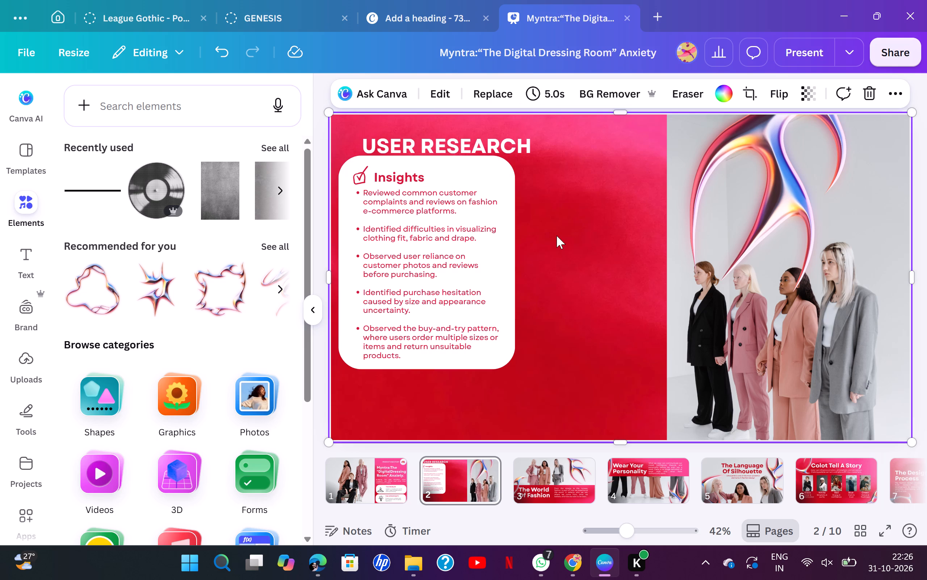
Scale the bullet text box down to a font size of about 18 to leave a margin inside the card.
click(466, 291)
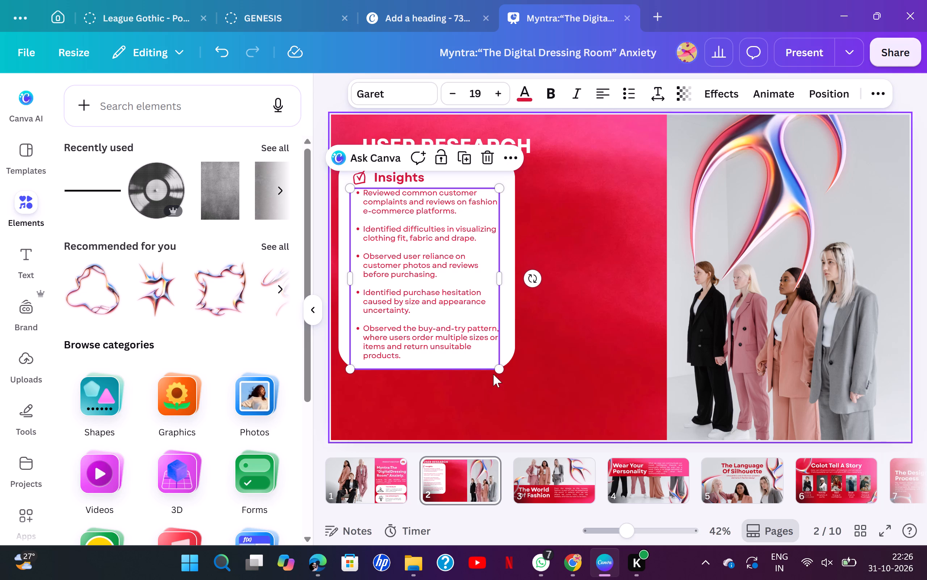
drag(500, 369, 495, 356)
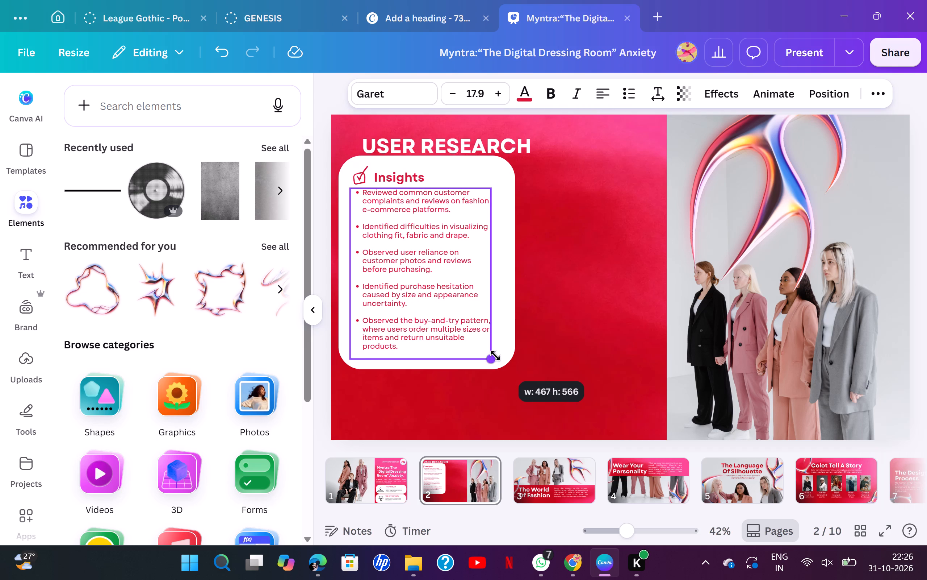
drag(495, 356, 497, 356)
Reduce the white card's width and height to fit closely around the checkmark, "Insights" heading and bullets.
click(509, 334)
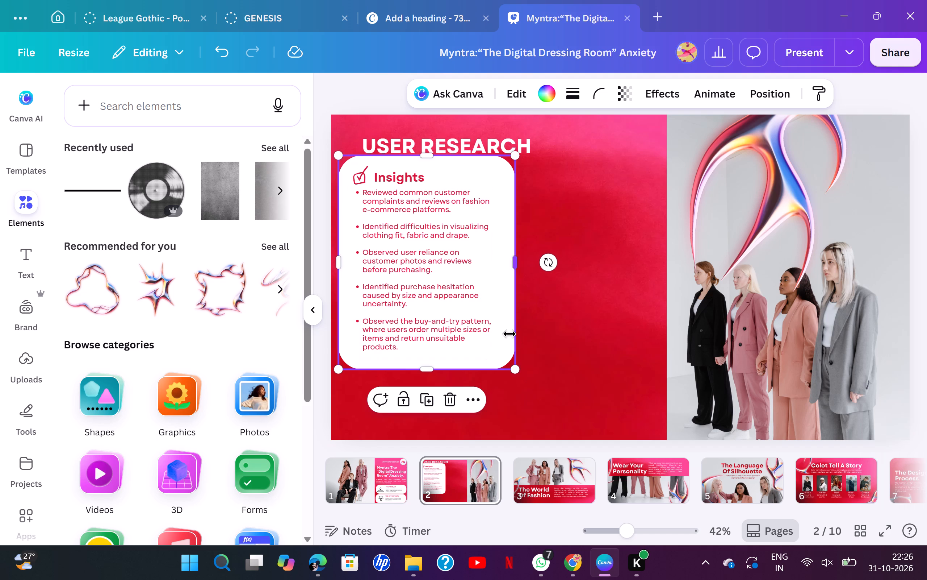
drag(516, 157, 508, 165)
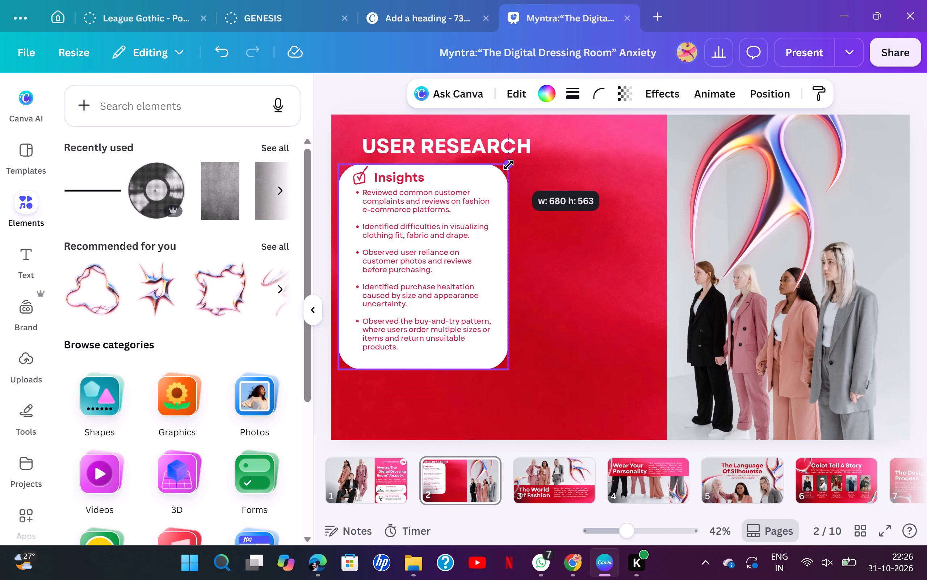
drag(508, 165, 508, 158)
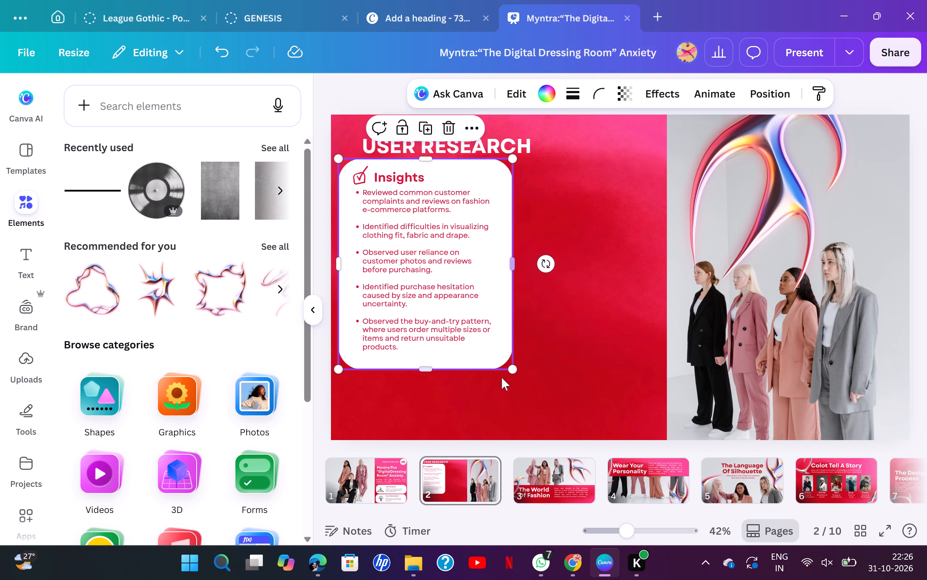
drag(429, 371, 429, 367)
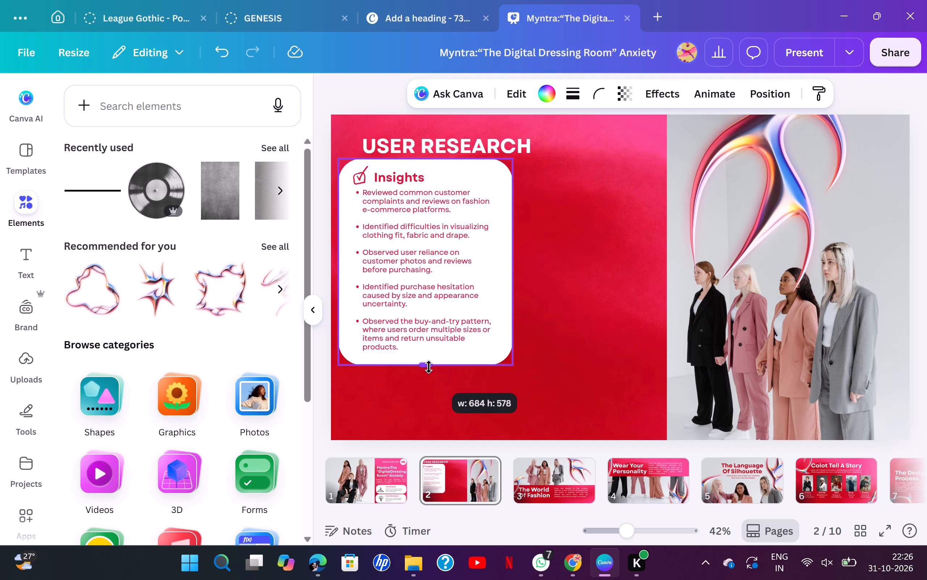
drag(429, 367, 428, 367)
drag(513, 366, 509, 367)
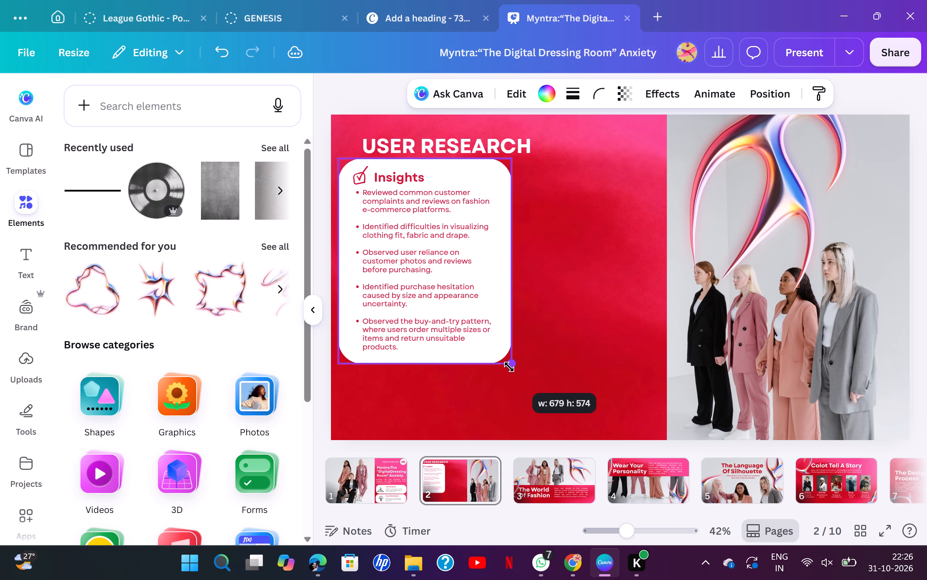
drag(509, 367, 504, 368)
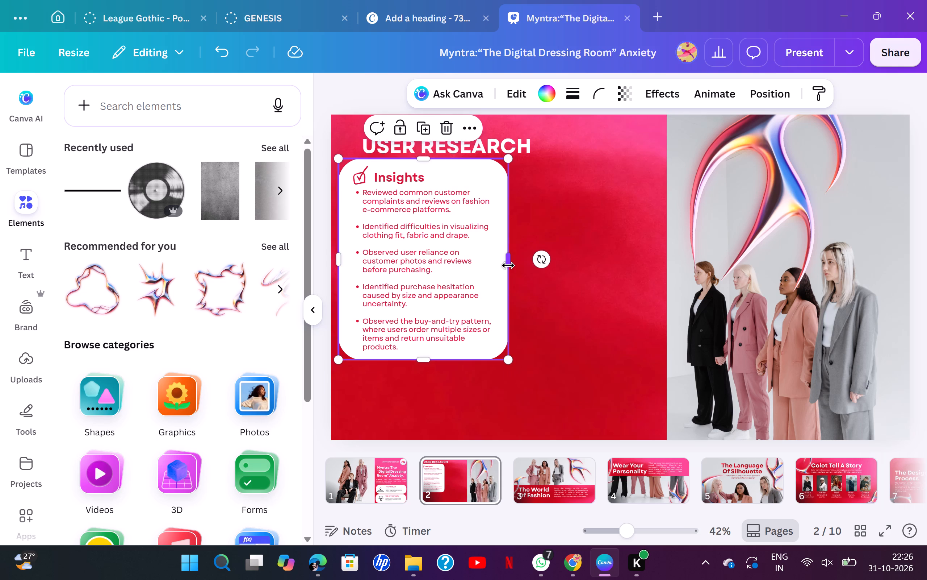
drag(508, 260, 503, 261)
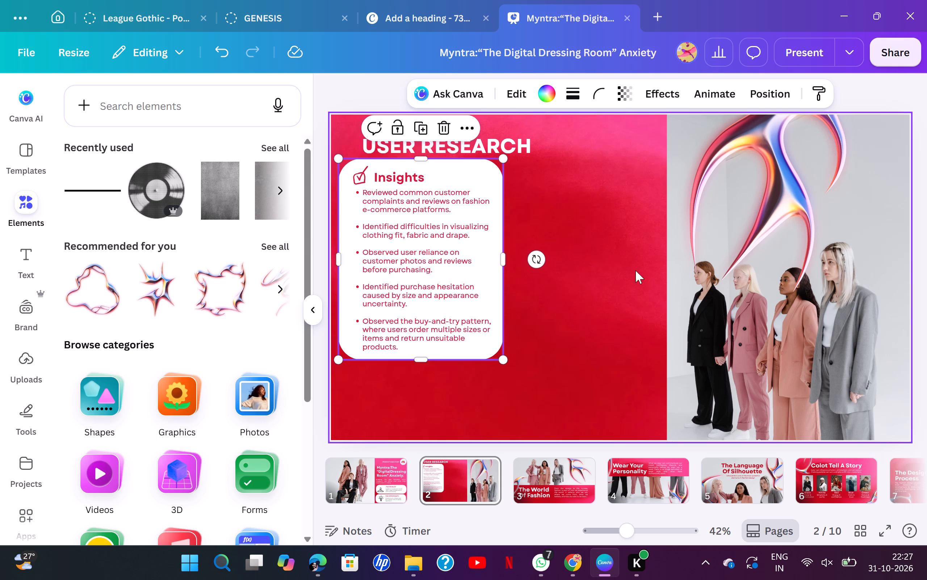
click(660, 276)
Move the "USER RESEARCH" title slightly up and left to line up with the white card's left edge.
drag(485, 139, 484, 137)
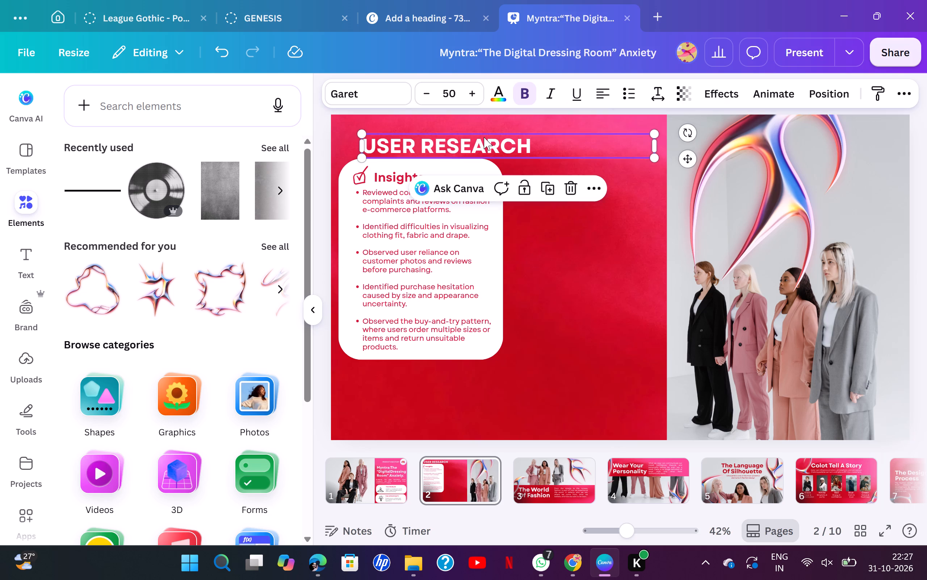
drag(484, 137, 484, 132)
click(607, 276)
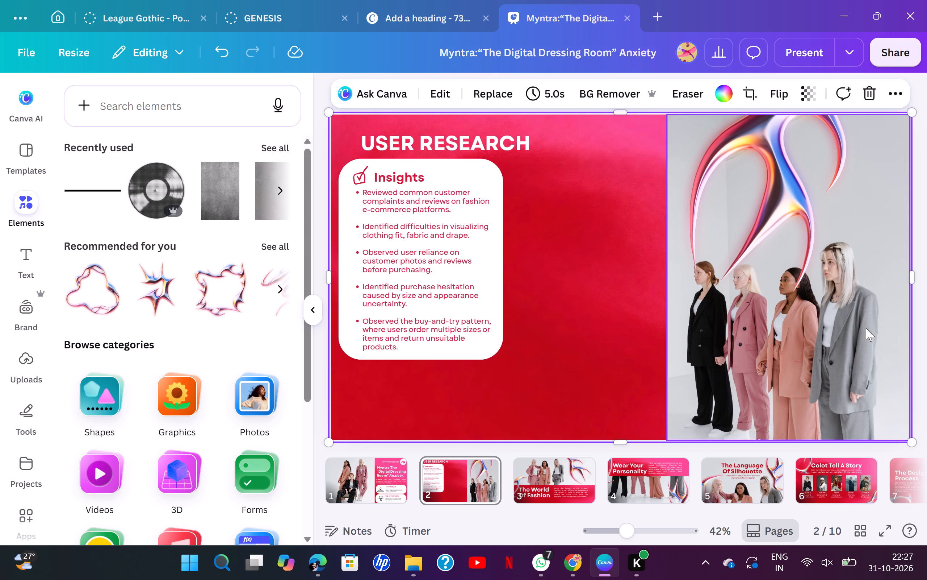
drag(503, 137, 485, 134)
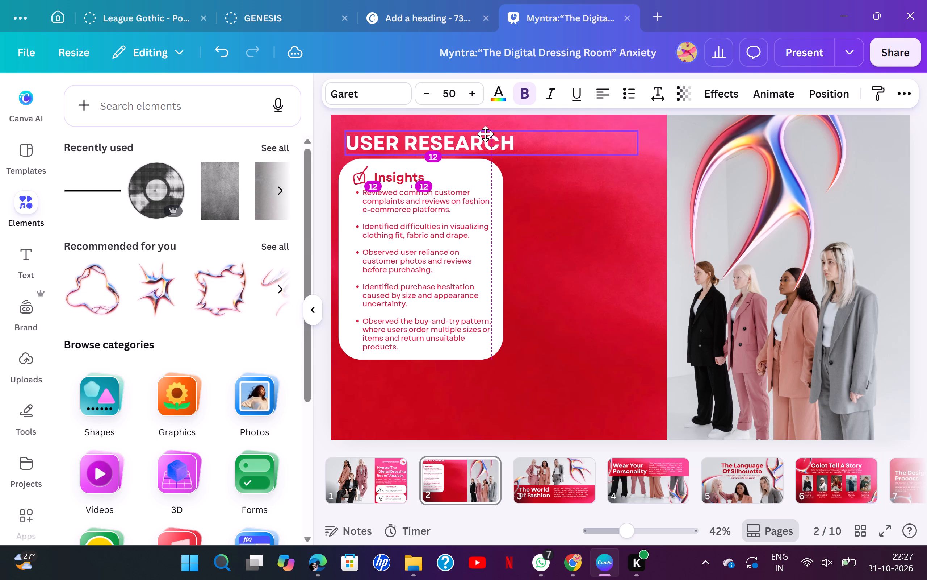
drag(485, 134, 484, 134)
click(601, 275)
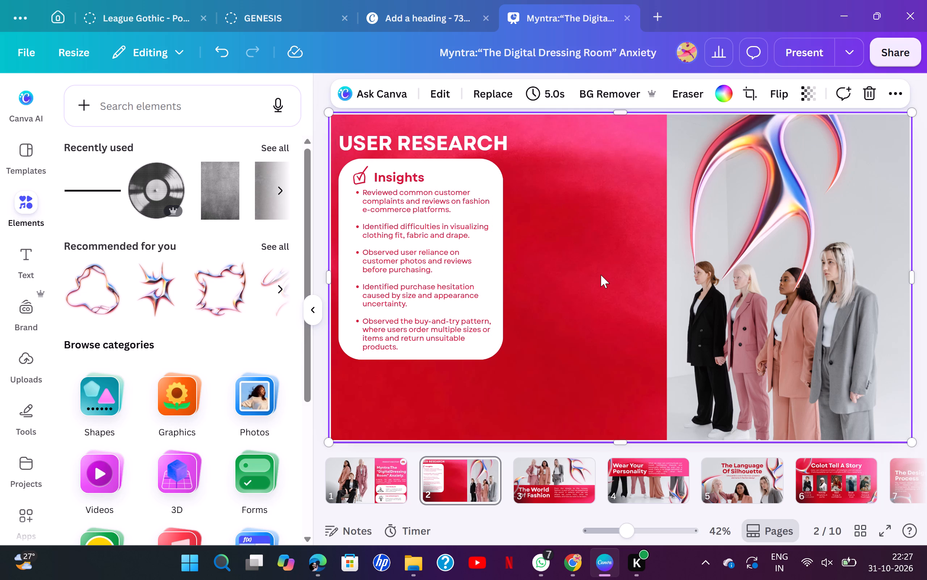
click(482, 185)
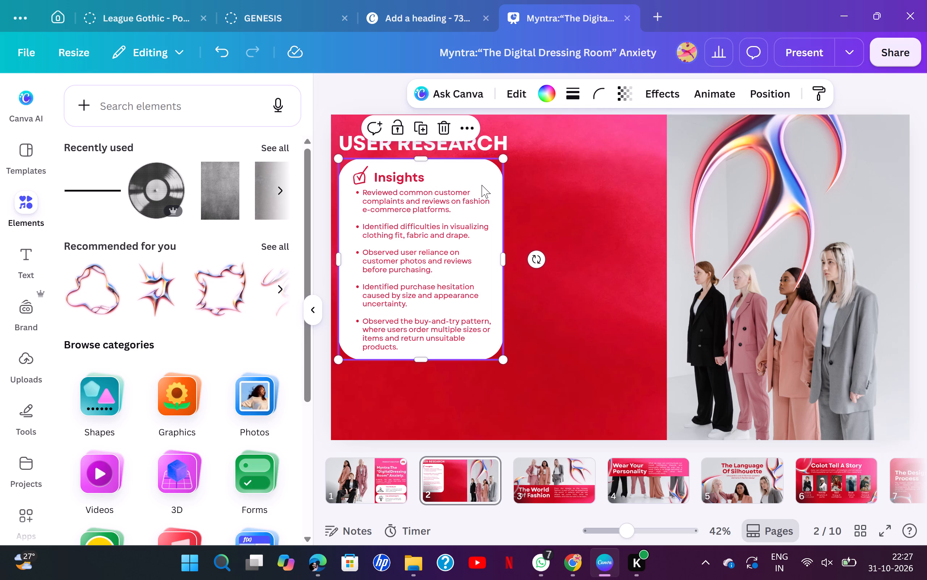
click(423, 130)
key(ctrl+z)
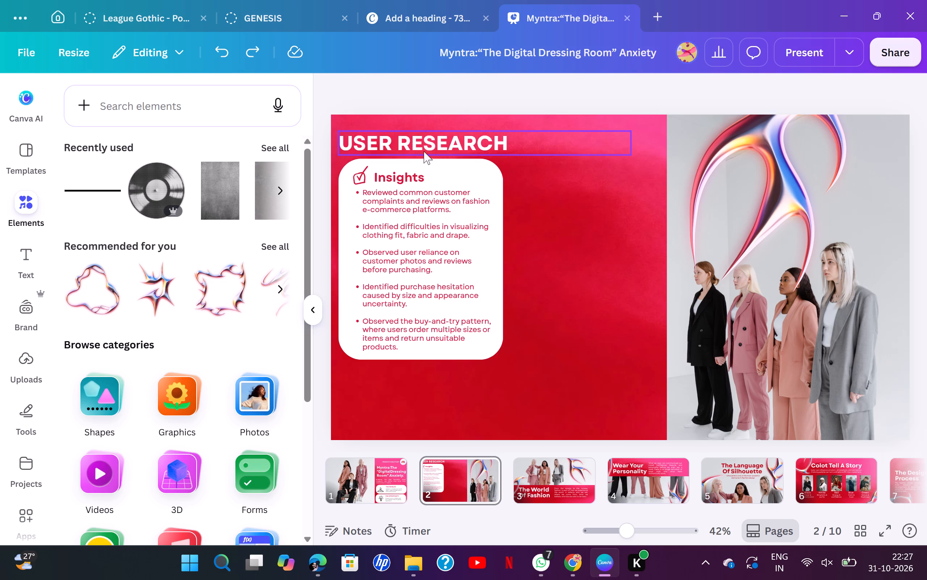
Group the "Insights" heading, checkmark, bullet text and white card into one object.
shift+drag(404, 175, 382, 182)
key(ctrl+z)
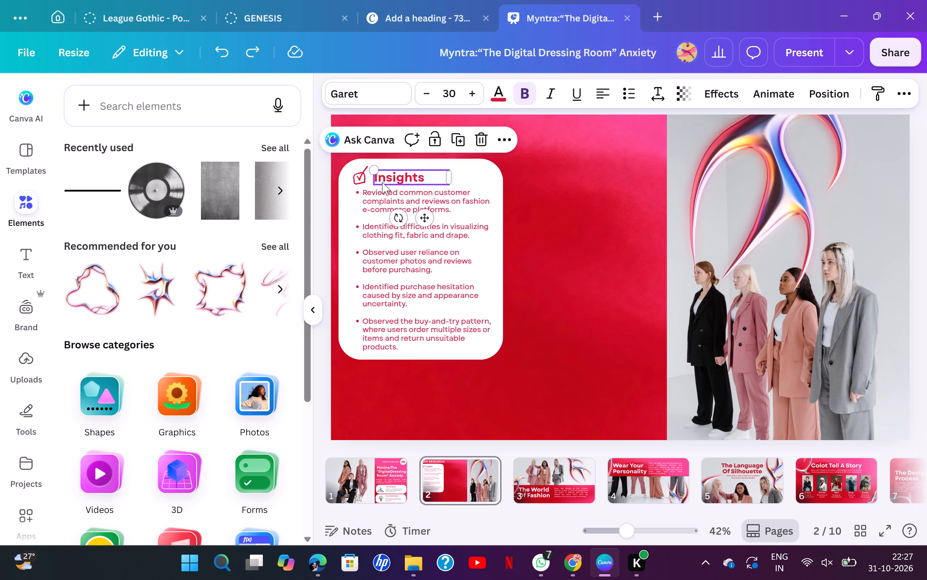
shift+click(365, 182)
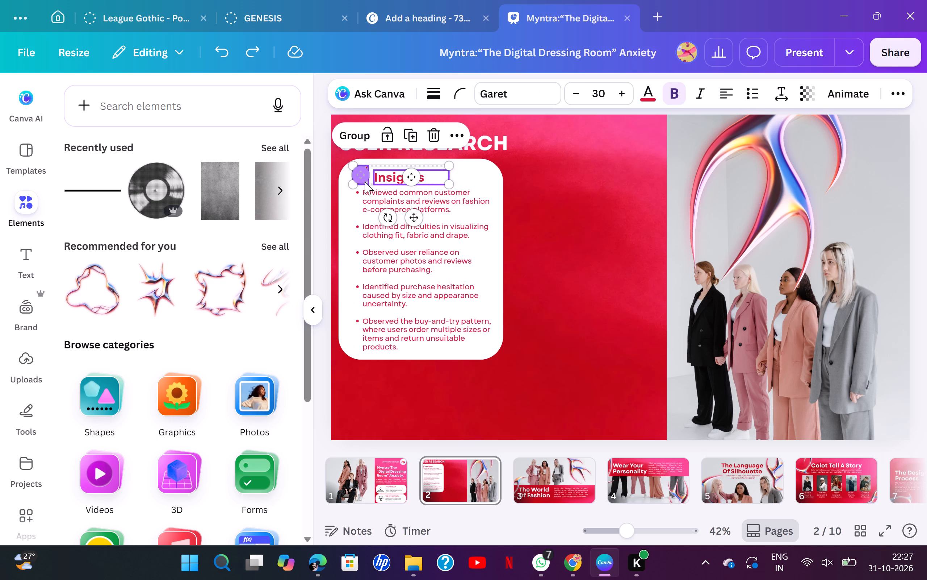
shift+click(372, 201)
shift+click(345, 218)
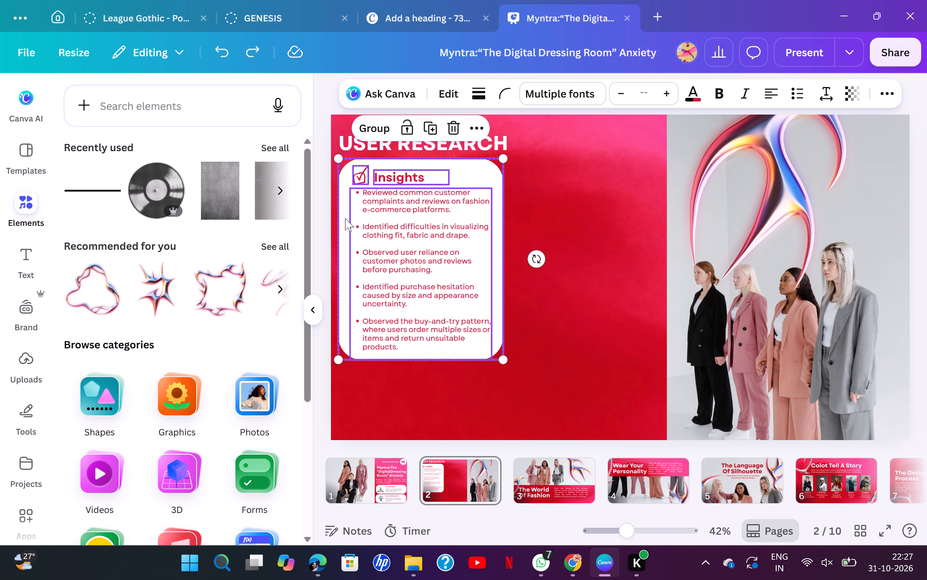
click(375, 127)
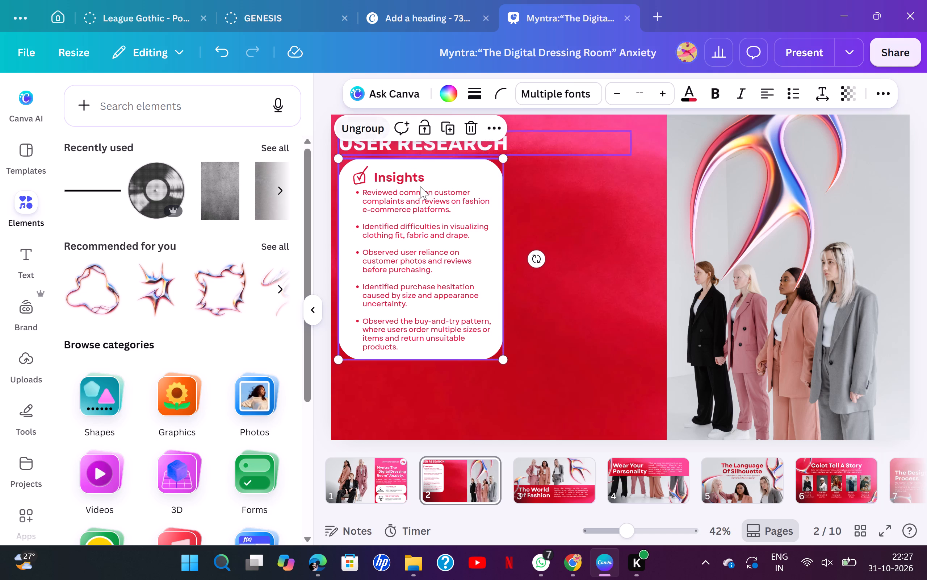
Duplicate the grouped Insights card and place the copy beside the original, level with it and with a narrow gap.
drag(425, 236, 553, 246)
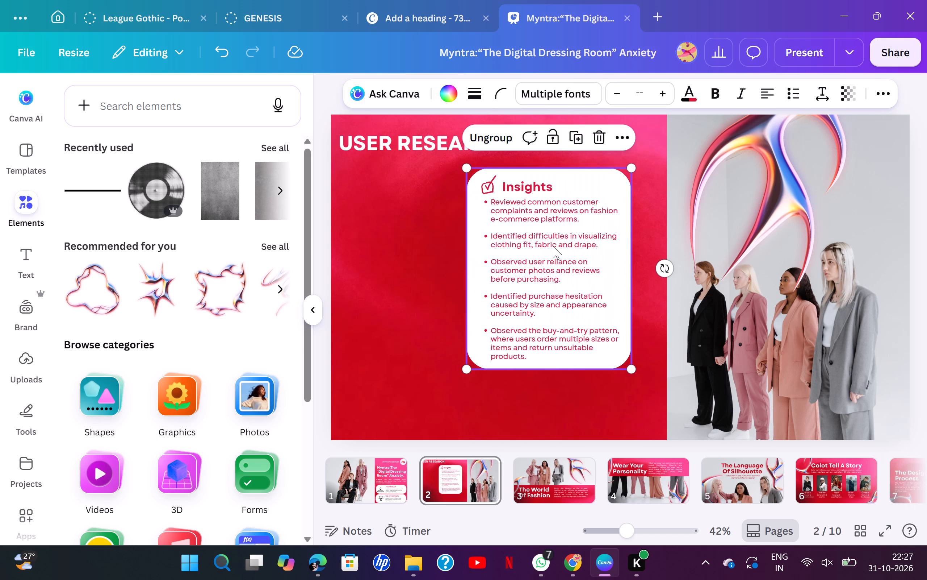
key(ctrl+z)
click(451, 131)
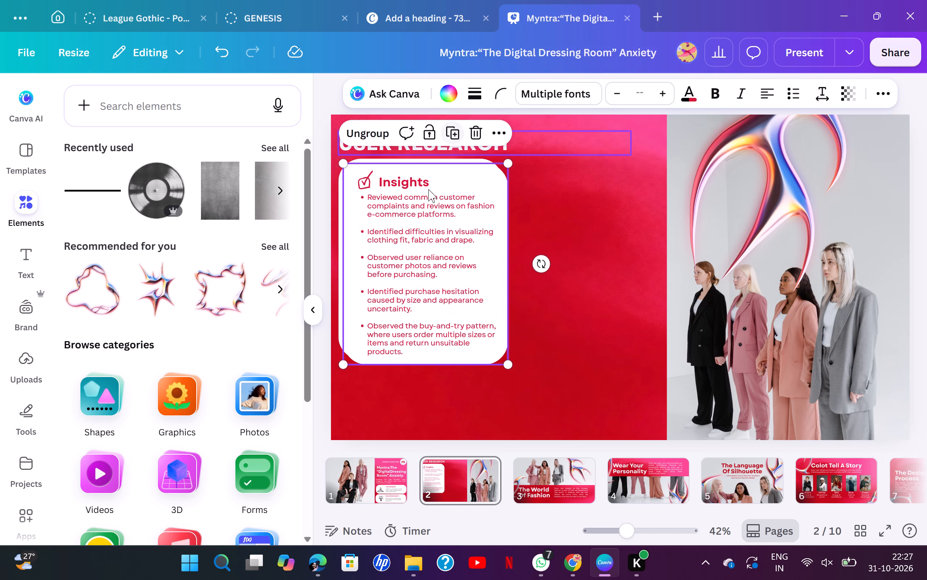
drag(424, 220, 592, 216)
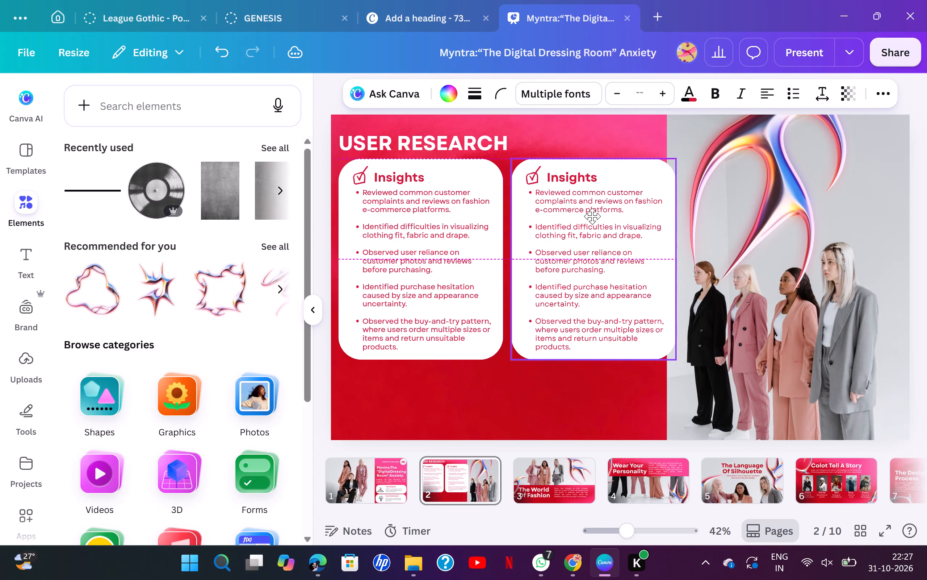
drag(592, 216, 590, 216)
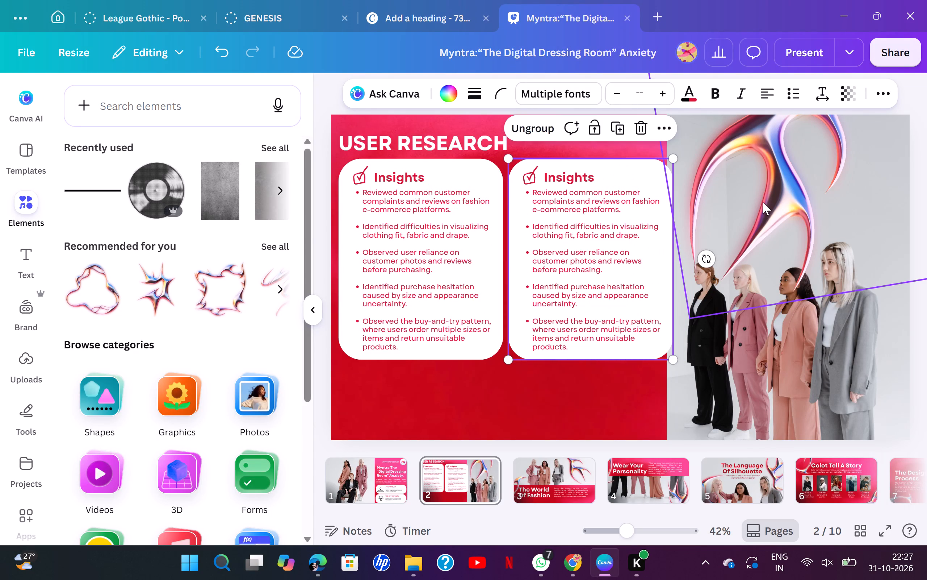
Narrow the photo of the four women by moving its left edge inward until it clears the second card.
click(763, 203)
click(696, 160)
click(681, 146)
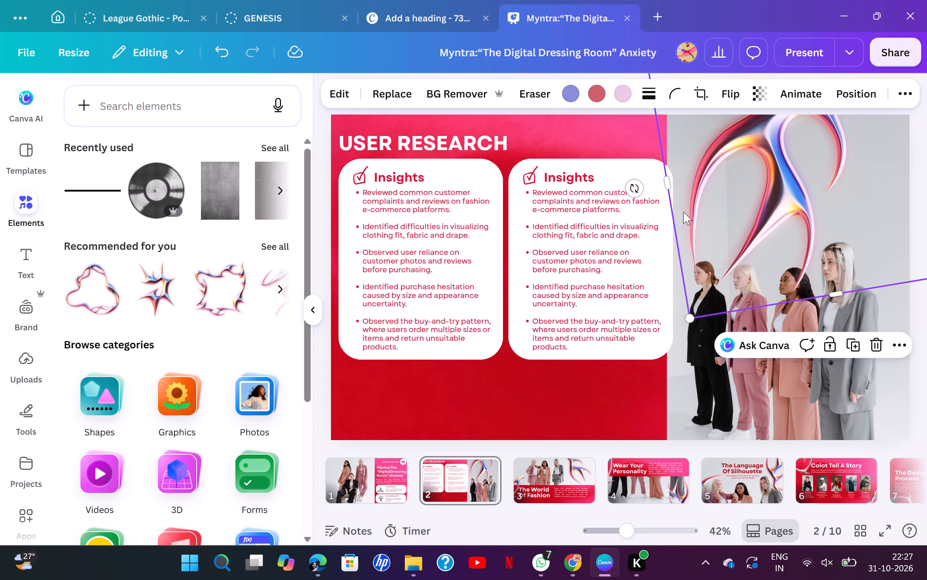
click(684, 381)
drag(670, 276, 676, 276)
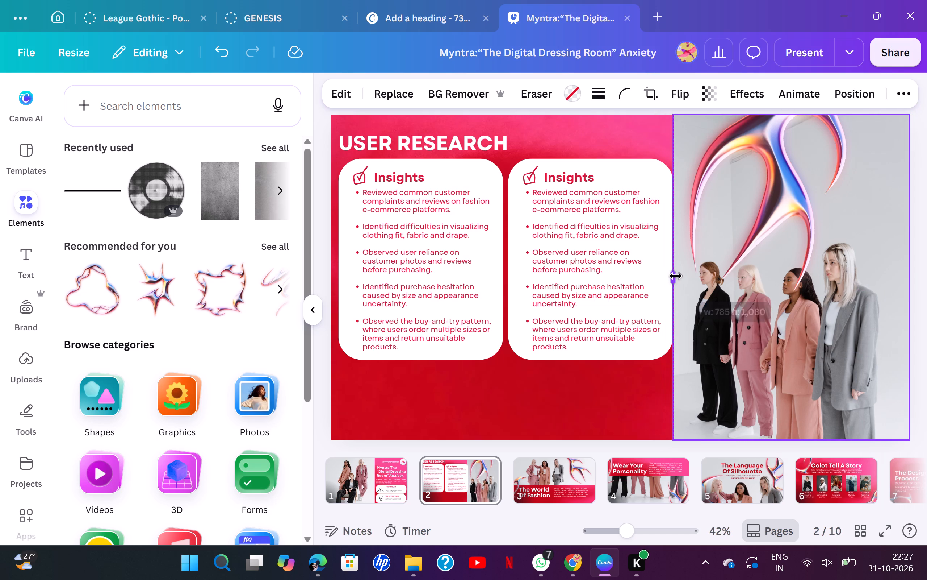
drag(676, 276, 681, 276)
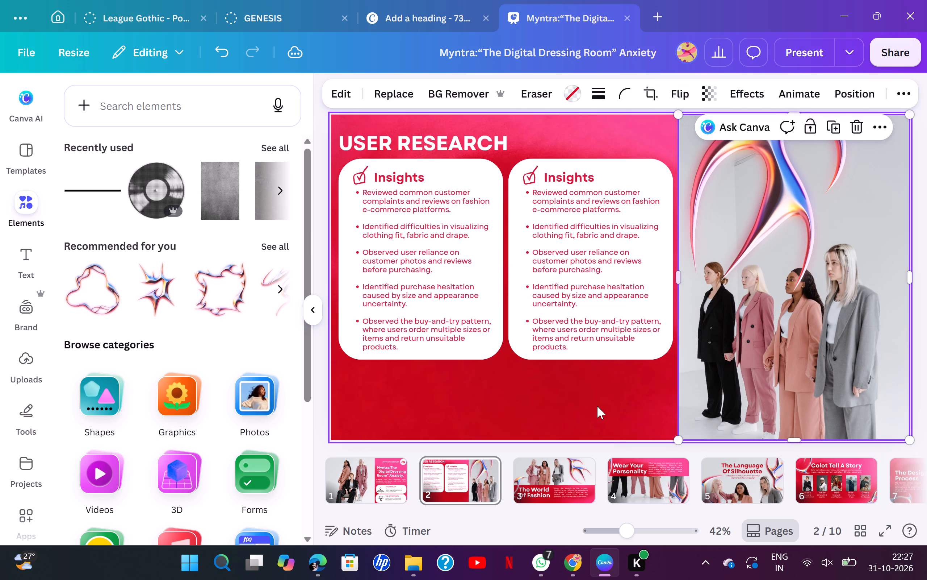
click(583, 418)
Scale the first Insights card group down proportionally, keeping its top-left corner aligned under the "USER RESEARCH" title.
click(466, 248)
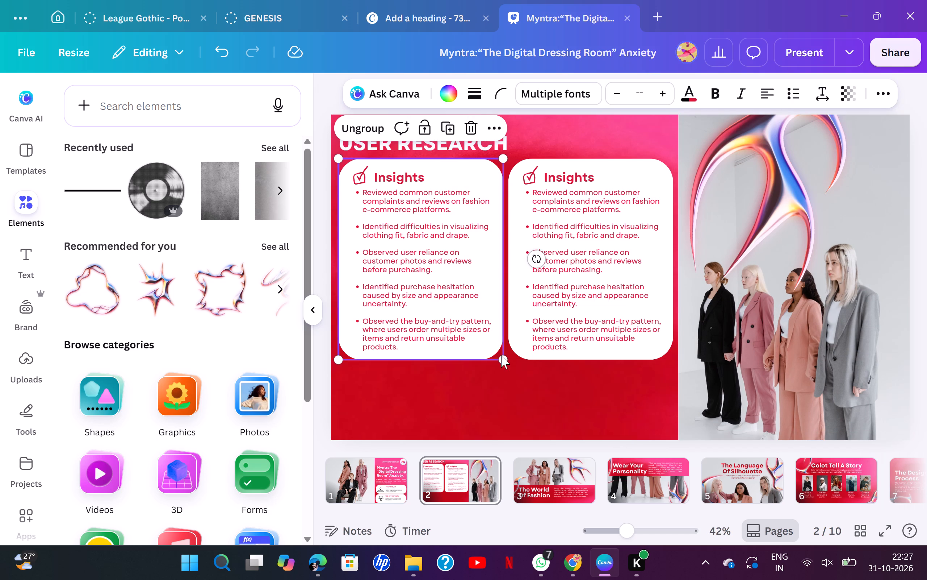
drag(504, 360, 479, 334)
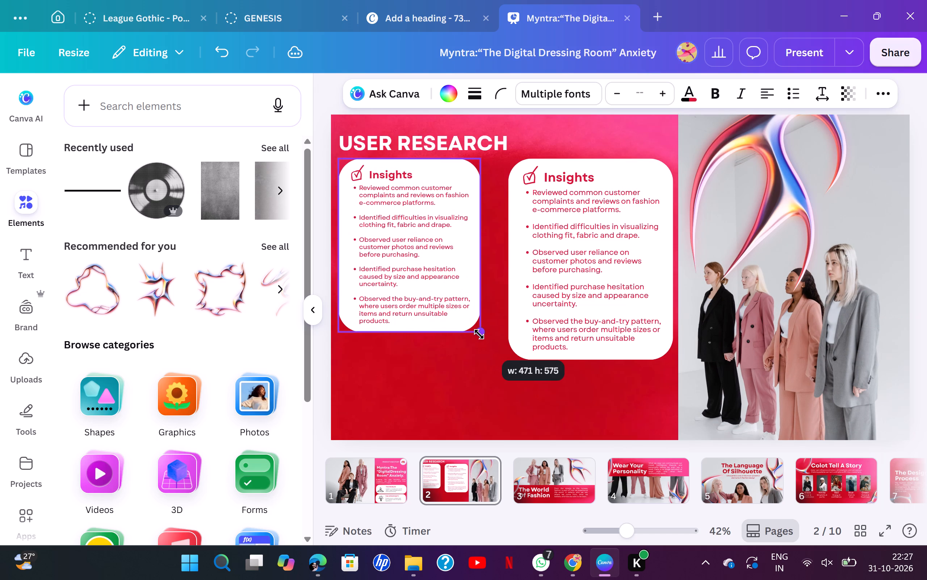
drag(479, 334, 474, 328)
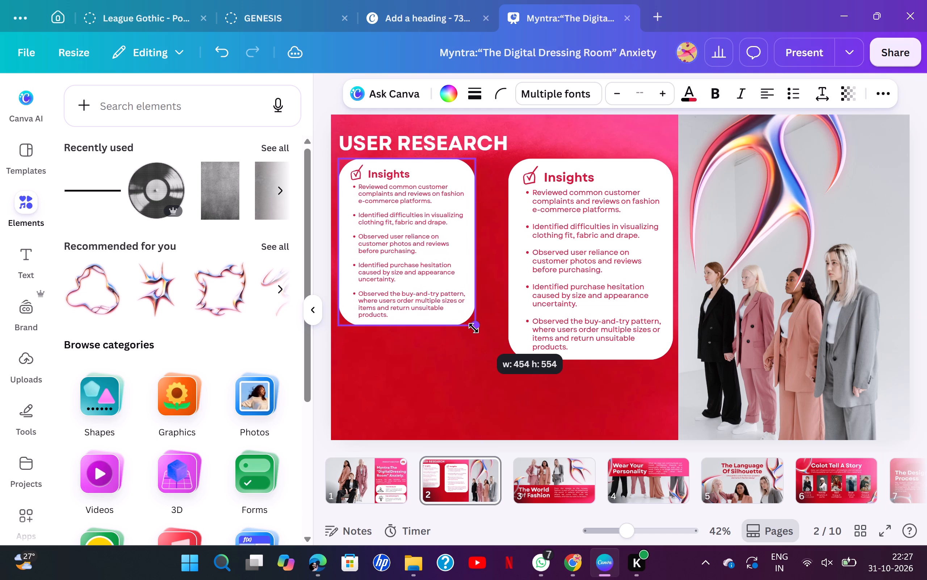
drag(474, 328, 487, 341)
Scale the second card group down to the first card's size, with a heading font of about 26.6, and move it closer to the first.
click(578, 313)
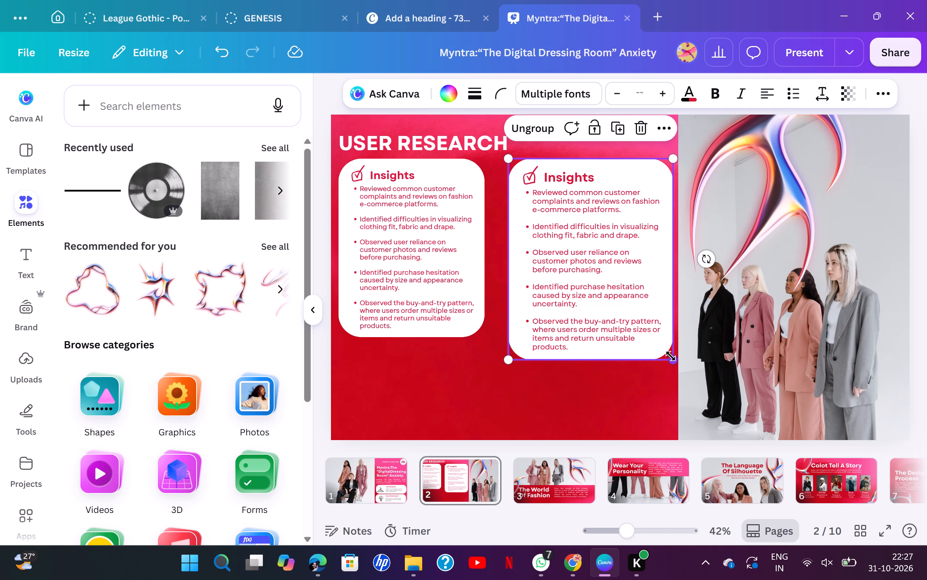
drag(672, 357, 645, 343)
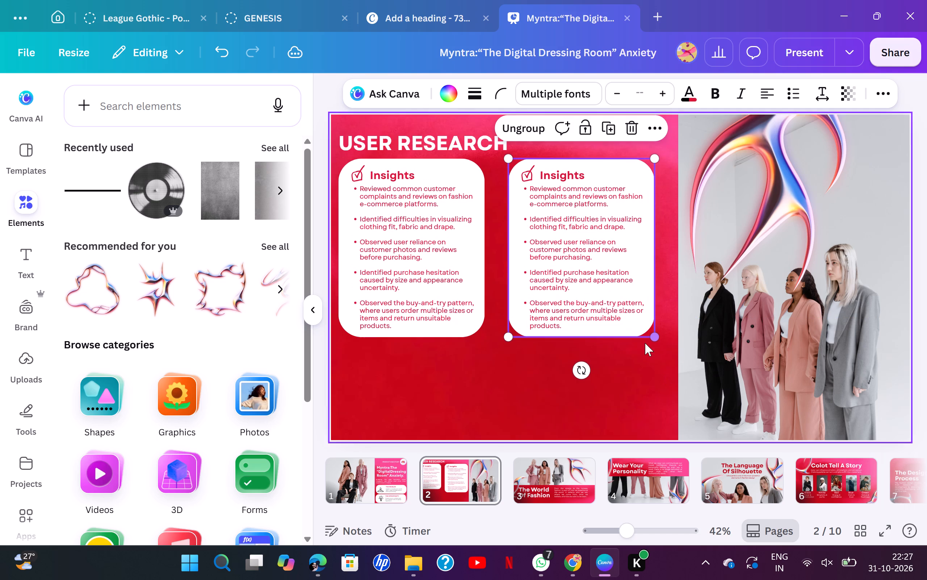
drag(583, 264, 569, 266)
Open the second card's "Insights" heading for text editing with the whole word selected.
click(551, 176)
click(551, 176)
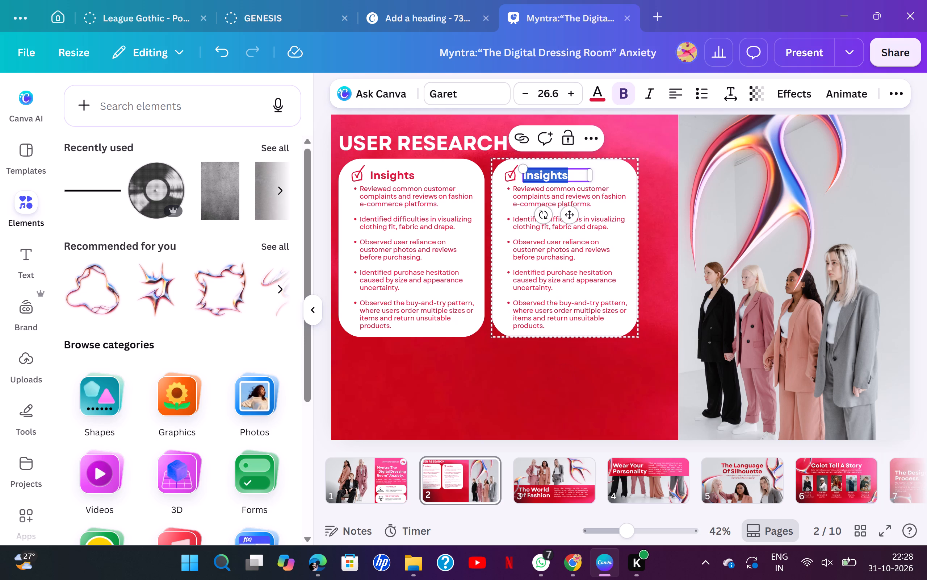
Replace the second card's "Insights" heading with "PAIN POINTS".
click(323, 560)
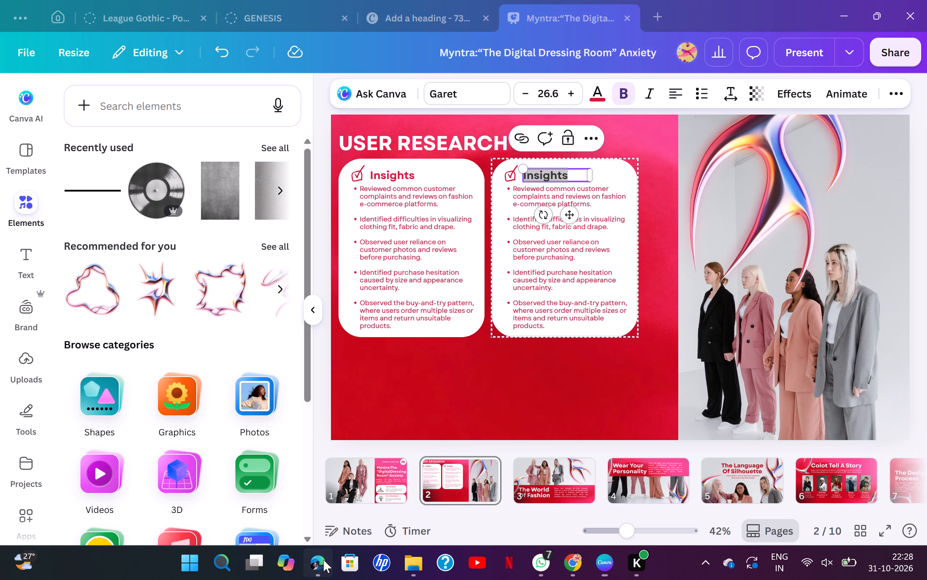
click(323, 560)
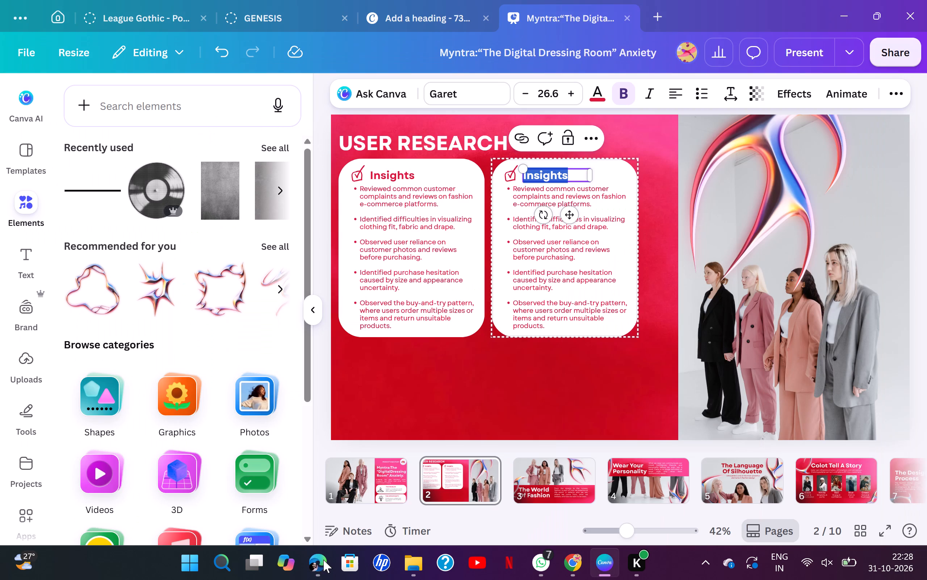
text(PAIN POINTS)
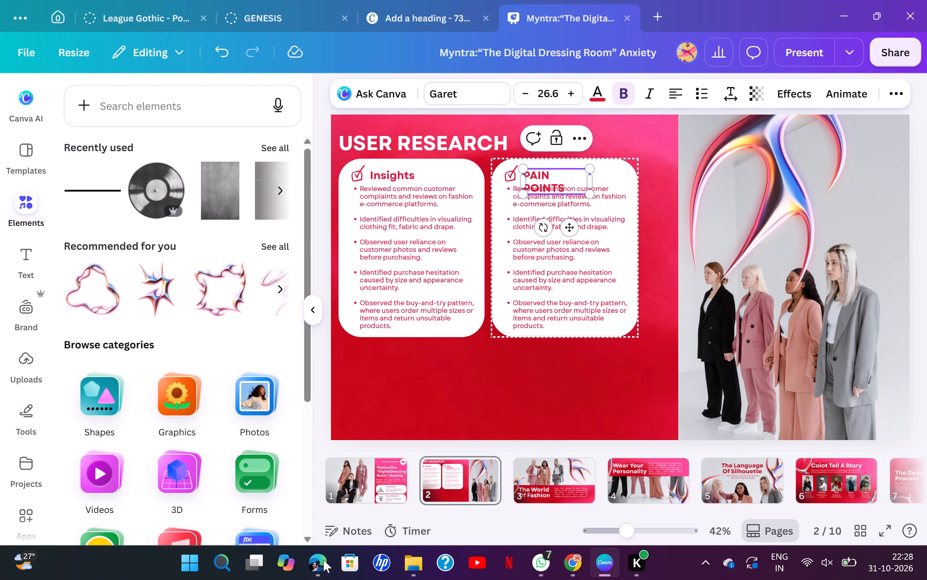
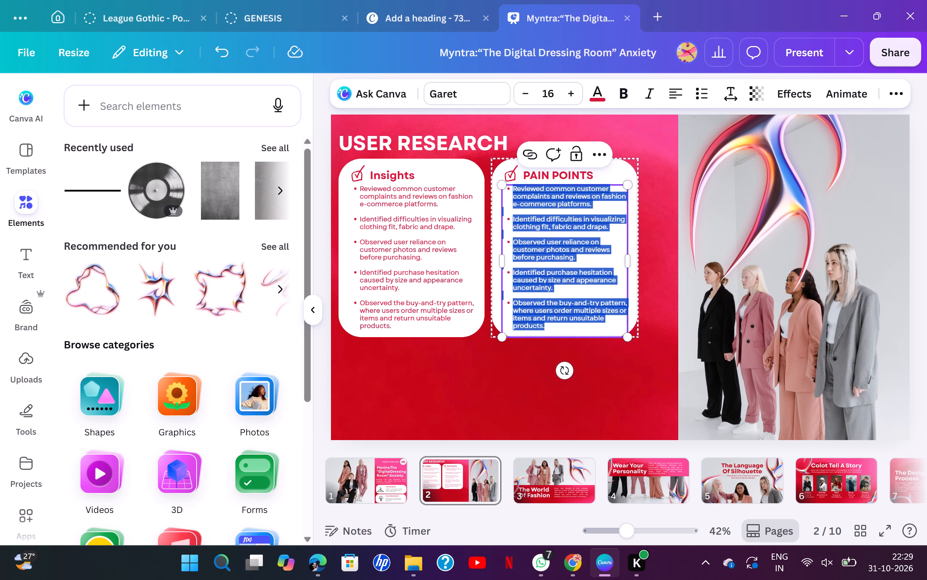
key(ctrl+v)
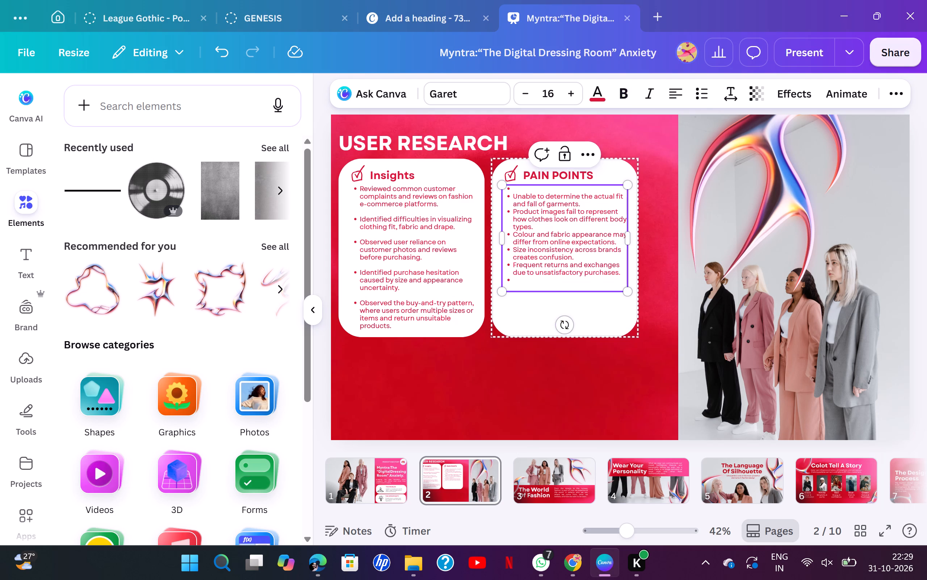
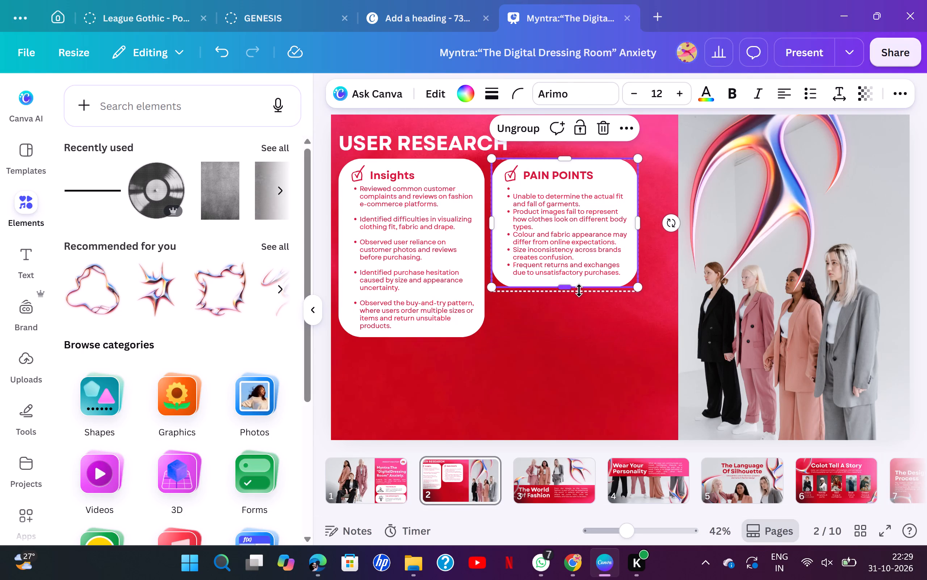
Remove the empty first bullet from the list in the Pain Points card.
click(632, 360)
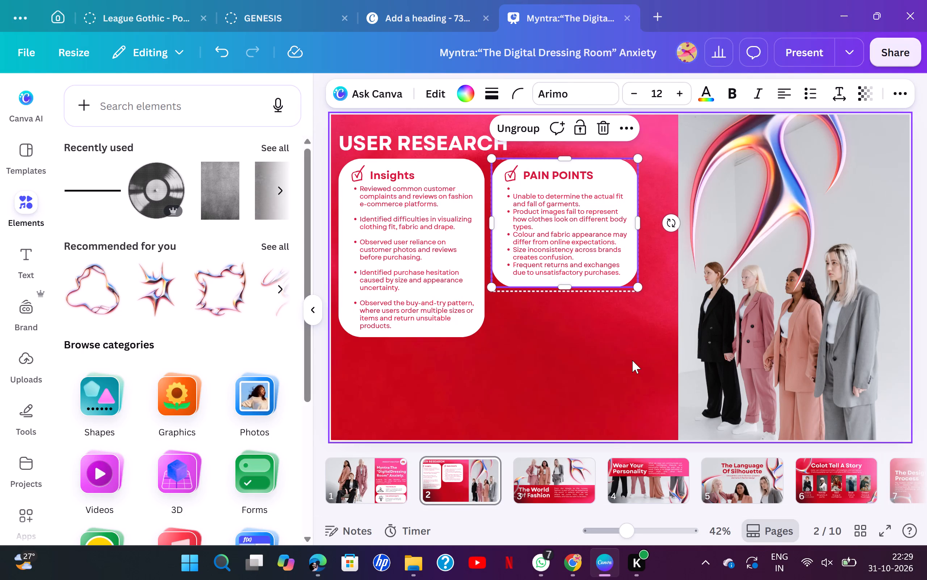
click(604, 232)
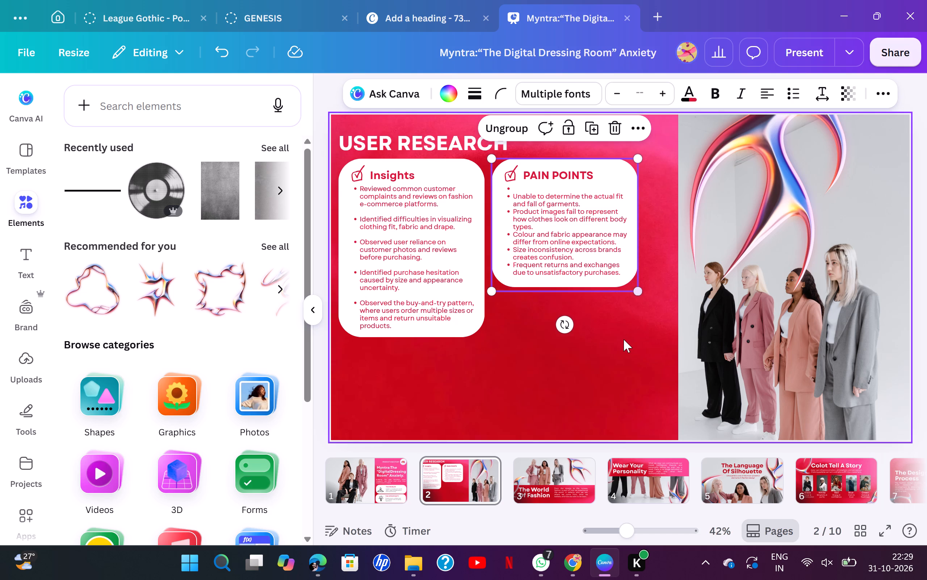
click(620, 349)
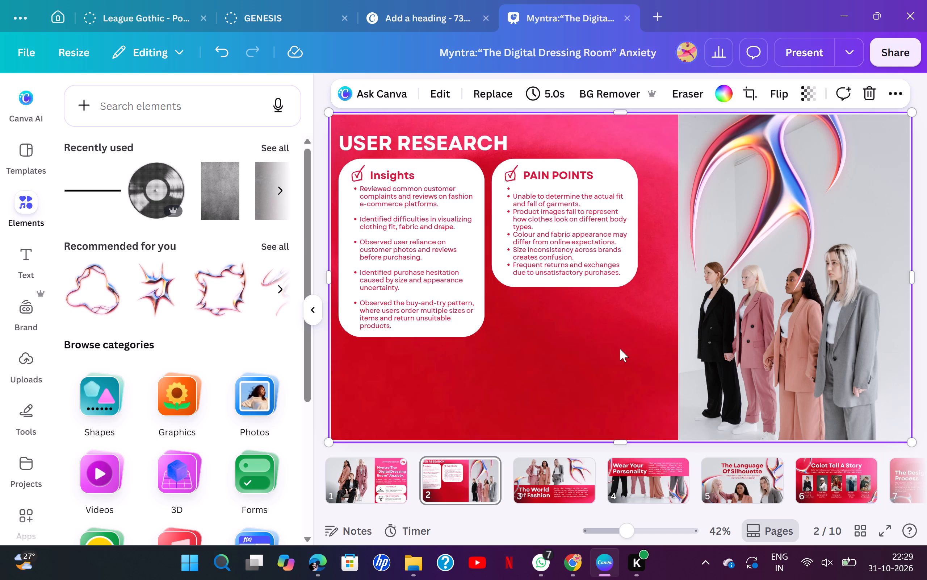
click(557, 179)
click(546, 207)
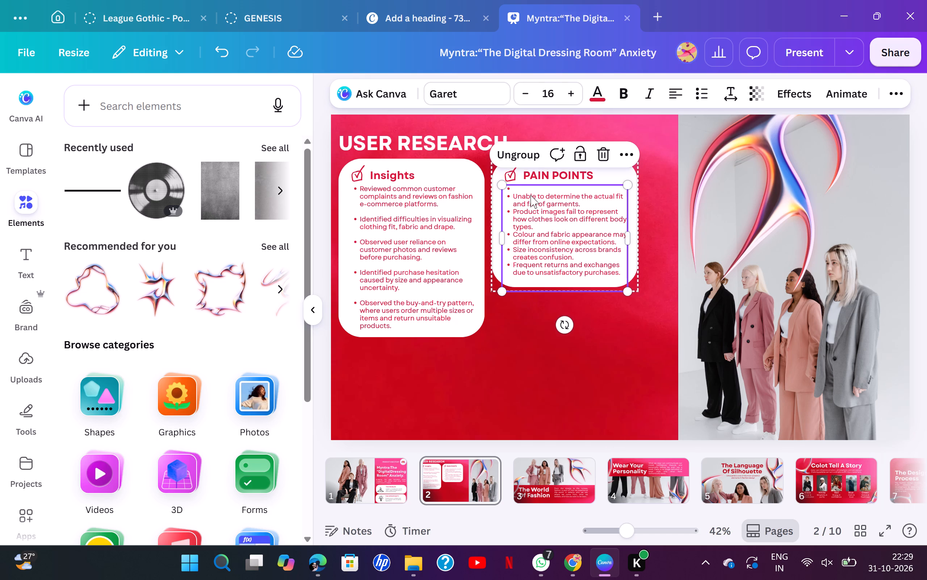
click(515, 188)
key(BackSpace)
key(BackSpace)
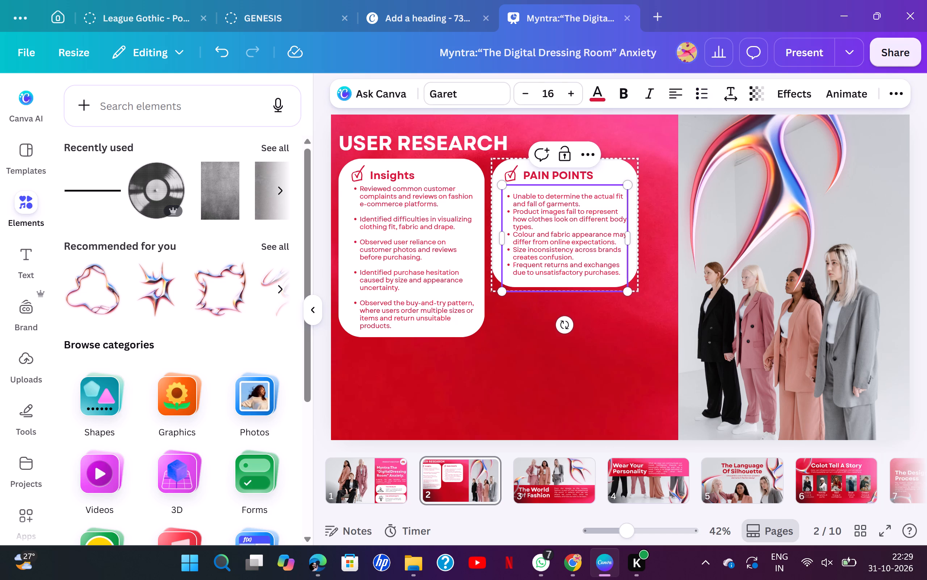
key(Delete)
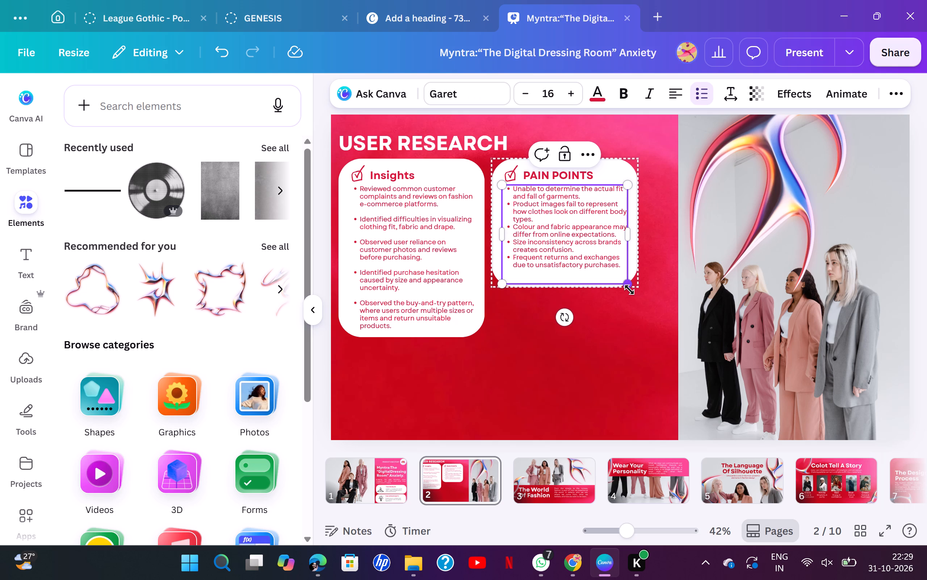
Scale up the Pain Points bullet text to font size 16.5.
drag(629, 284, 622, 291)
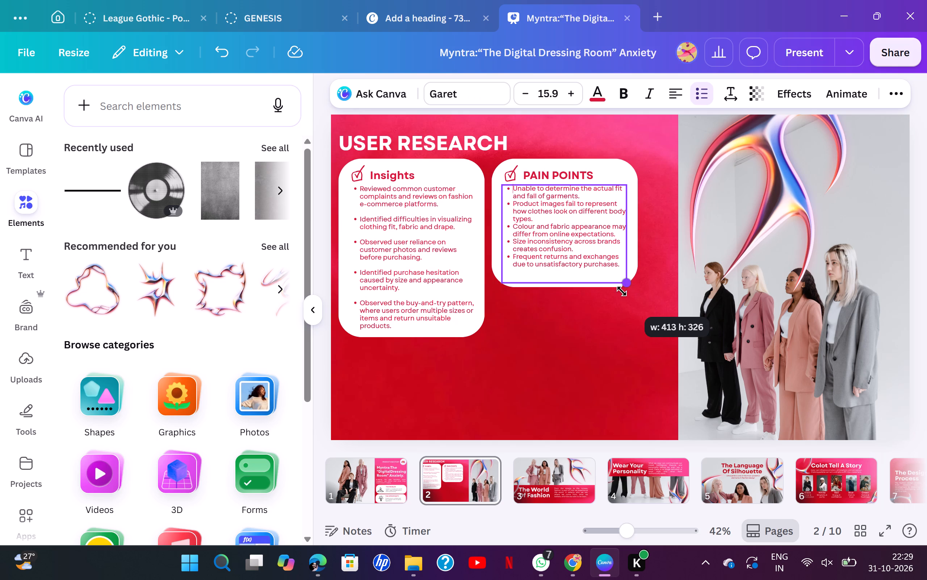
drag(622, 291, 629, 296)
drag(578, 239, 575, 240)
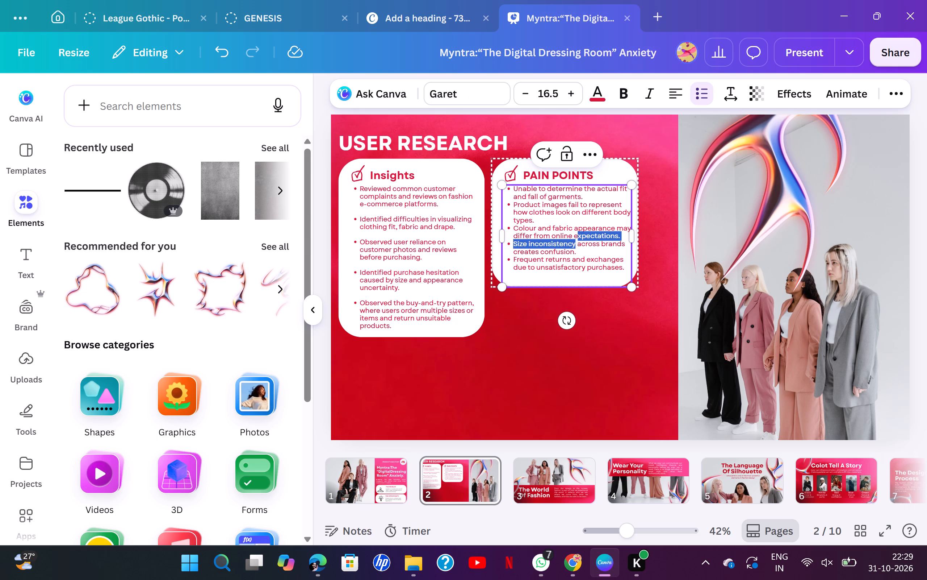
drag(575, 240, 573, 243)
click(672, 194)
Move the Pain Points bullet text slightly lower, leaving a gap under the heading, and centre it horizontally in the card.
click(607, 208)
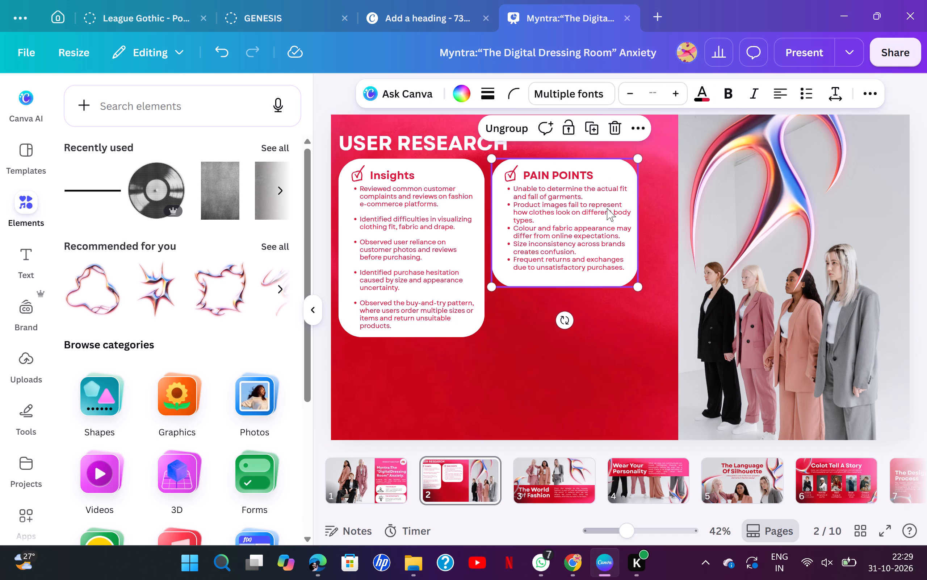
click(580, 217)
drag(580, 217, 575, 217)
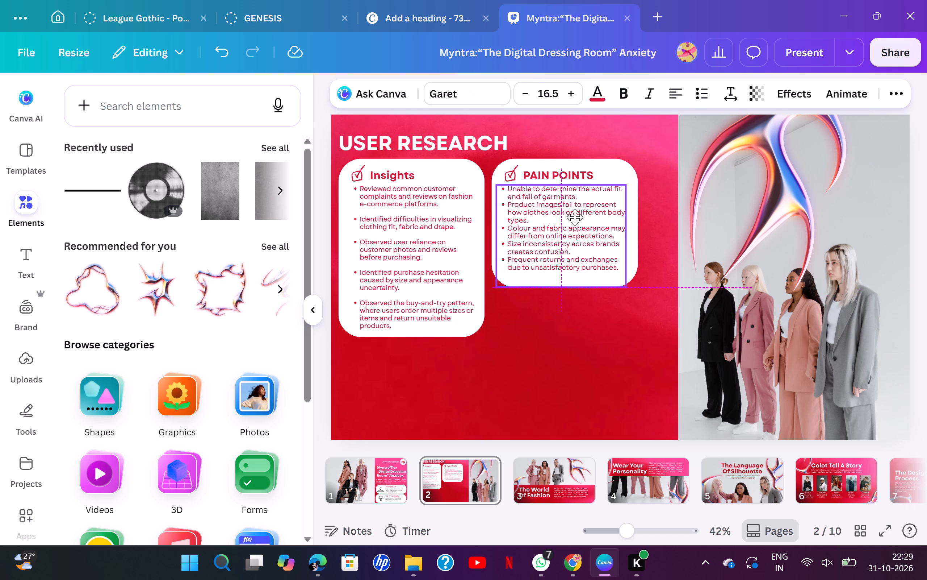
drag(575, 217, 575, 223)
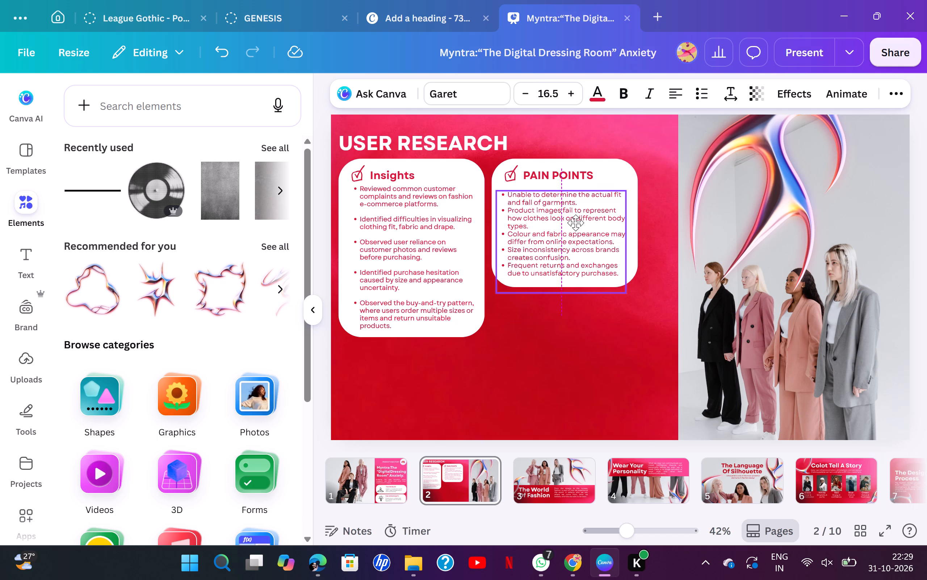
drag(575, 223, 578, 221)
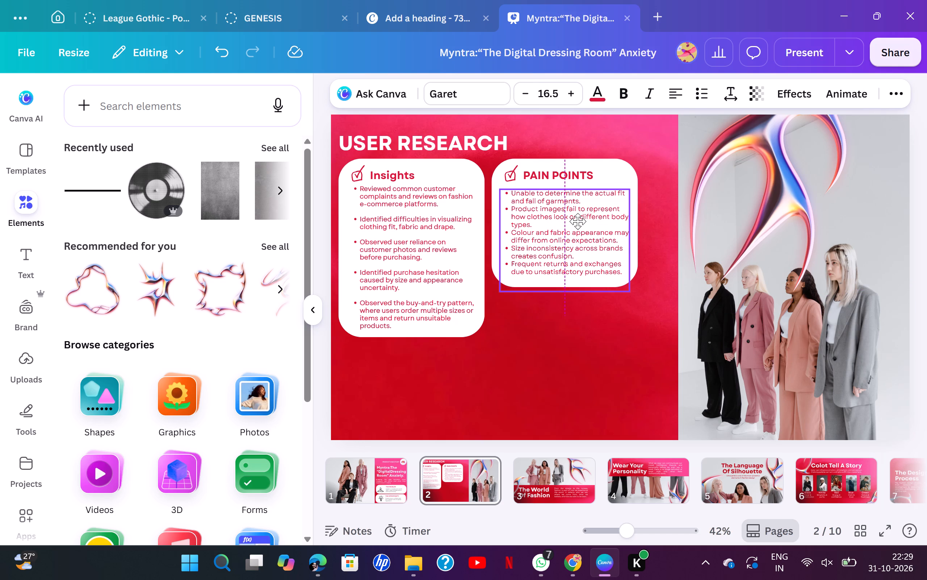
drag(578, 221, 578, 221)
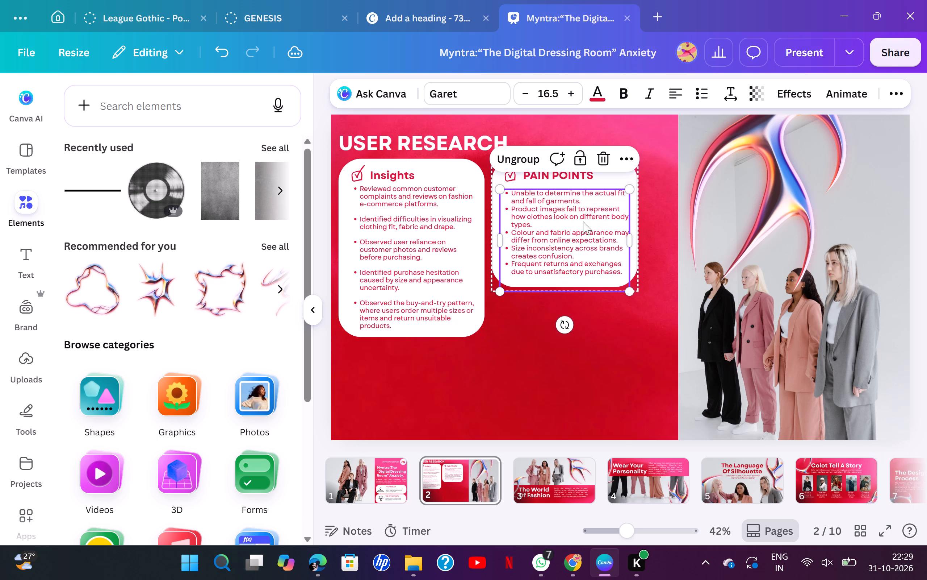
click(614, 385)
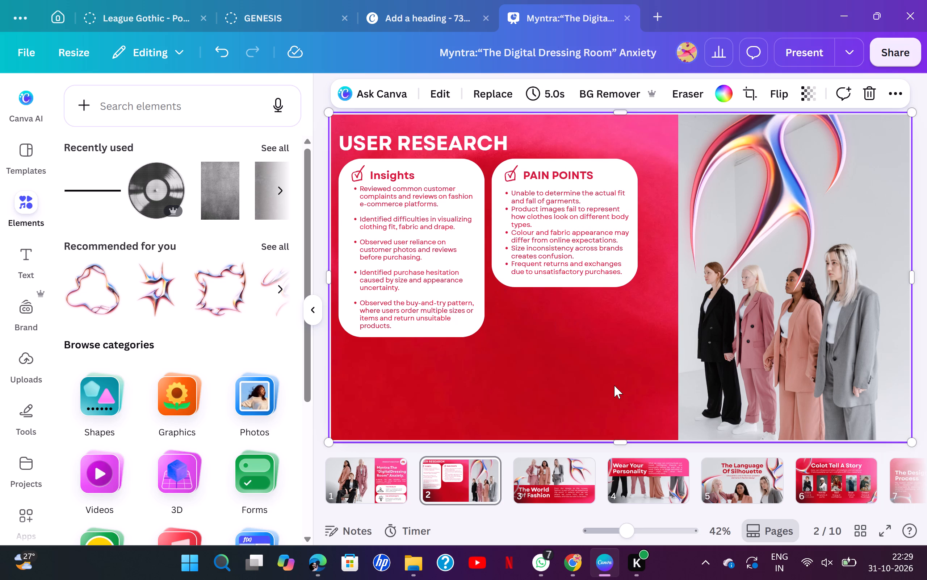
Rewrite the "PAIN POINTS" heading as "Pain Points" to match the capitalization of the Insights heading.
click(411, 170)
click(411, 170)
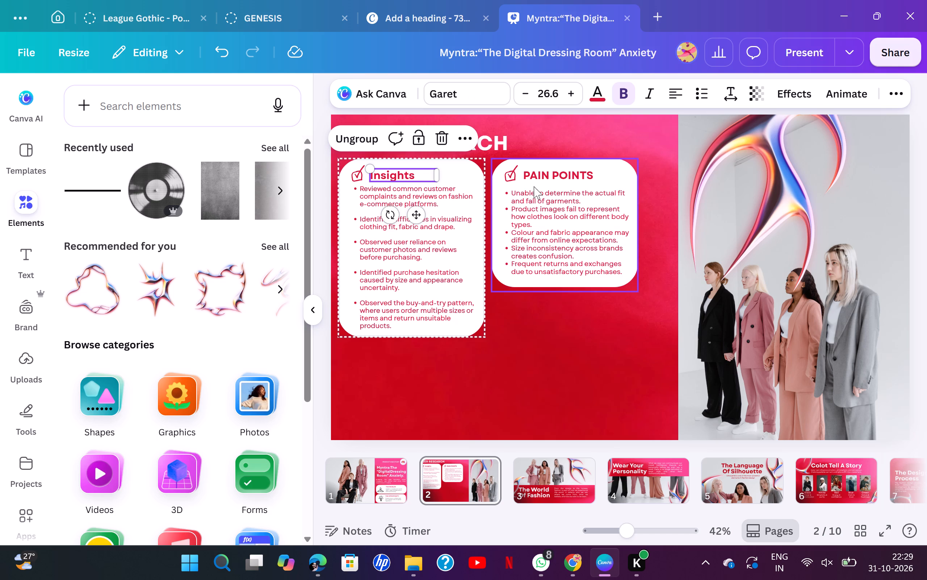
click(553, 178)
click(558, 174)
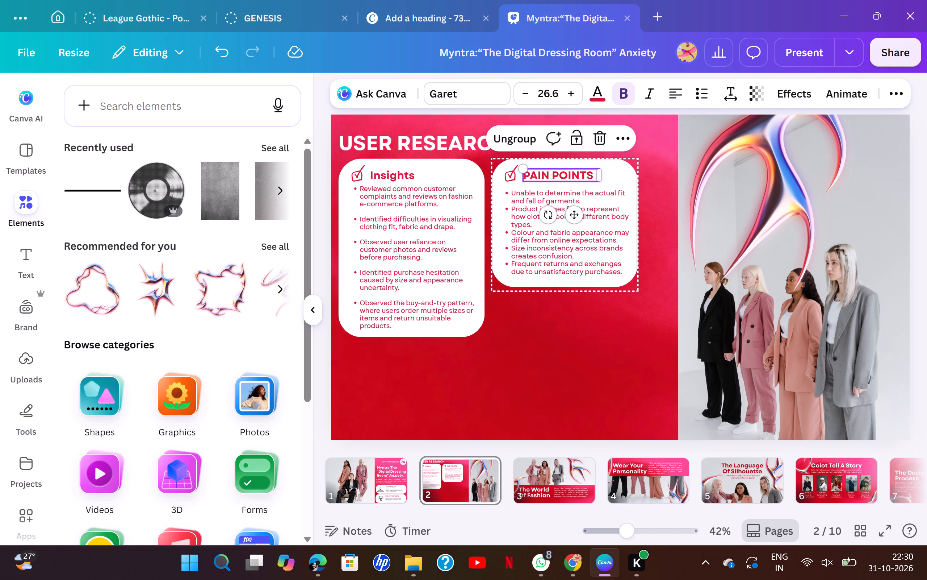
double_click(552, 170)
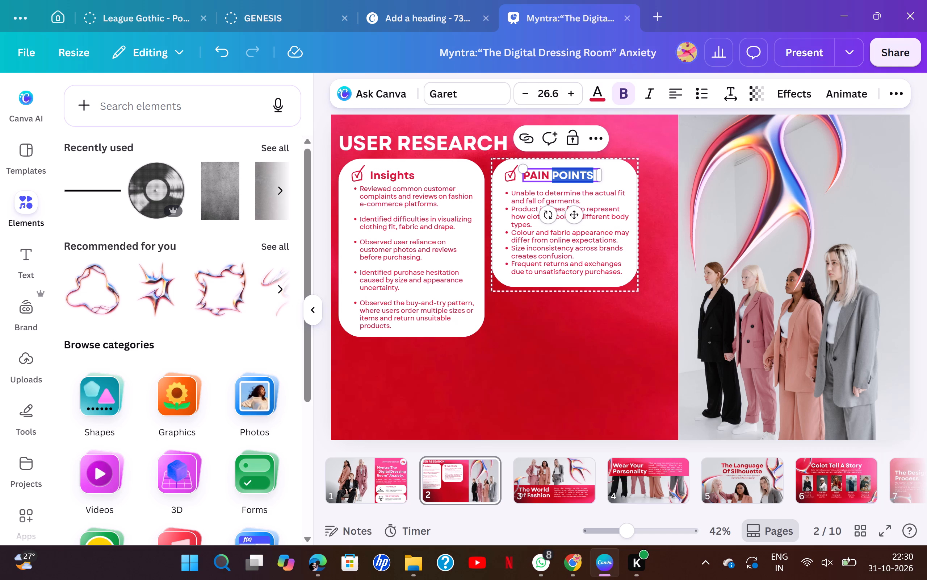
key(BackSpace)
key(BackSpace)
key(BackSpace)
key(BackSpace)
key(BackSpace)
text(ain)
key(space)
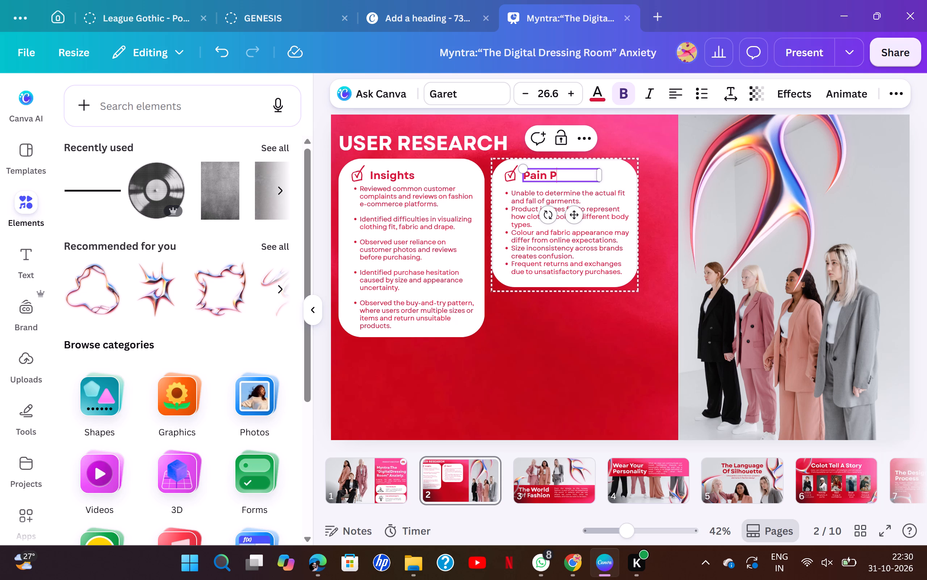
text(in)
key(BackSpace)
key(BackSpace)
text(oints)
click(581, 351)
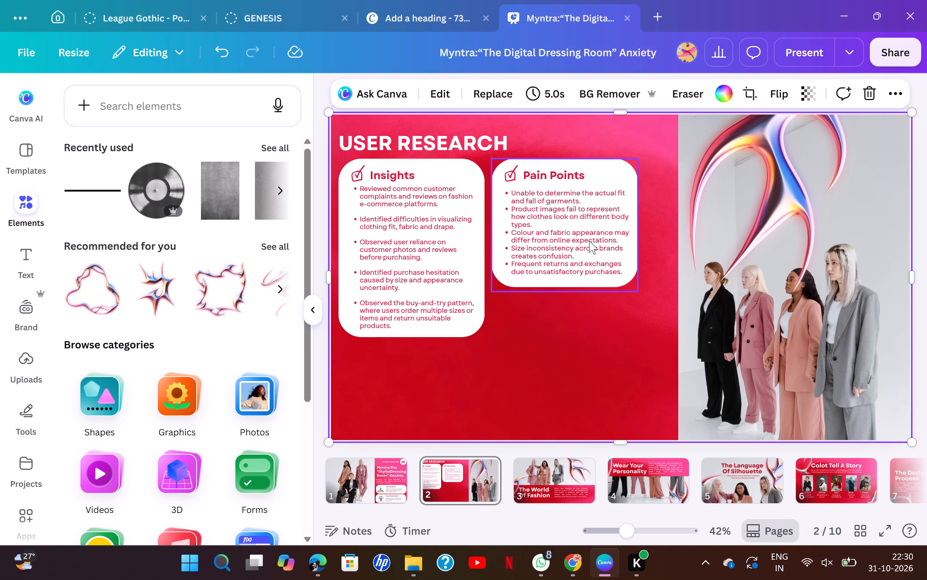
Enlarge the whole Pain Points card proportionally to nearly reach the photo, and nudge it slightly away from the Insights card.
click(590, 275)
drag(635, 291, 657, 306)
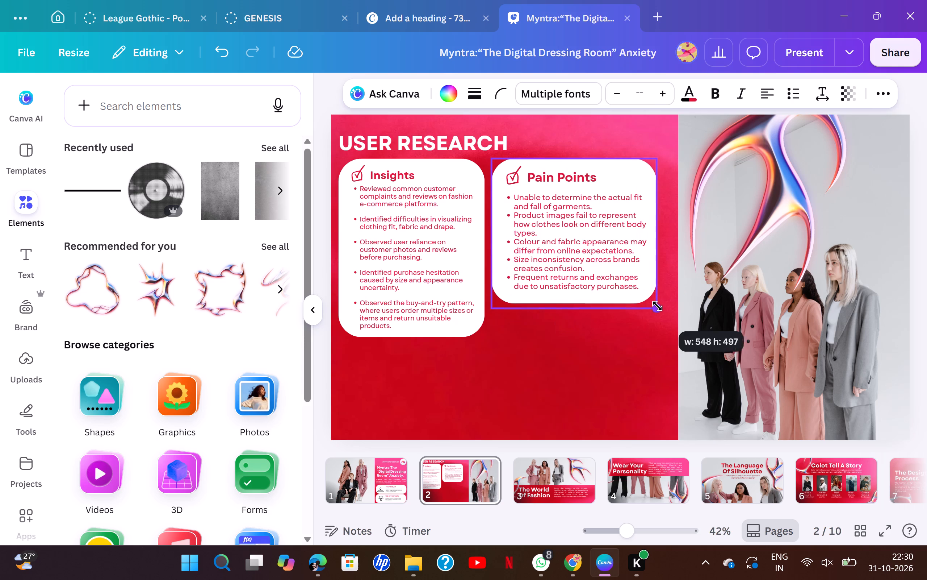
drag(657, 306, 667, 316)
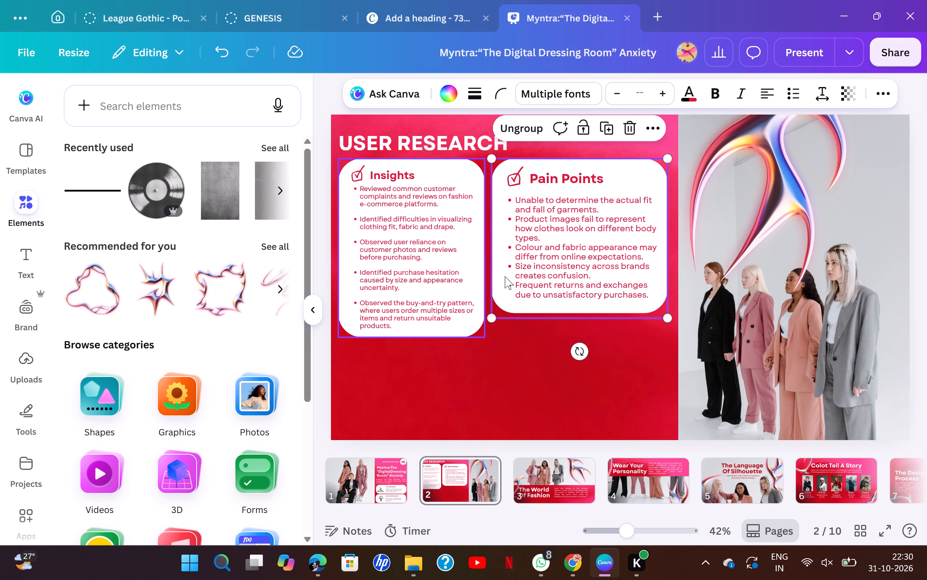
drag(581, 270, 587, 271)
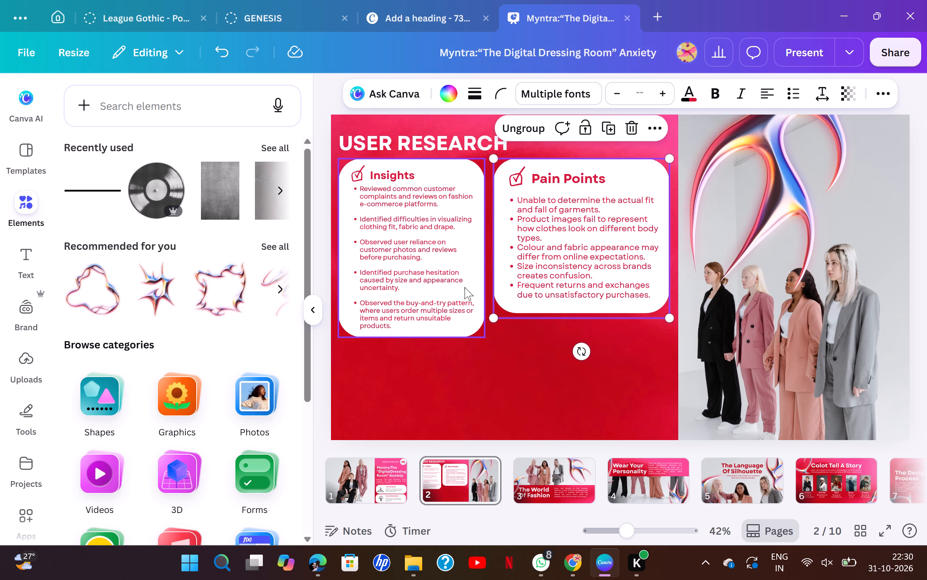
Enlarge the whole Insights card proportionally from its lower corner, extending it over the near edge of the Pain Points card.
click(465, 287)
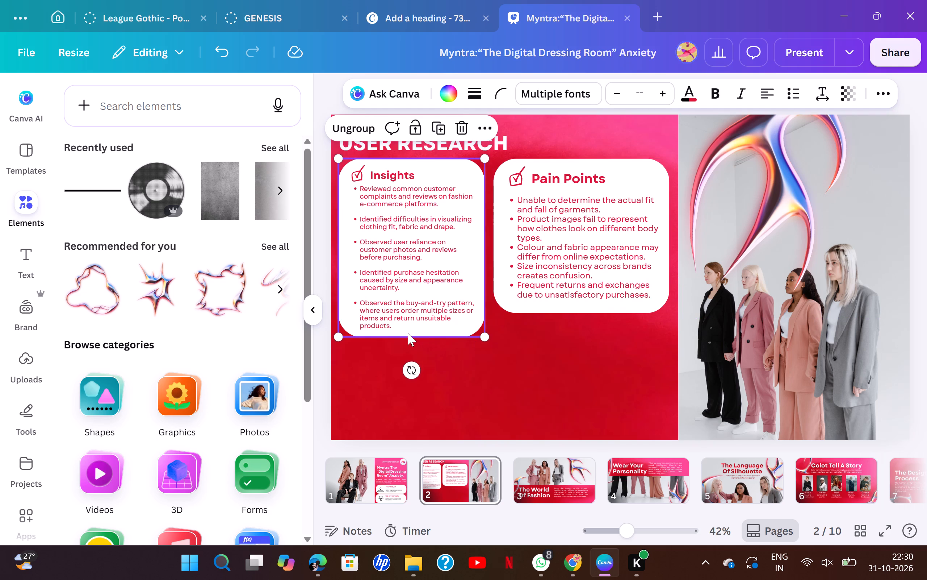
drag(483, 341, 502, 371)
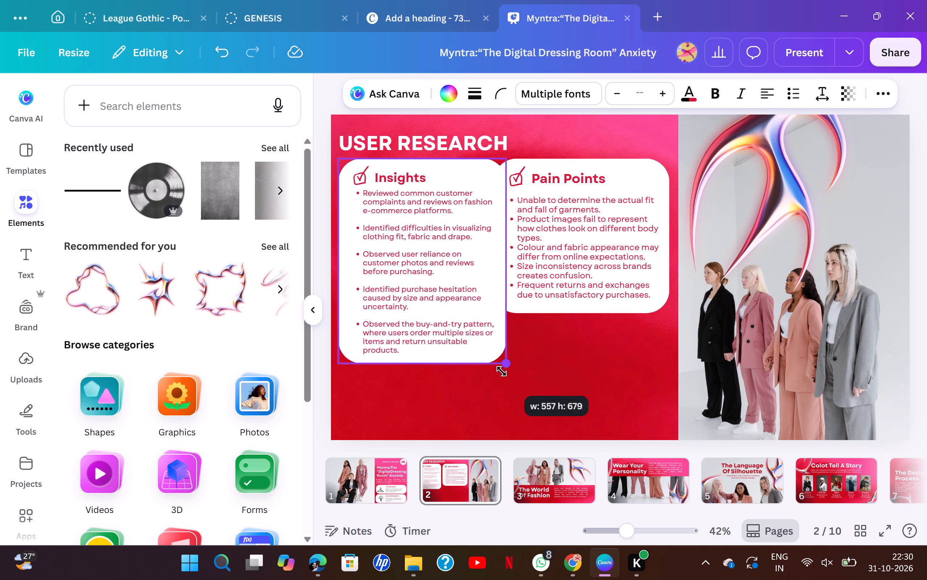
drag(502, 371, 515, 385)
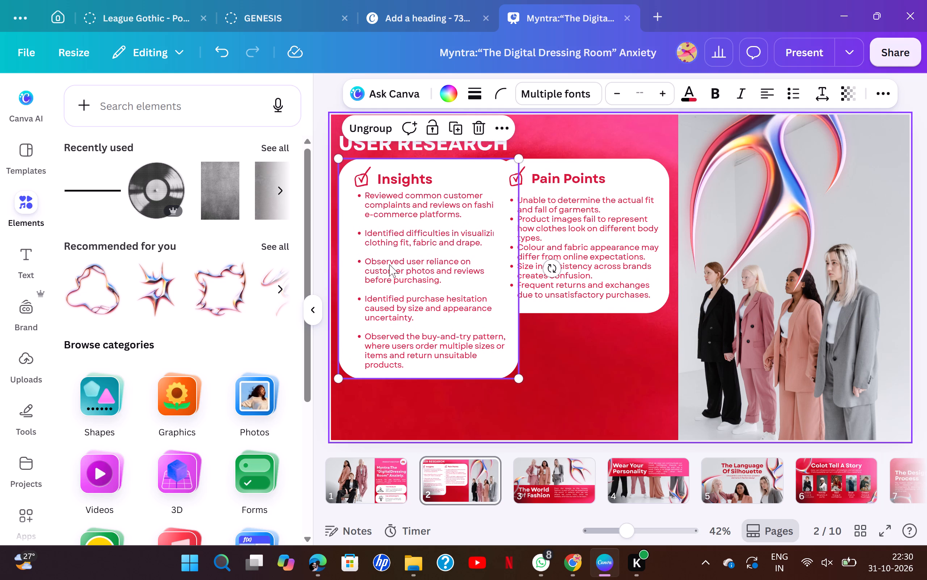
drag(418, 274, 414, 278)
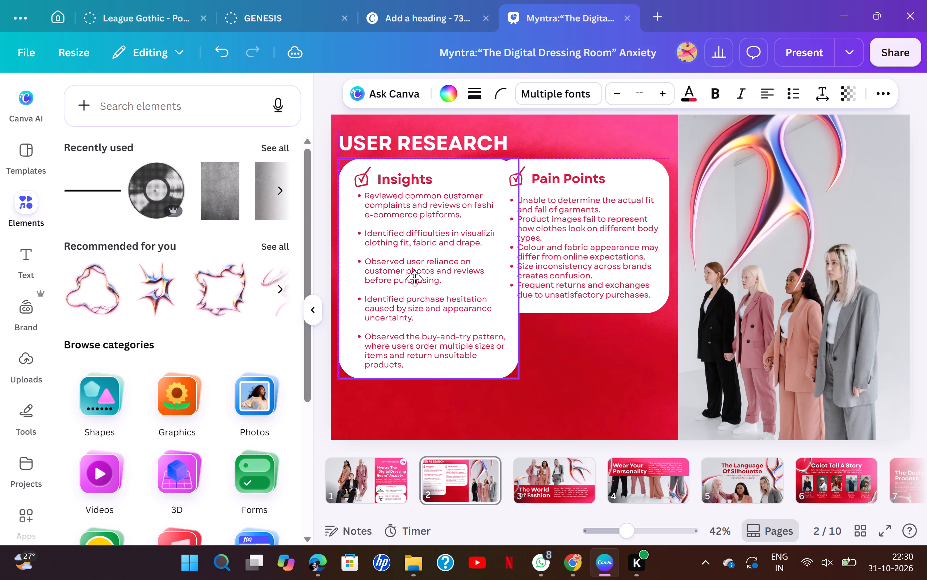
drag(414, 278, 414, 279)
Check the User Research page of the Duolingo deck PDF in Microsoft Edge for layout reference, and return to Canva.
click(318, 567)
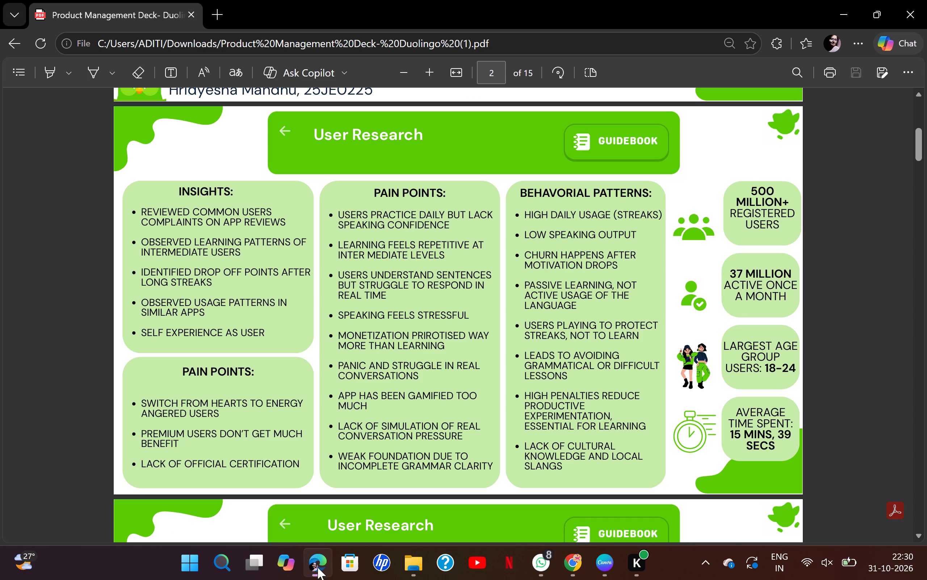
click(318, 567)
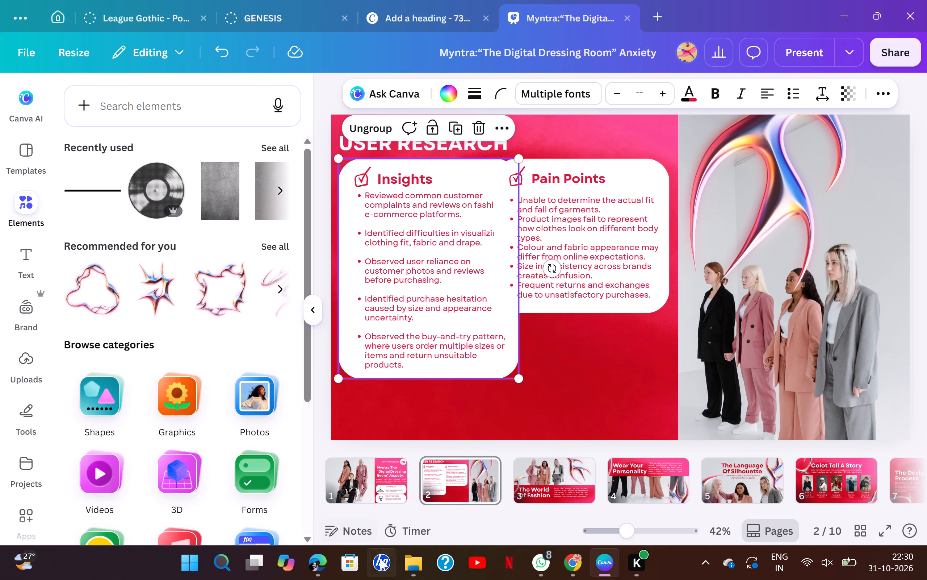
click(320, 569)
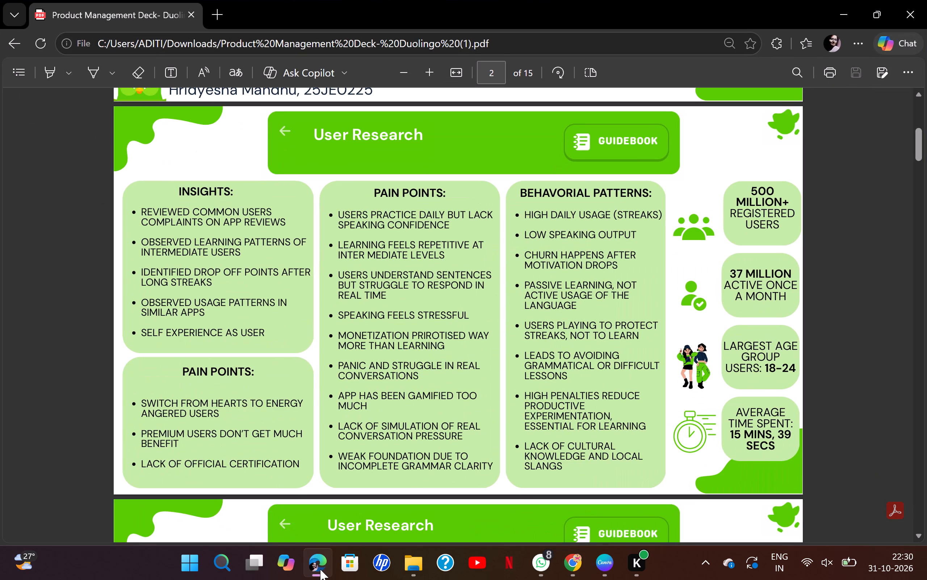
click(320, 569)
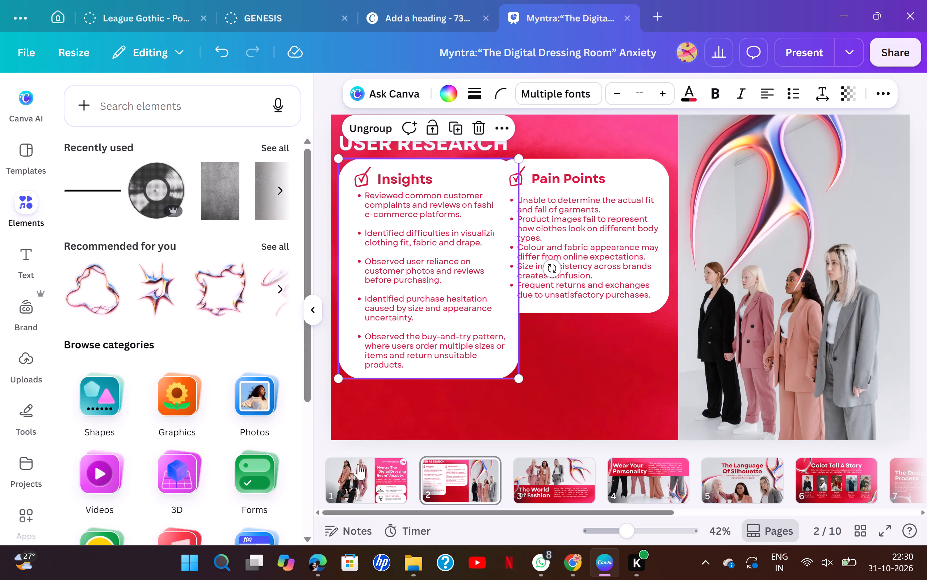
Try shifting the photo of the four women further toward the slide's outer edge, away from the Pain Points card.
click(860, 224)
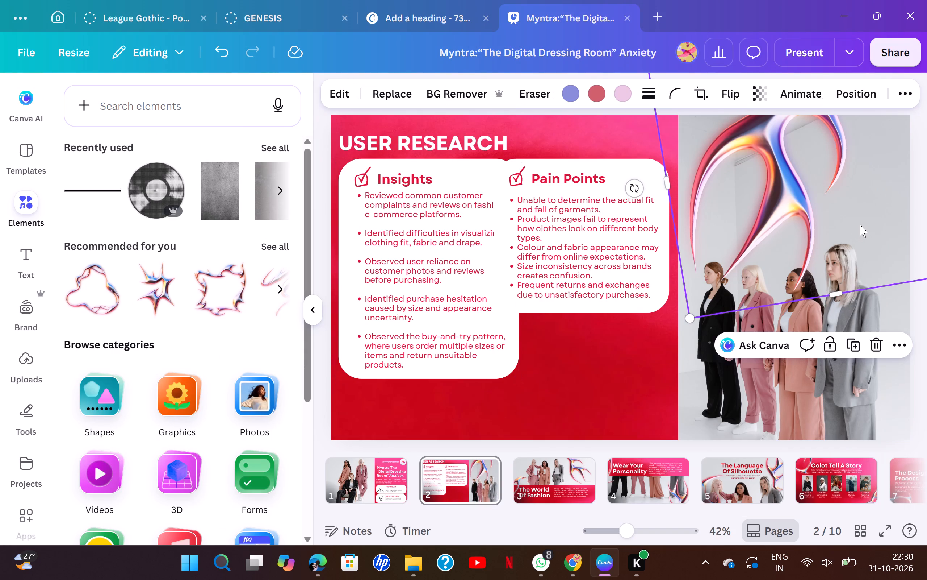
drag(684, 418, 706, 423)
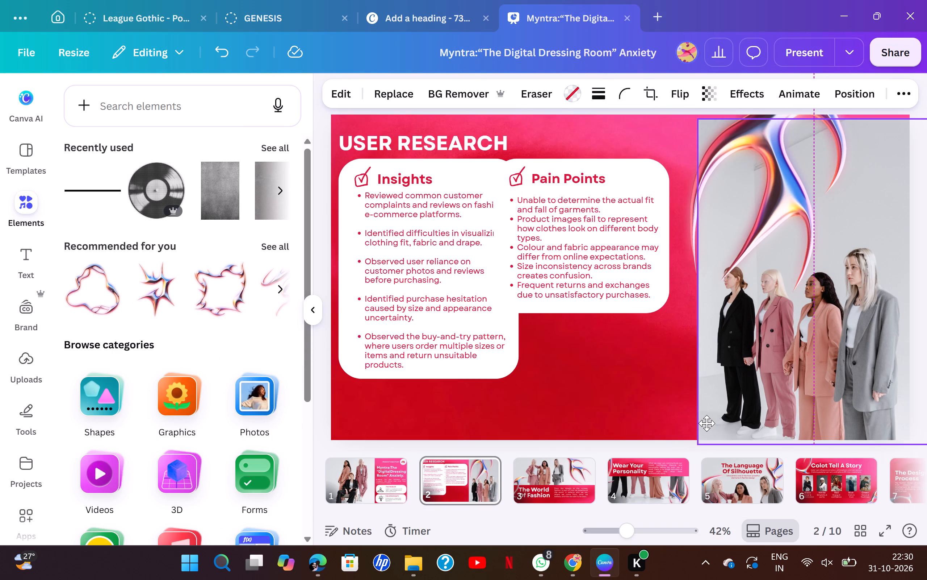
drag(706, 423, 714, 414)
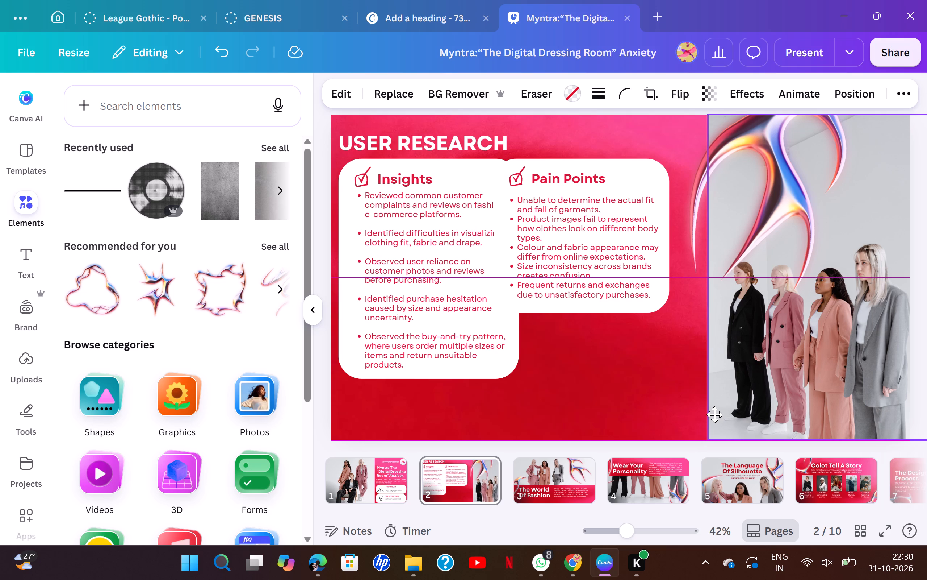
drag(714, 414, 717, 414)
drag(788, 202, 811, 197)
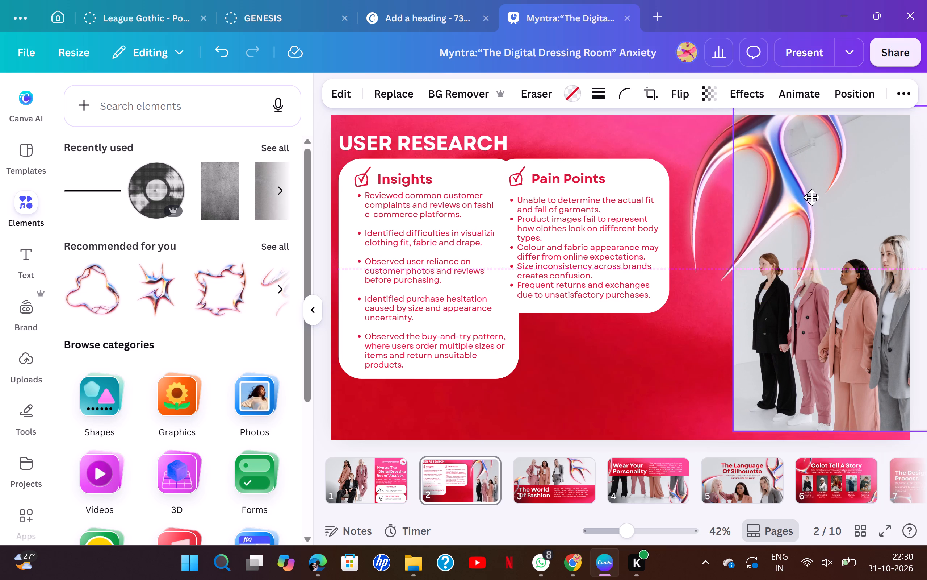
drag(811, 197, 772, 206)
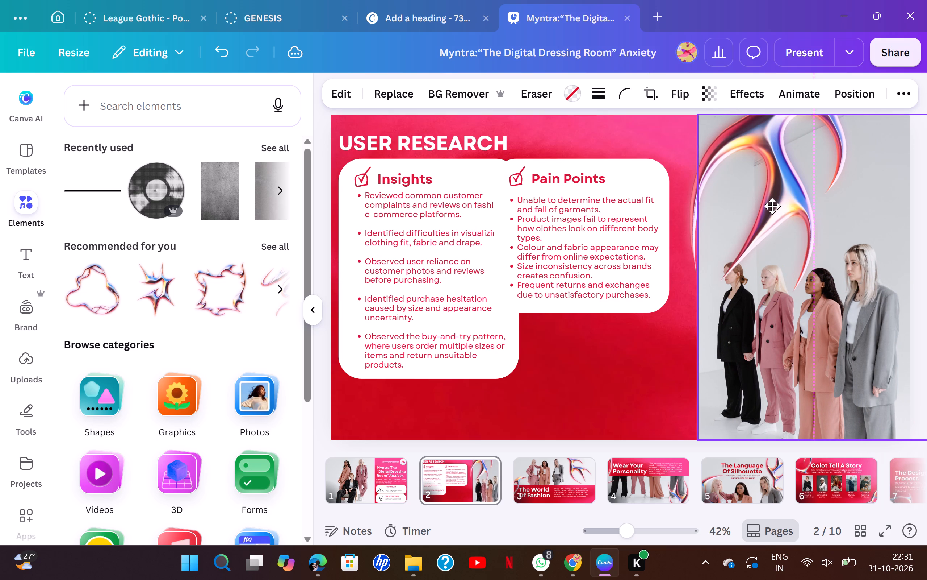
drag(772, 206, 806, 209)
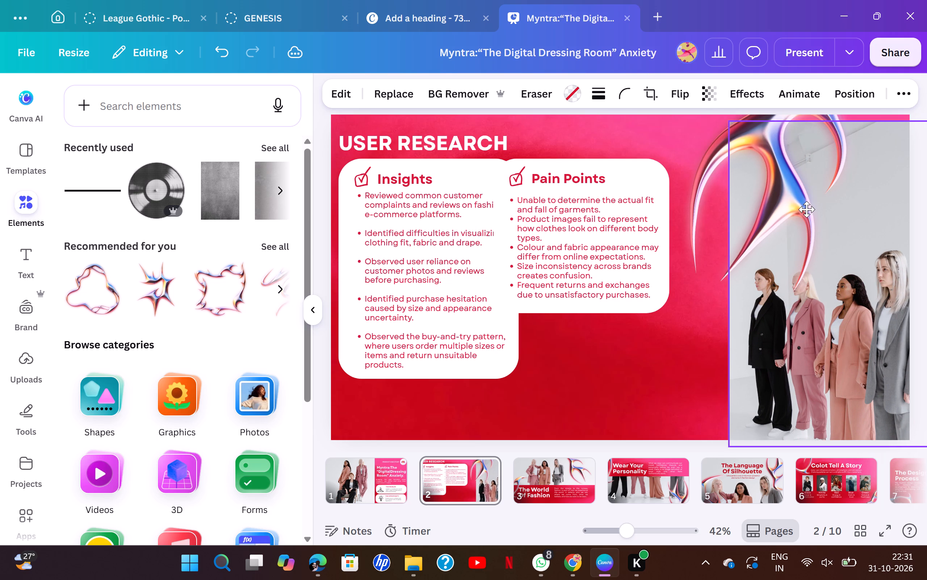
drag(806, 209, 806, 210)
Clear the picture side of the slide by deleting the four-women photo, its empty frame and the iridescent chrome shape.
key(Delete)
click(822, 344)
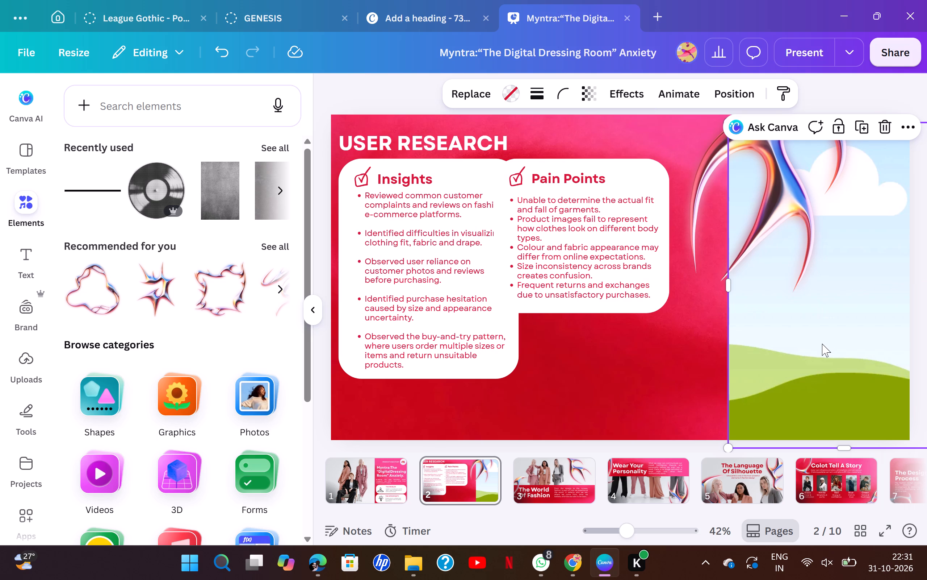
key(Delete)
click(774, 342)
key(Delete)
drag(761, 196, 787, 190)
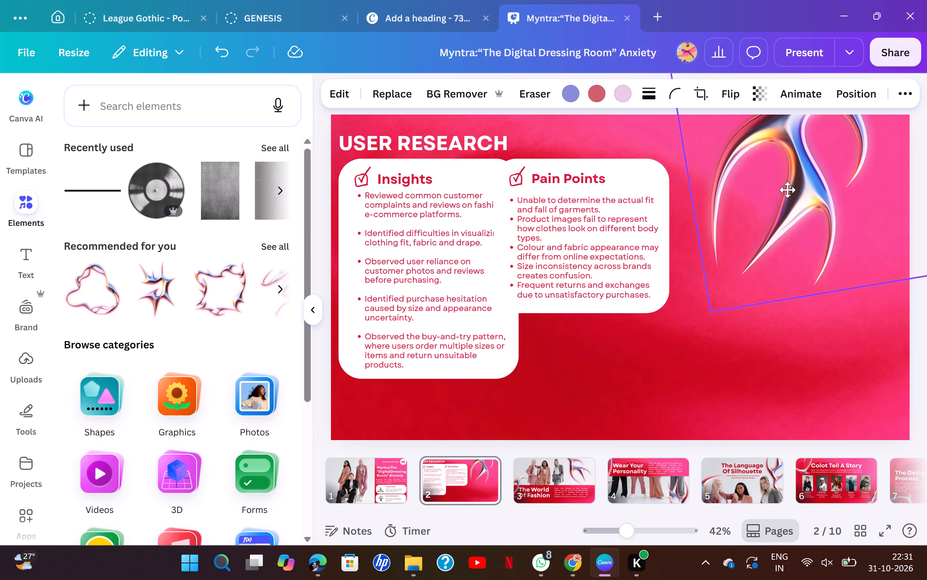
drag(787, 190, 859, 195)
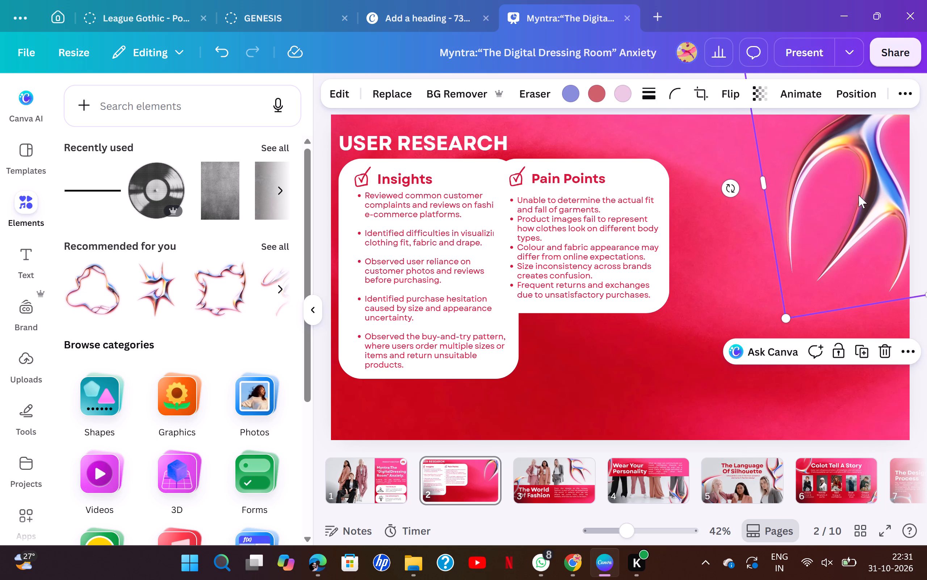
key(Delete)
Move the Pain Points card clear of the Insights card, leaving a small gap and keeping their top edges level.
drag(611, 236, 655, 227)
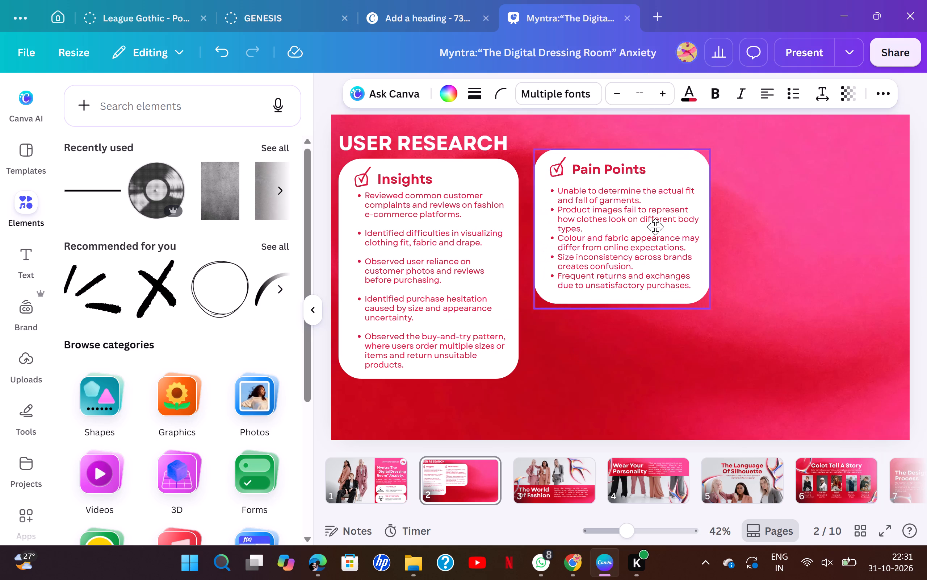
drag(655, 227, 649, 237)
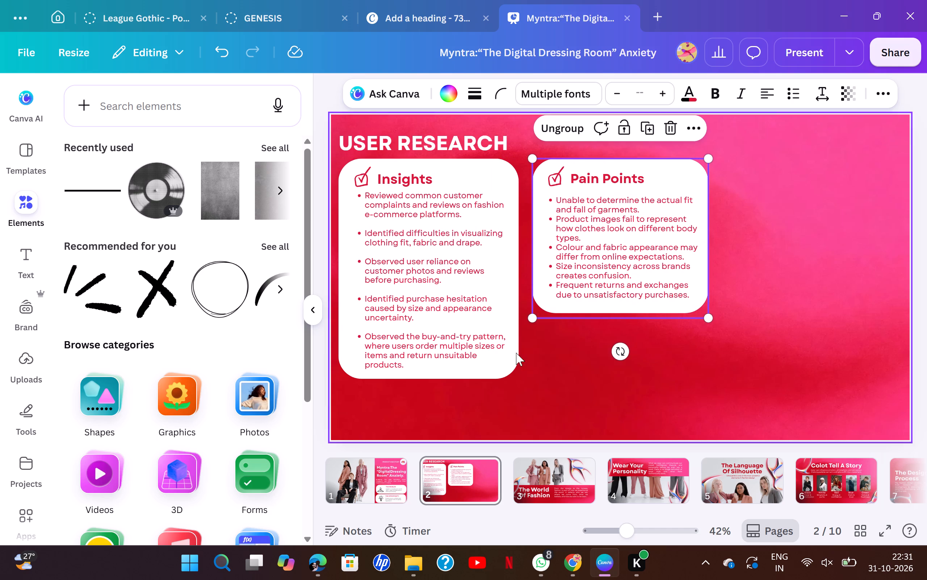
Enlarge the whole Insights card proportionally until it nearly reaches the bottom of the slide.
click(473, 374)
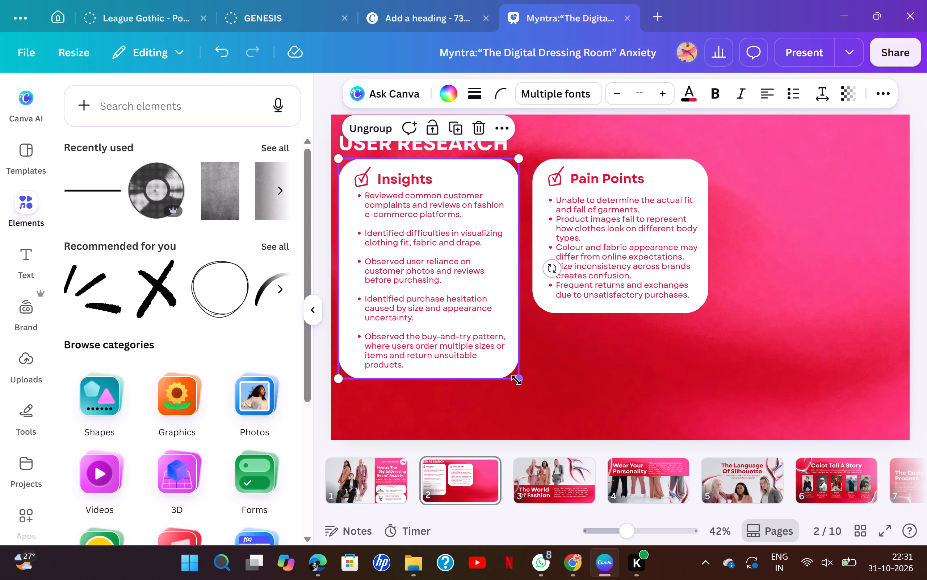
drag(517, 380, 544, 444)
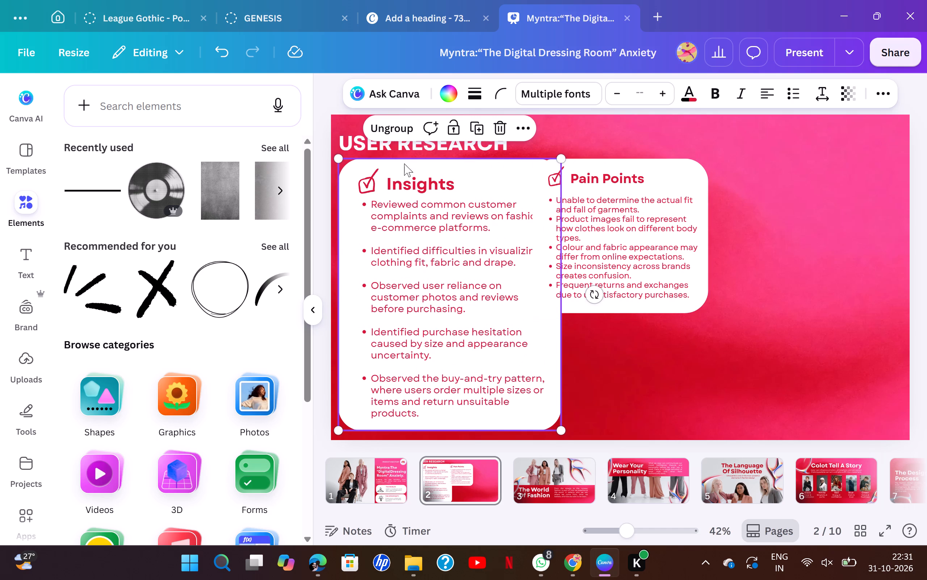
Trim both sides of the Insights card's white background closer to its text, and separate the Insights and Pain Points cards.
double_click(494, 170)
drag(339, 291, 349, 295)
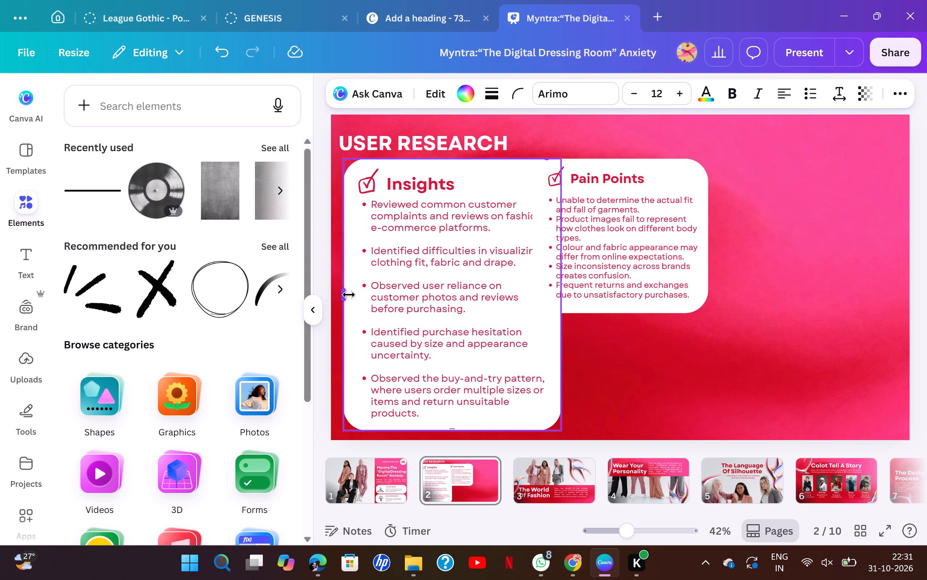
drag(349, 295, 348, 297)
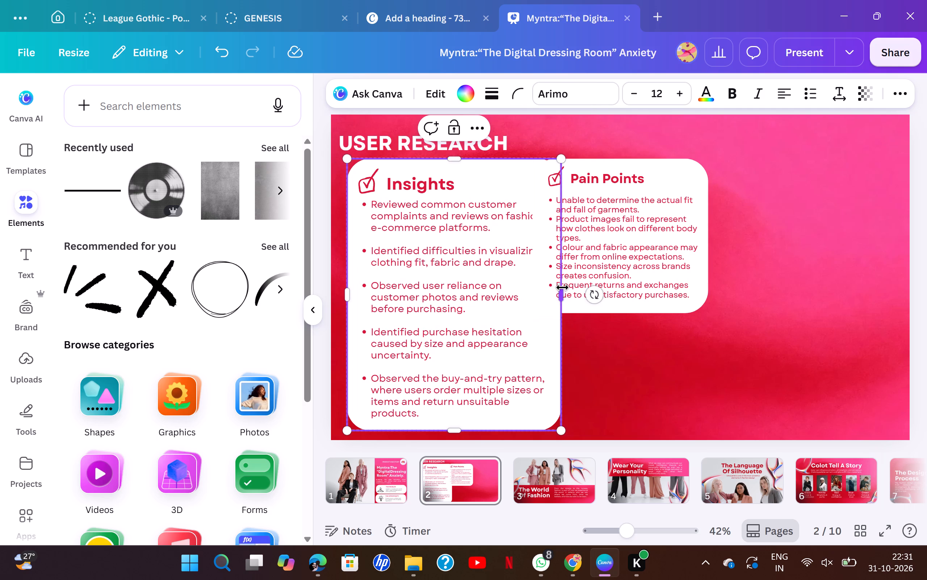
drag(562, 287, 551, 289)
drag(607, 208, 658, 204)
drag(480, 264, 471, 267)
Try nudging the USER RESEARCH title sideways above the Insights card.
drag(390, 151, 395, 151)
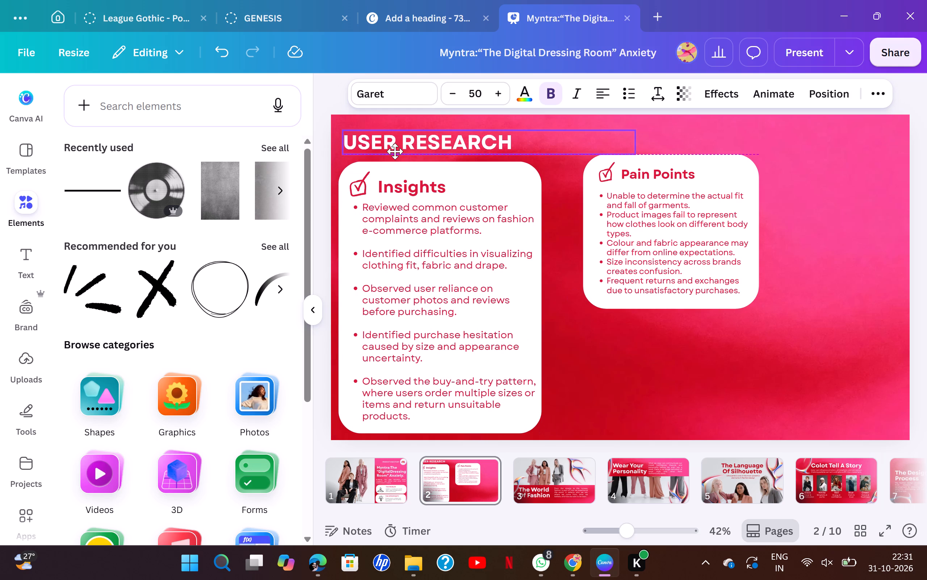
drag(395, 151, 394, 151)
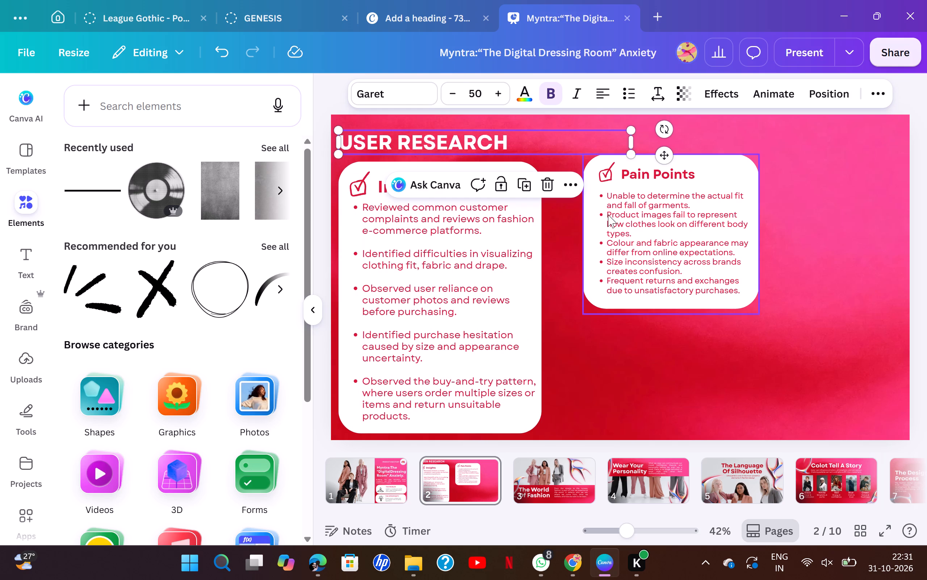
Place the Pain Points card beside the Insights card with tops aligned, and enlarge it proportionally to about 670 by 610.
click(626, 229)
drag(626, 229, 595, 239)
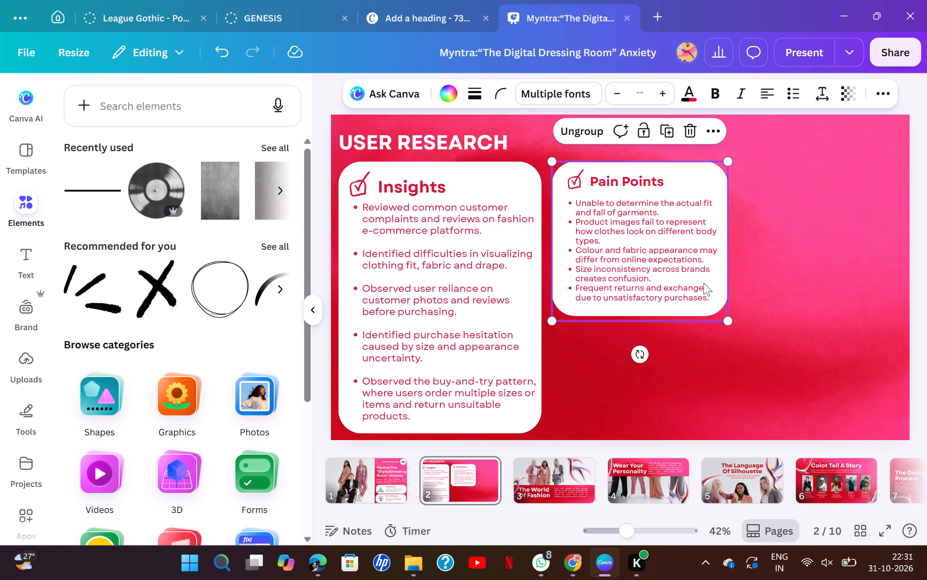
drag(726, 320, 749, 348)
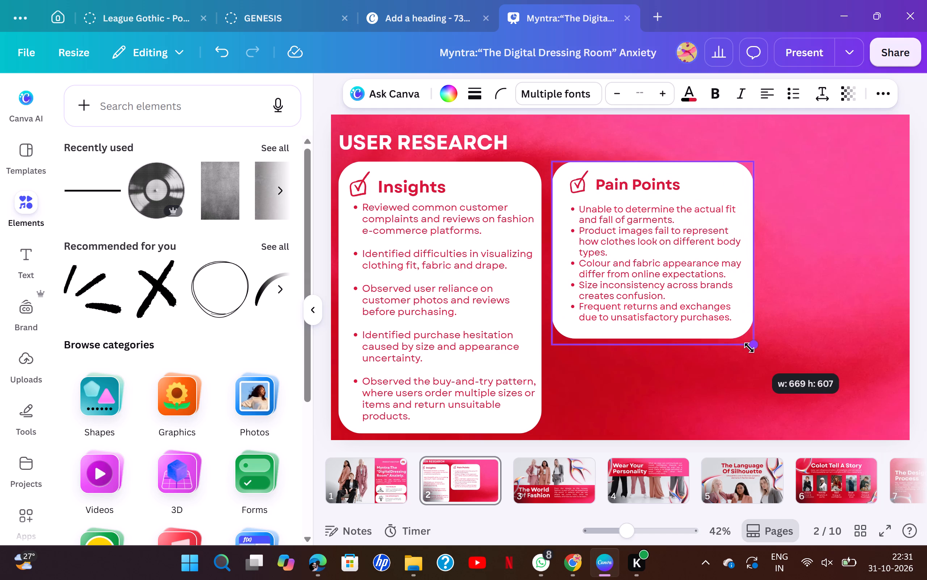
drag(749, 348, 751, 348)
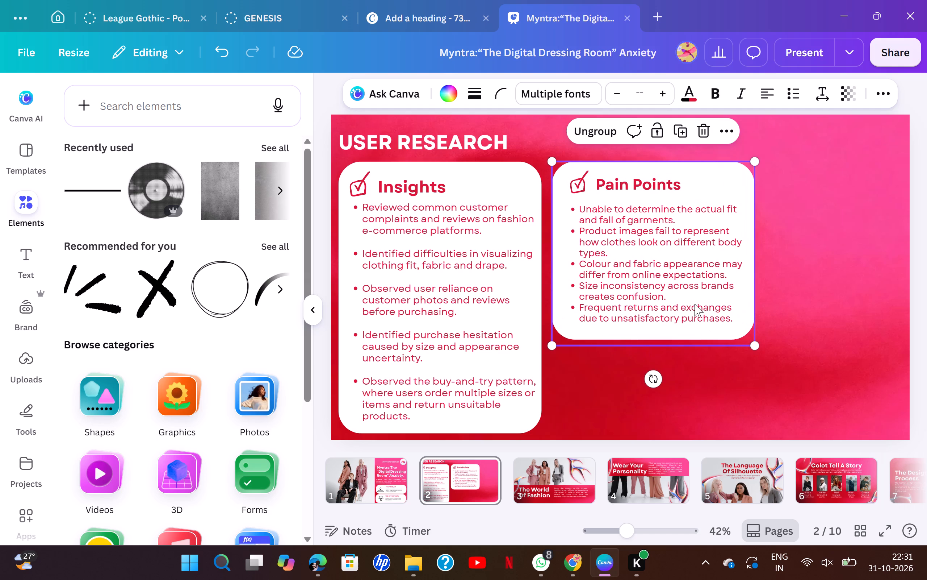
drag(438, 149, 443, 149)
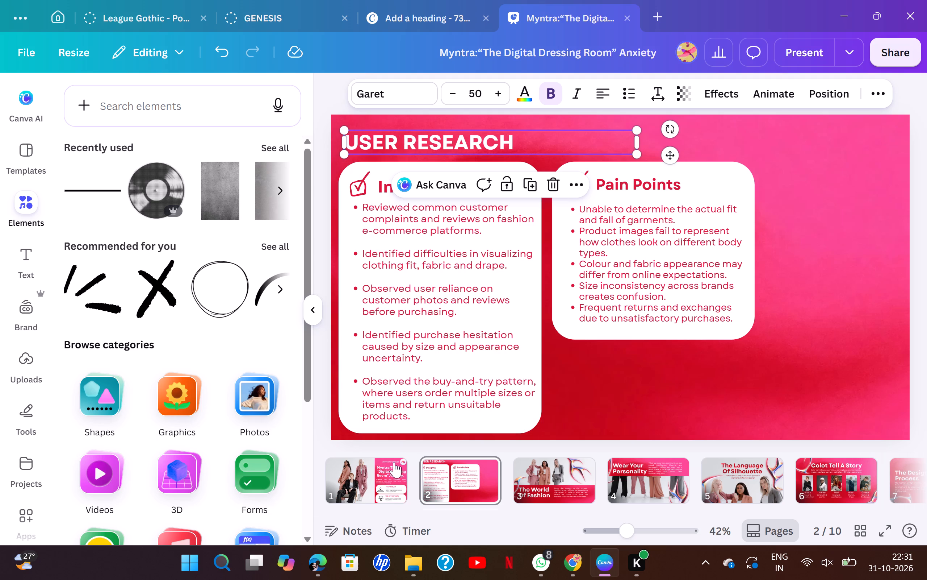
click(323, 567)
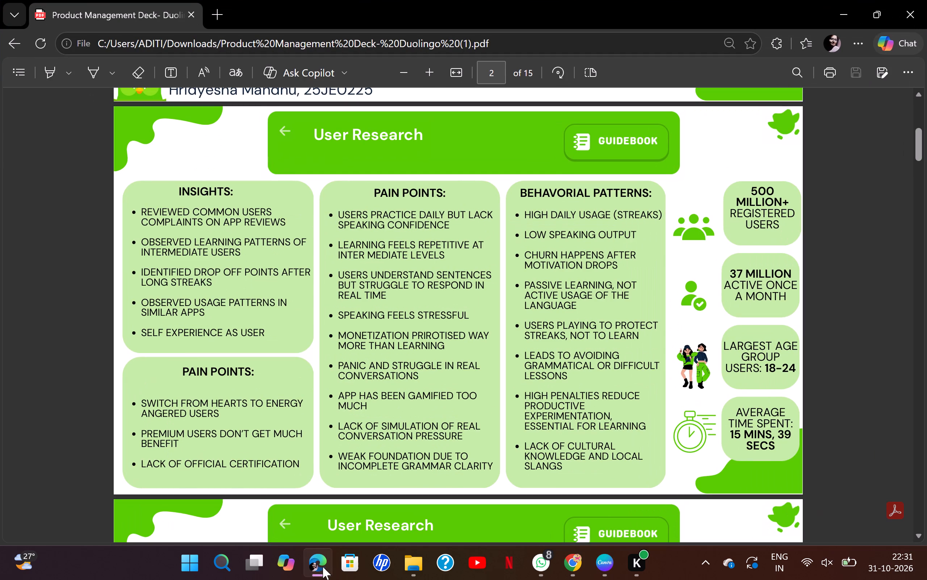
click(323, 567)
click(323, 567)
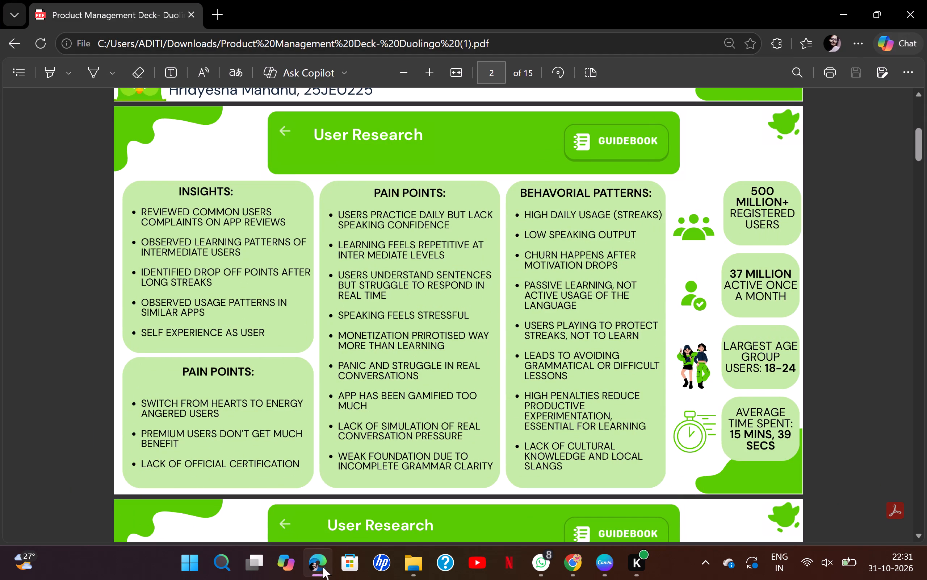
click(567, 567)
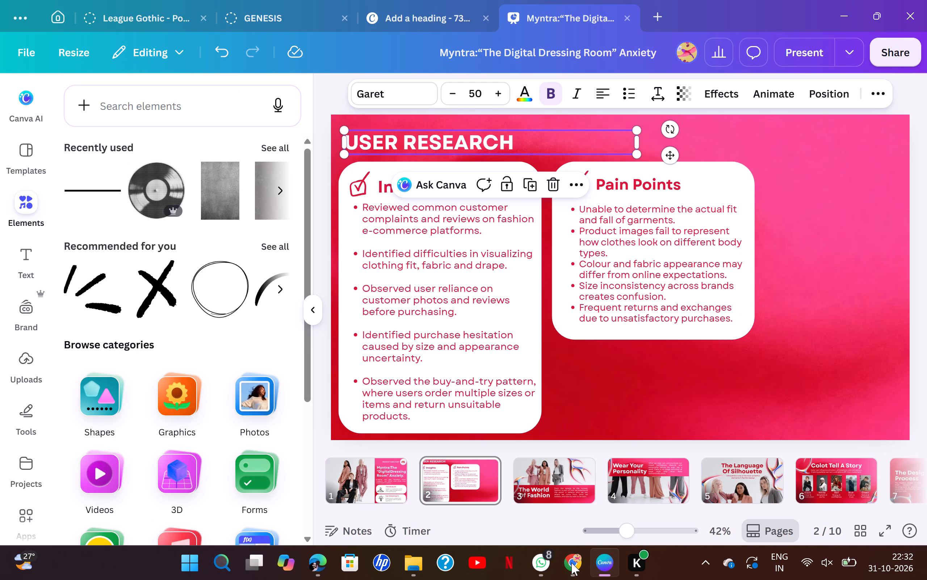
Reword the first Insights bullet so it ends with "on the platform." instead of mentioning fashion e-commerce platforms.
click(480, 229)
double_click(480, 229)
drag(480, 229, 484, 229)
click(484, 229)
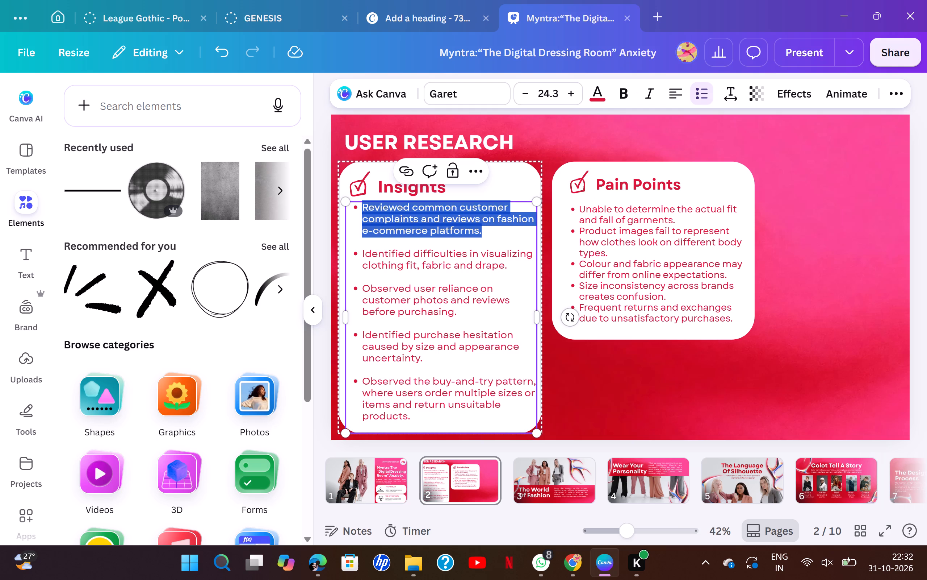
drag(484, 229, 484, 220)
text(on the platform)
key(period)
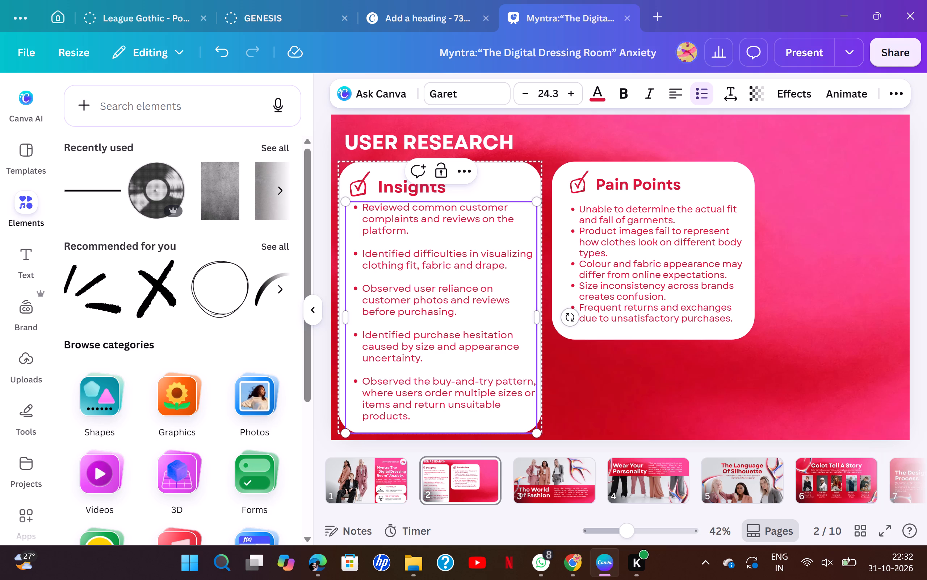
Review the ChatGPT suggestions for Insights and Pain Points in Chrome, and return to Canva.
double_click(571, 573)
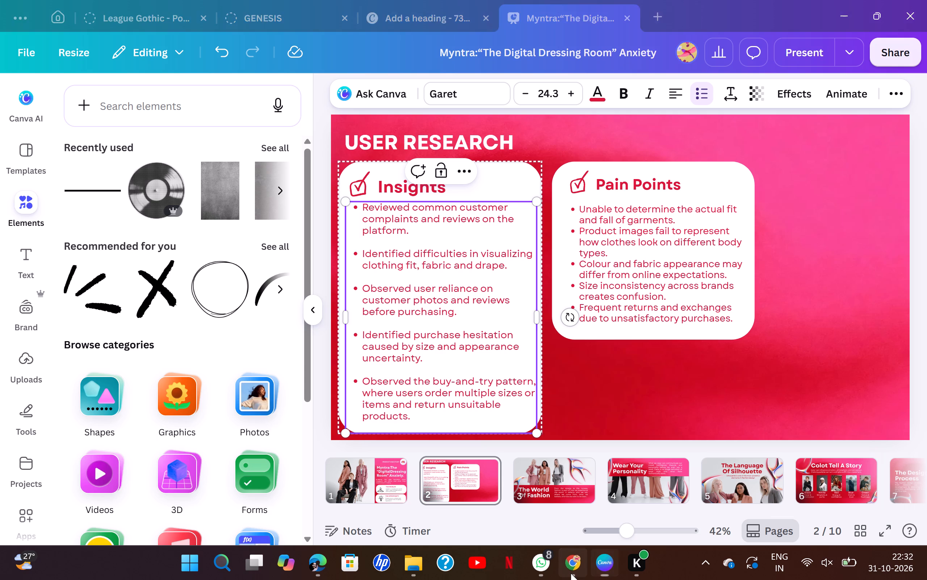
click(571, 573)
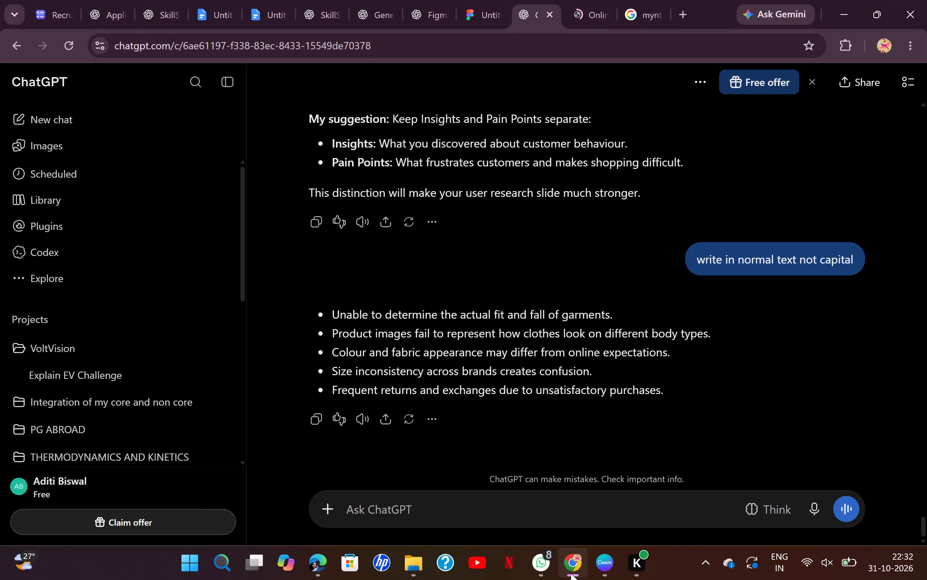
click(571, 573)
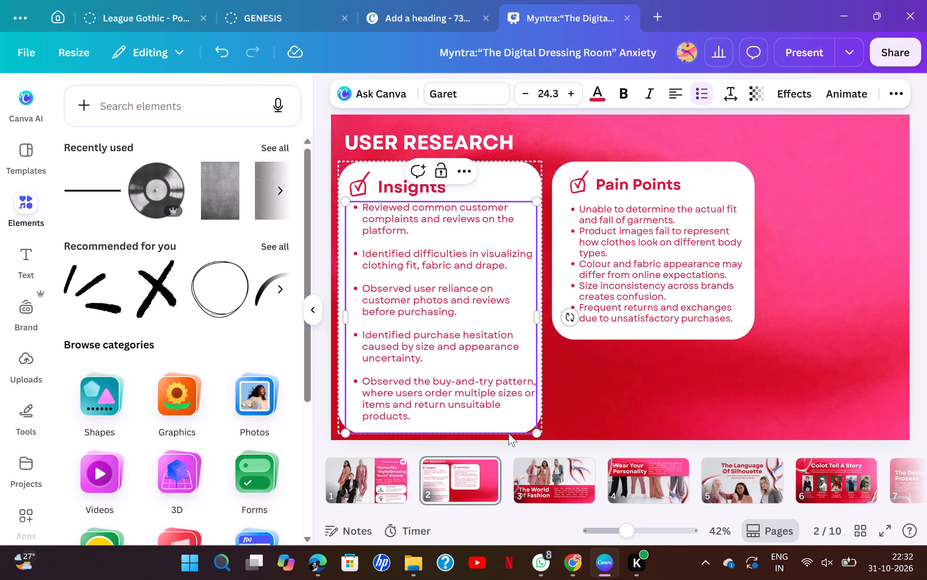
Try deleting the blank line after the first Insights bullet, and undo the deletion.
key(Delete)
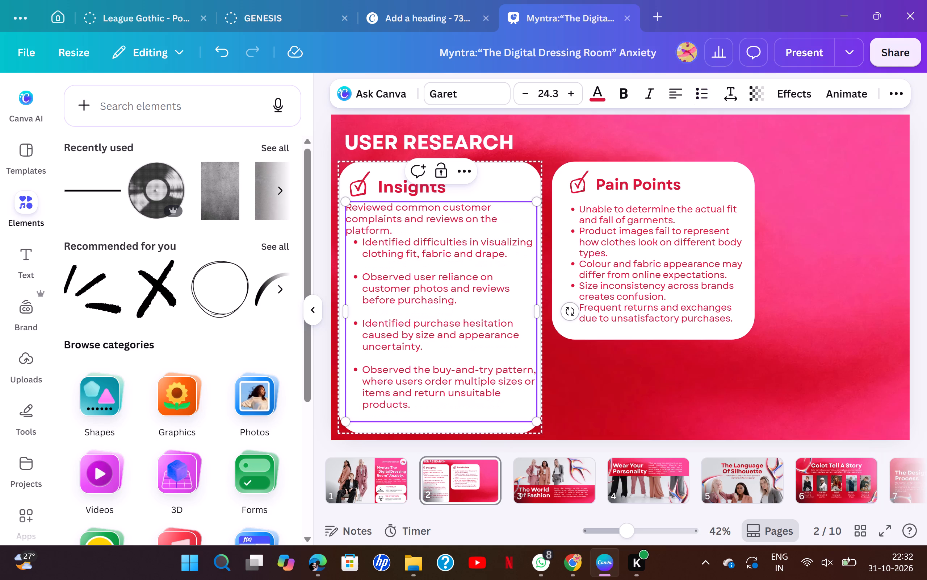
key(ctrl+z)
Remove the blank lines after the first and second Insights points.
click(410, 238)
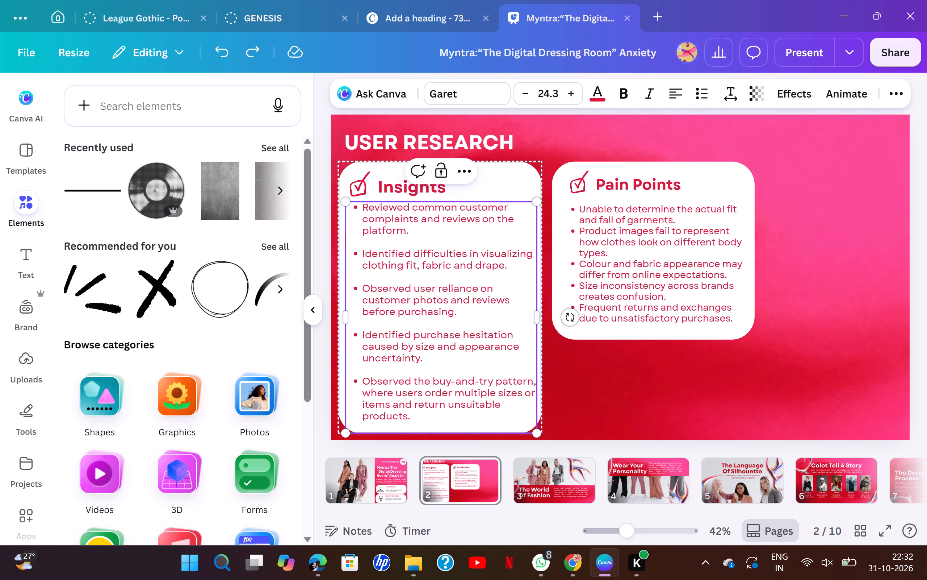
click(417, 232)
key(Delete)
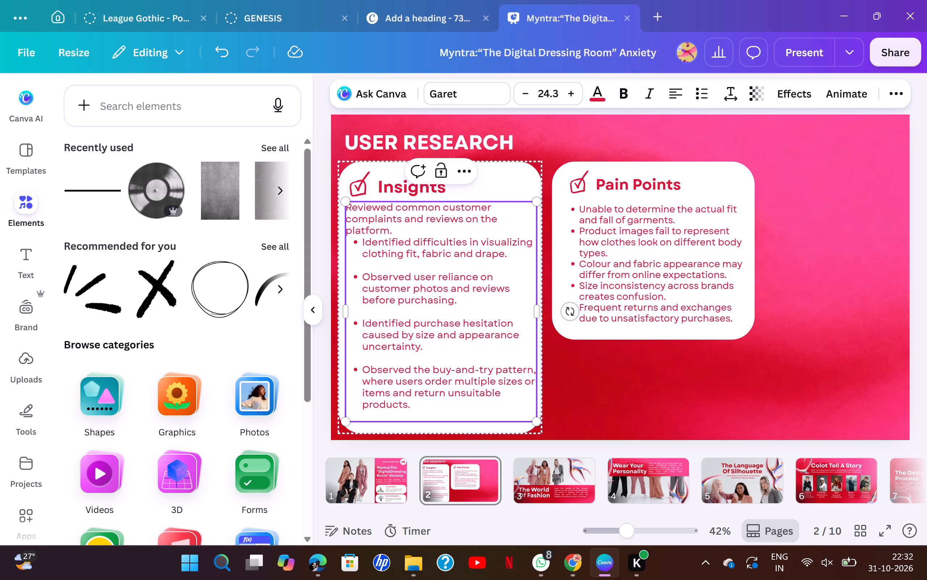
click(383, 265)
click(383, 265)
click(509, 261)
click(513, 257)
key(Delete)
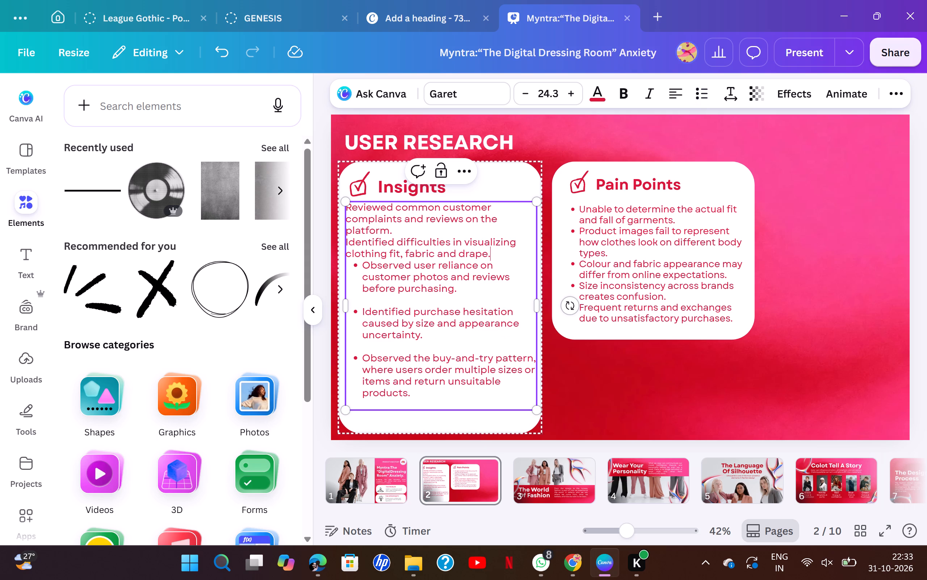
key(Return)
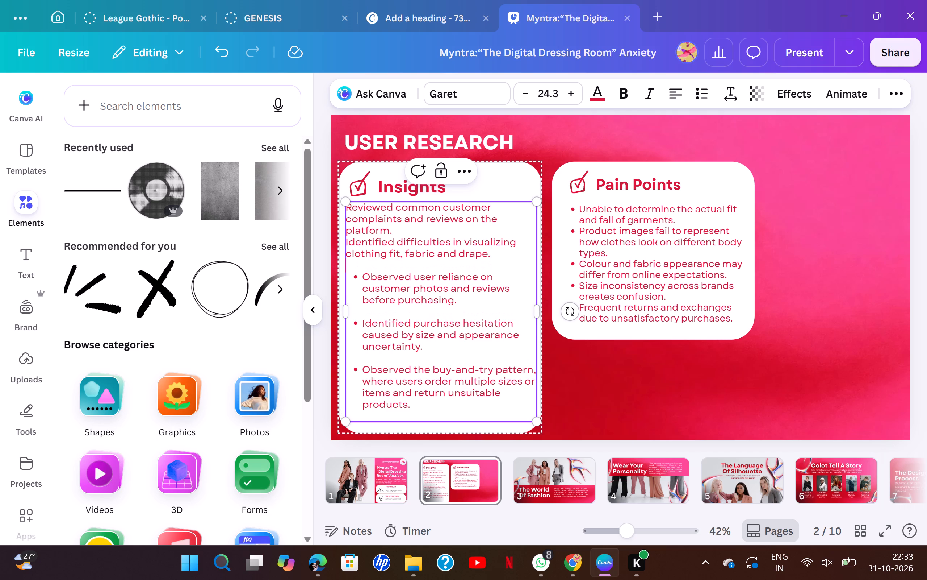
key(Delete)
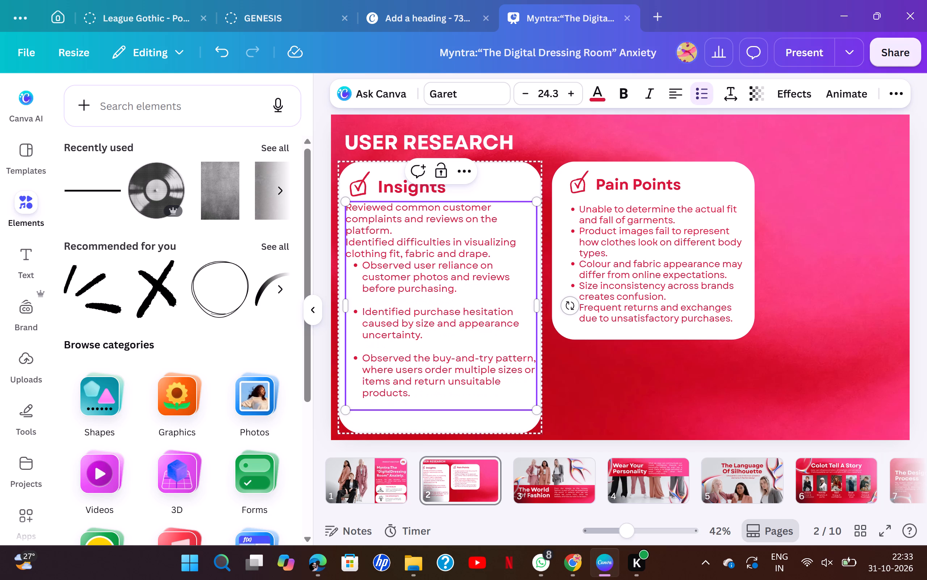
Remove the blank lines after the third and fourth Insights points, keeping each point on its own line.
click(488, 293)
key(Delete)
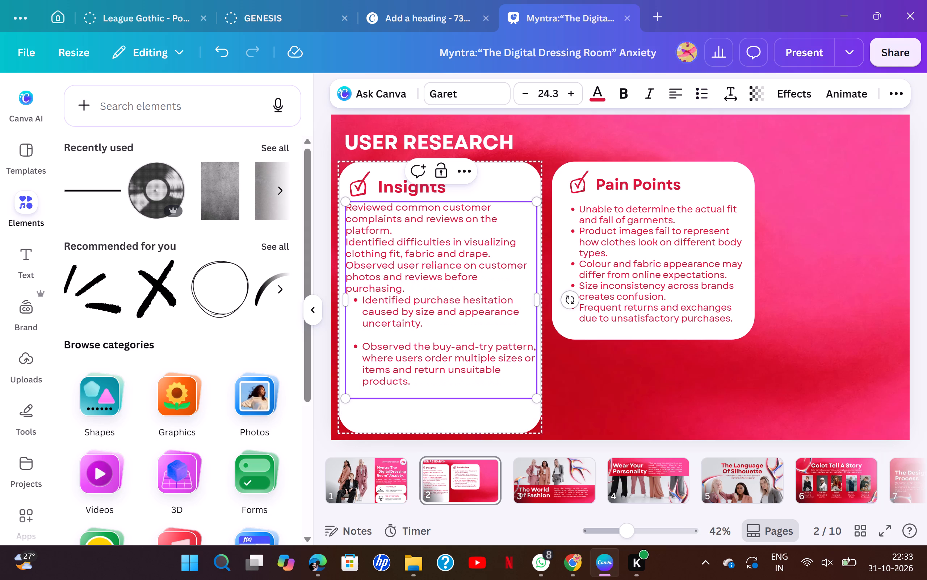
click(432, 323)
key(Delete)
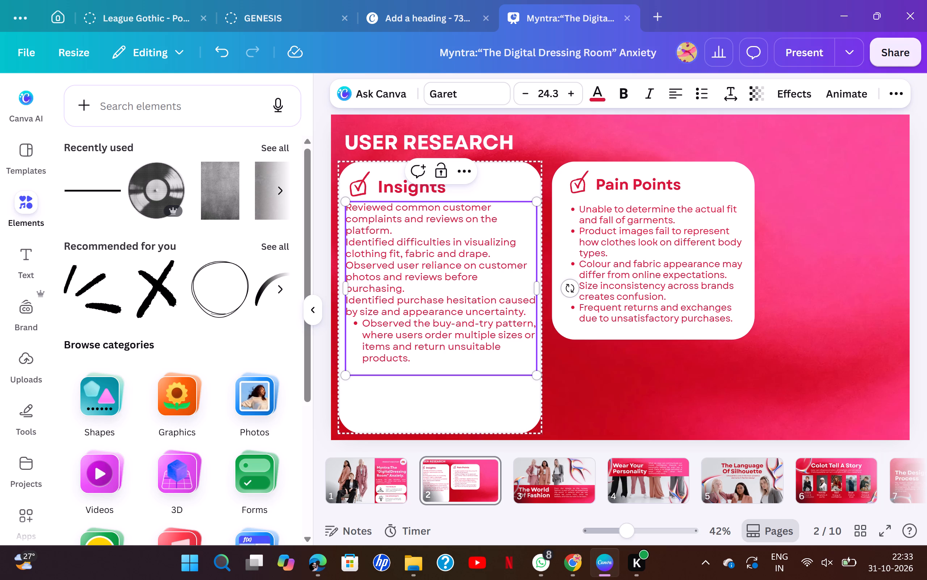
key(Delete)
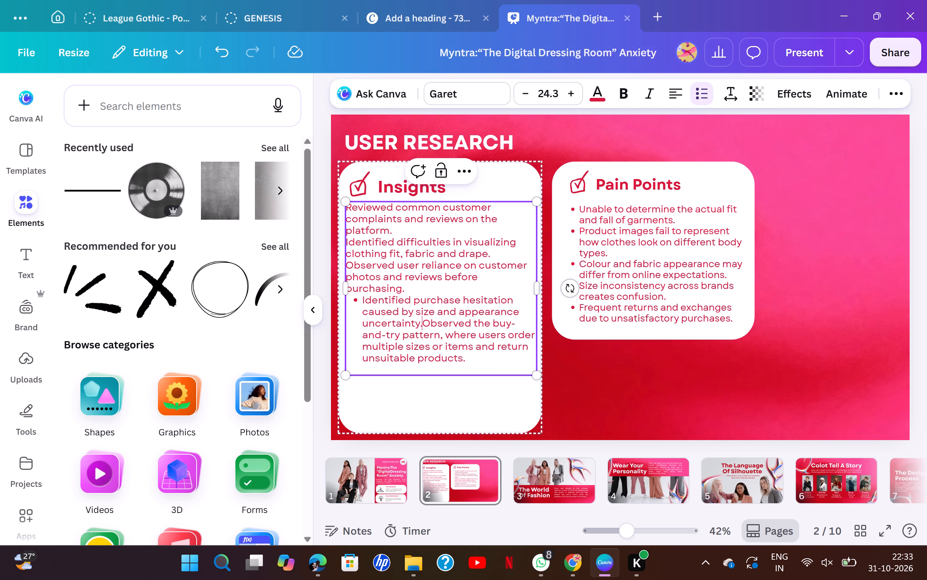
key(Return)
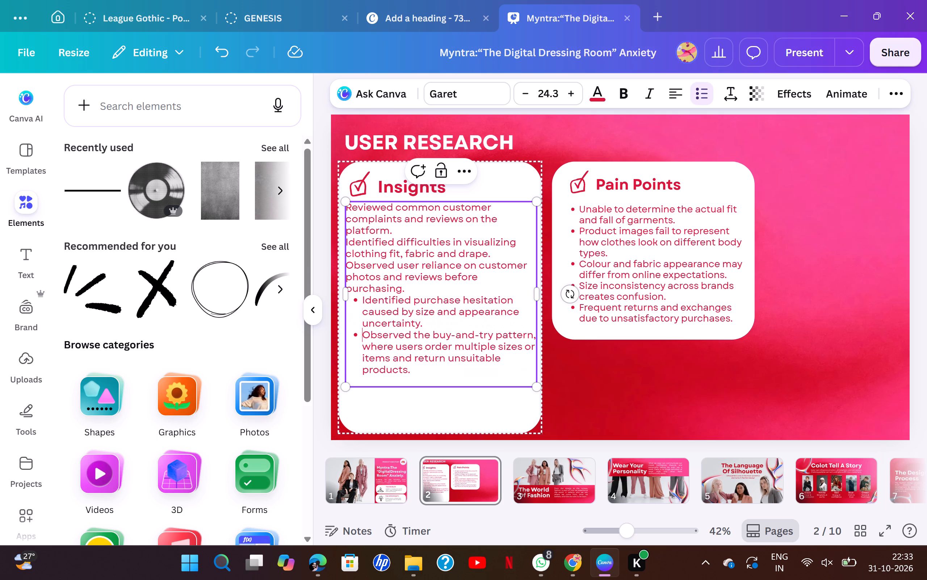
click(425, 323)
key(Delete)
key(Return)
Reapply bullet formatting to the first three Insights points, from "Reviewed common customer complaints" to "before purchasing.".
drag(346, 210, 404, 287)
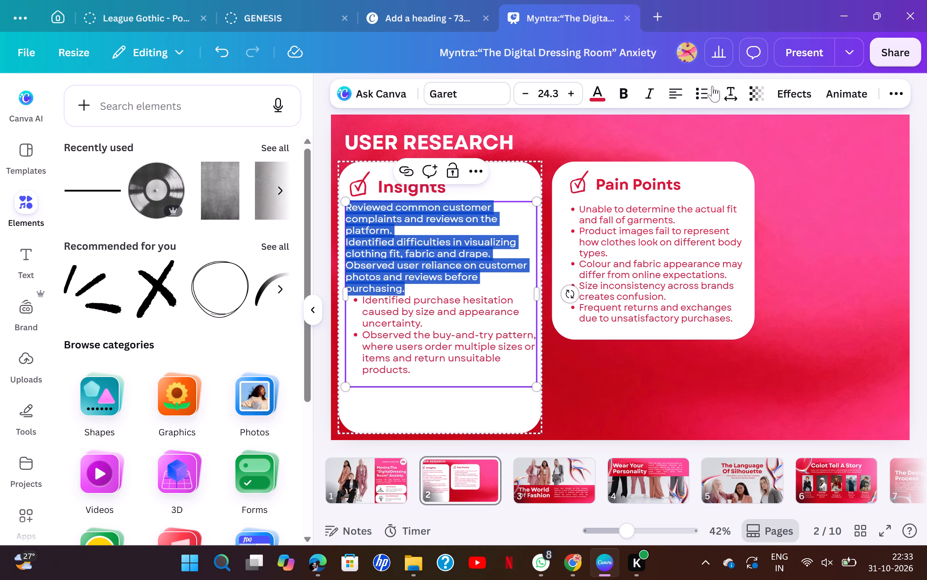
click(701, 96)
click(493, 335)
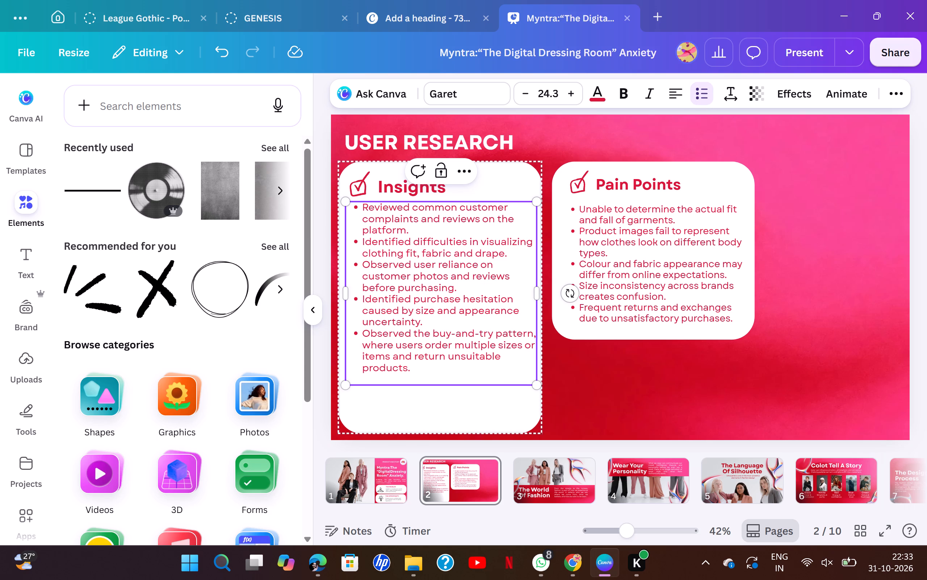
Shrink the white Insights card to fit its text, about 741 wide by 651 high, by raising its bottom and trimming its left edge.
click(472, 427)
click(476, 333)
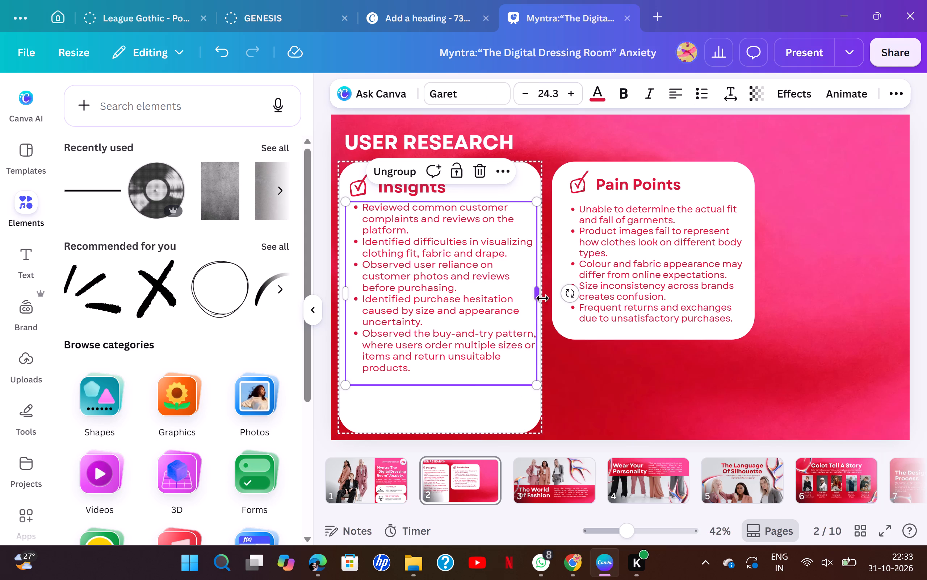
drag(544, 289, 547, 290)
click(496, 407)
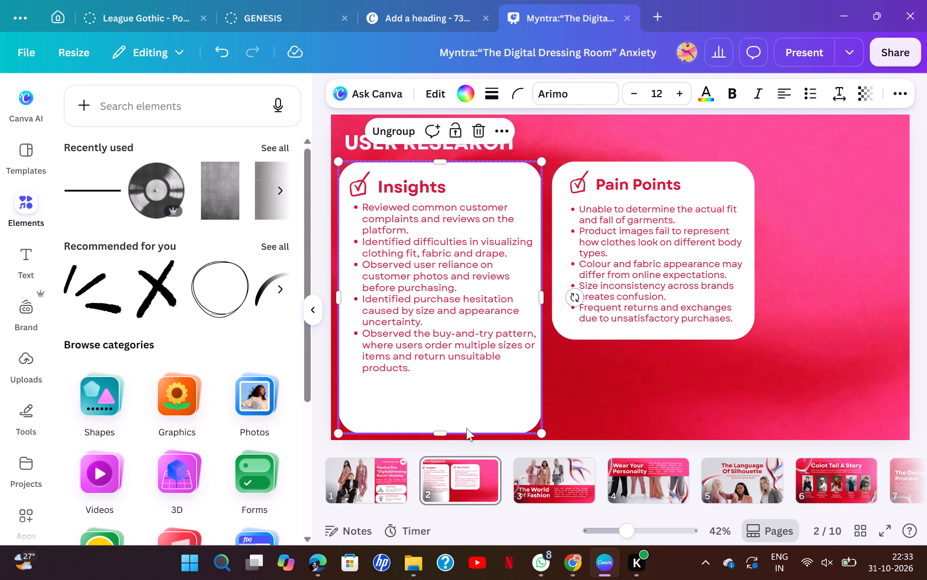
drag(442, 435, 471, 387)
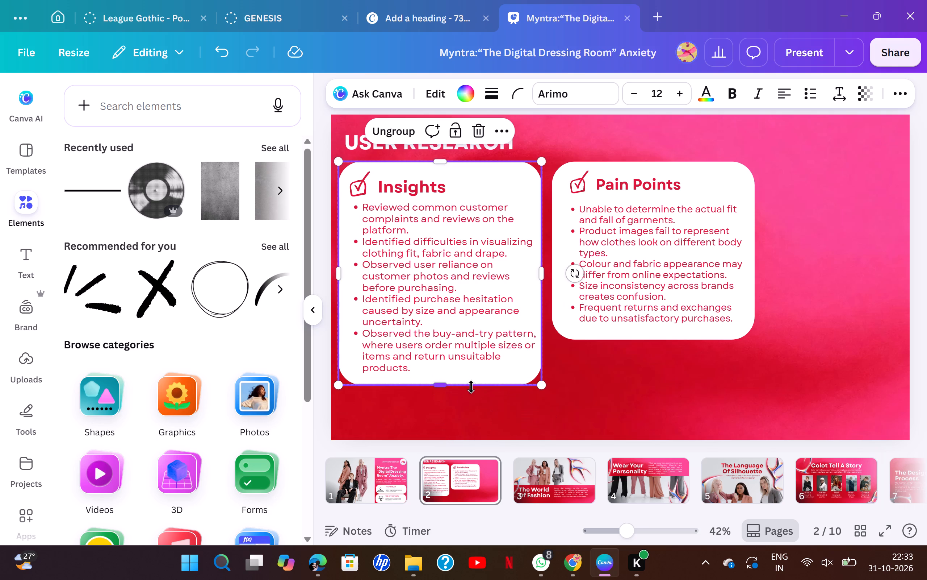
drag(342, 273, 349, 275)
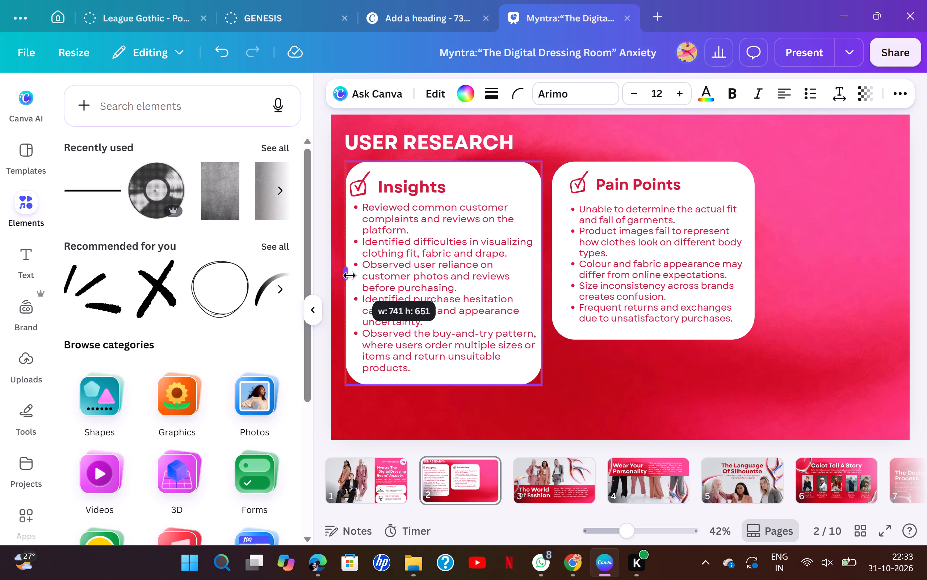
drag(349, 275, 347, 275)
click(601, 374)
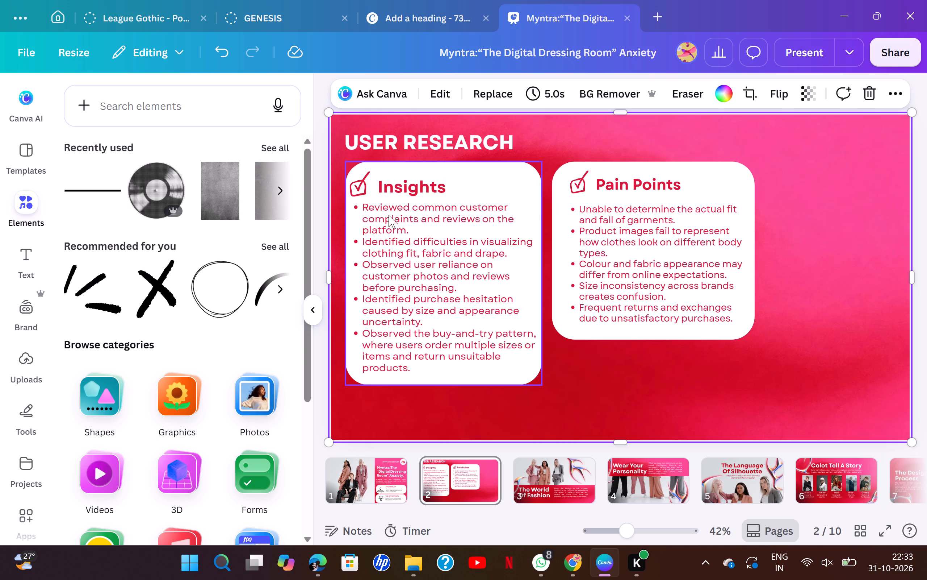
scroll(356, 426, up, 1)
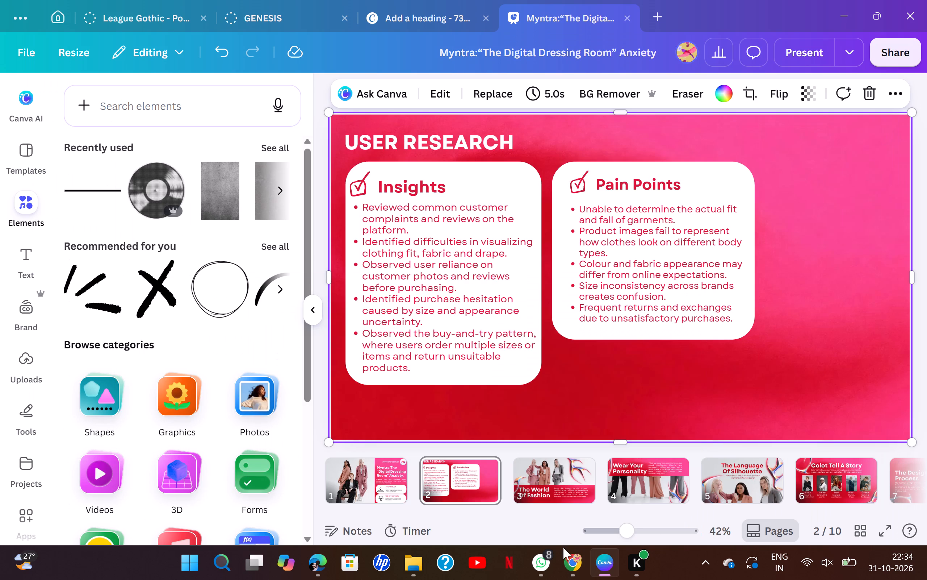
Shrink the white Pain Points card around its text by bringing in its left, right, bottom and top edges slightly.
click(554, 279)
click(562, 214)
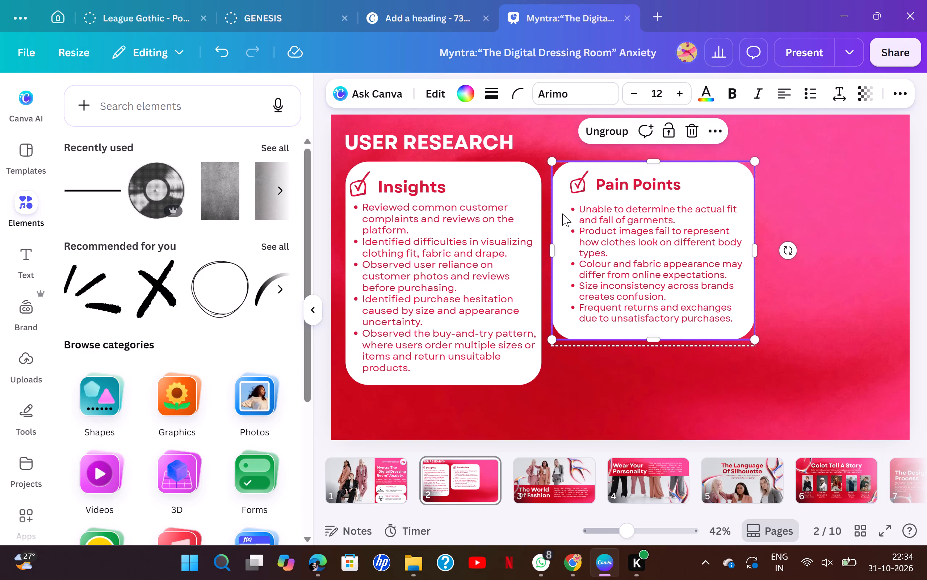
drag(552, 251, 559, 252)
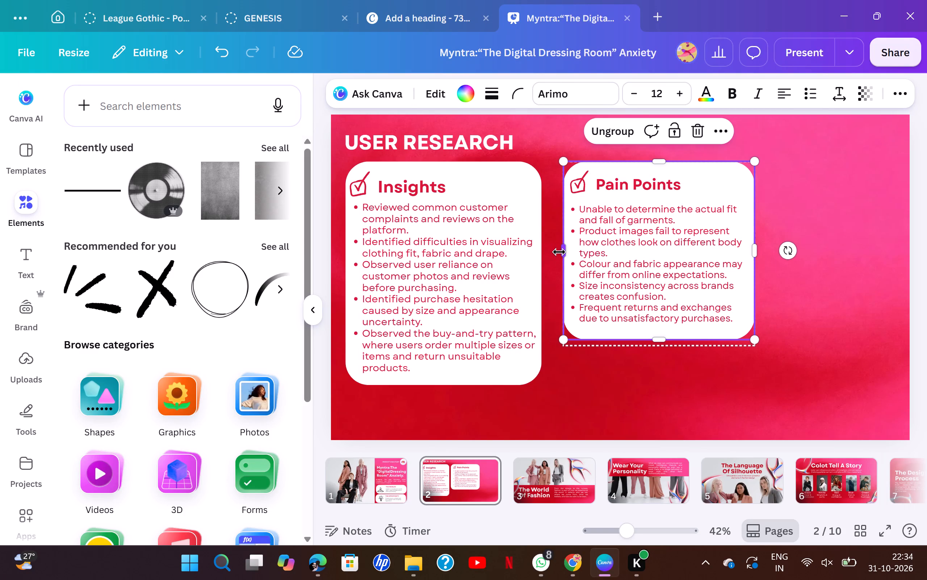
drag(752, 254, 752, 254)
drag(752, 254, 748, 256)
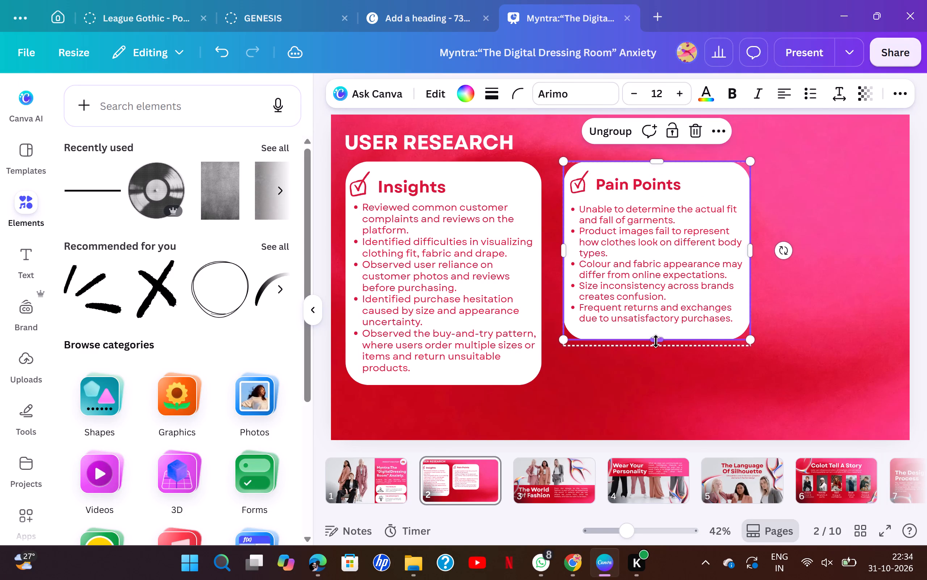
drag(655, 341, 656, 337)
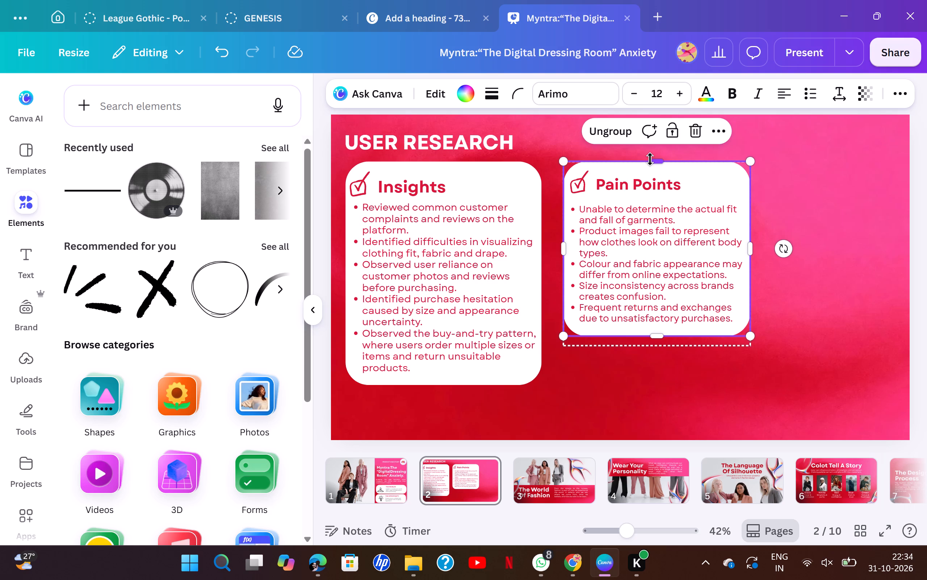
click(651, 160)
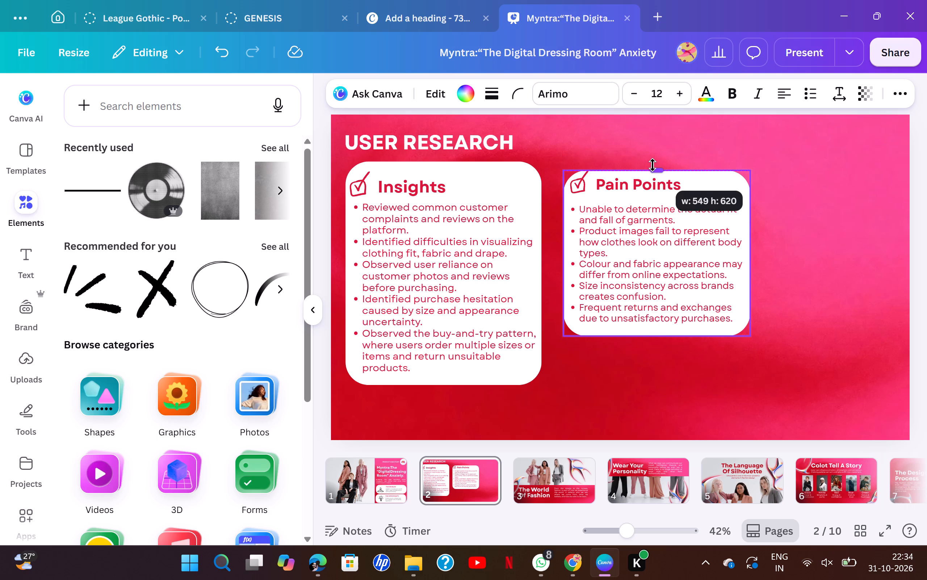
Move the whole Pain Points group, card and text together, closer to the Insights card with their tops aligned.
click(672, 280)
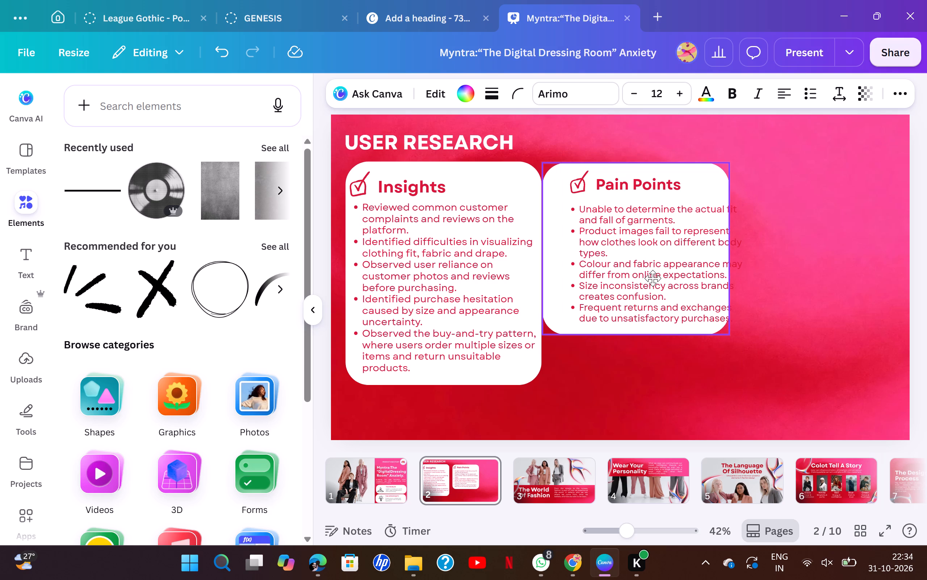
key(ctrl+z)
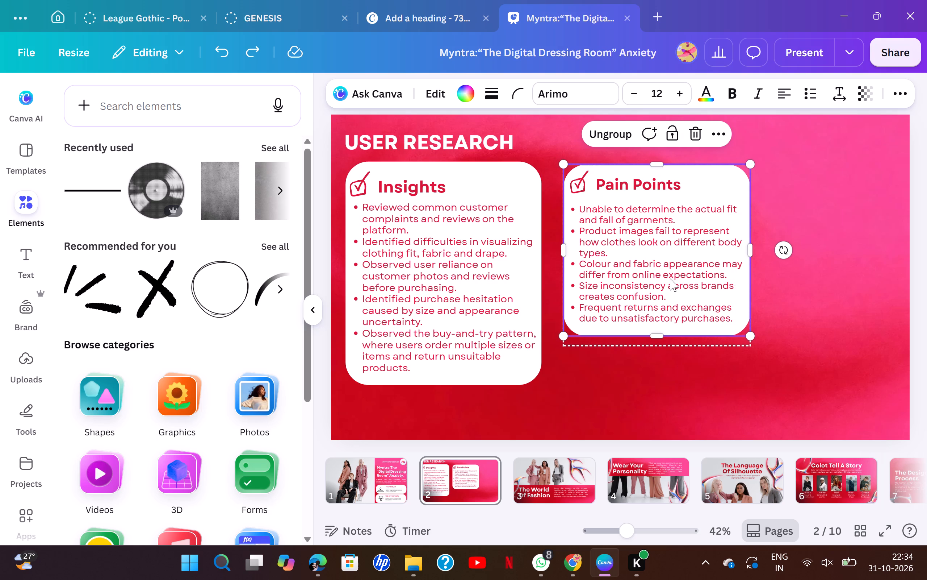
click(759, 373)
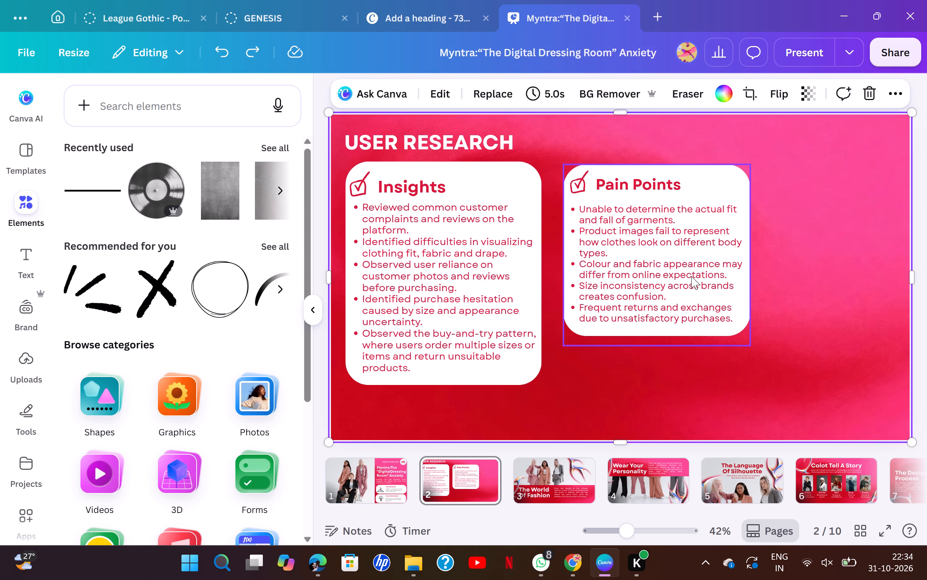
drag(691, 276, 677, 272)
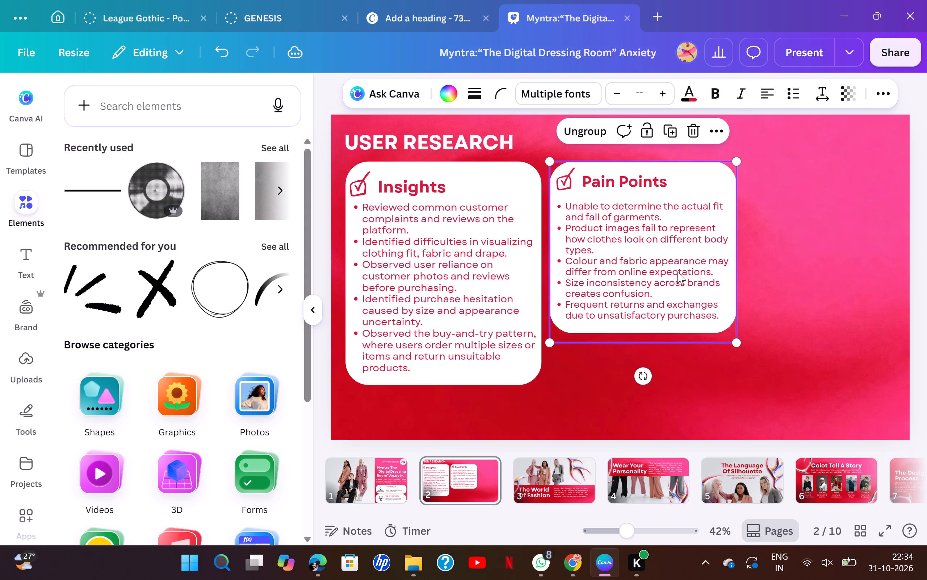
click(821, 381)
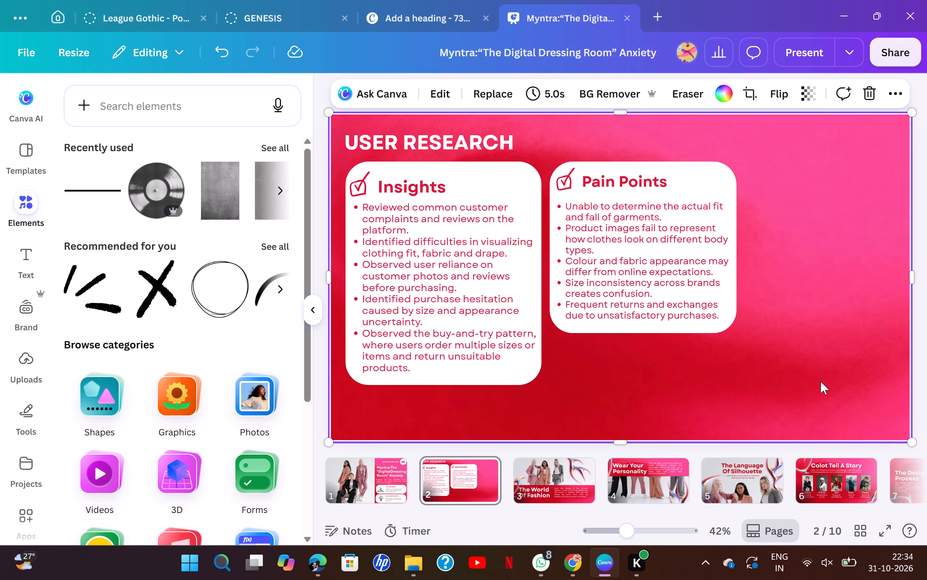
click(566, 579)
click(566, 579)
click(331, 564)
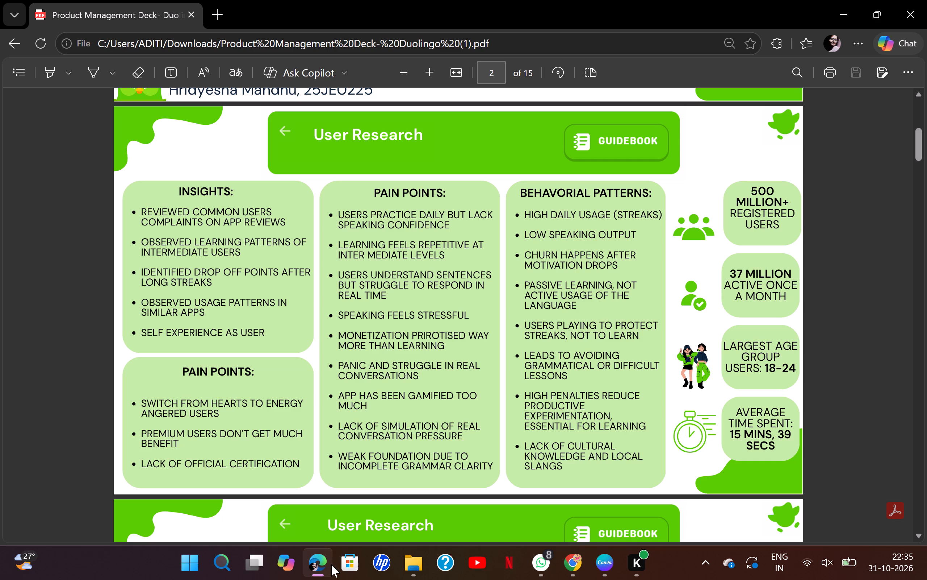
click(331, 564)
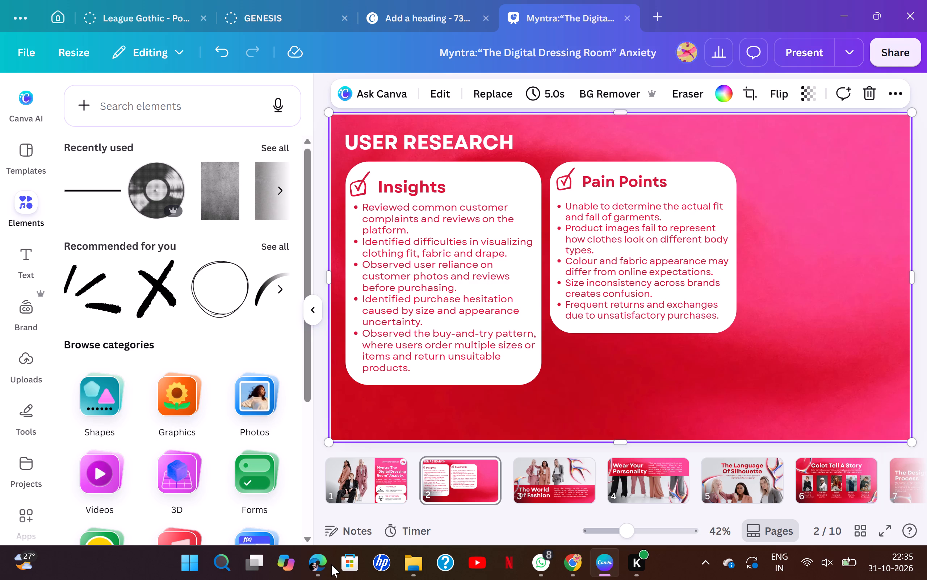
click(331, 564)
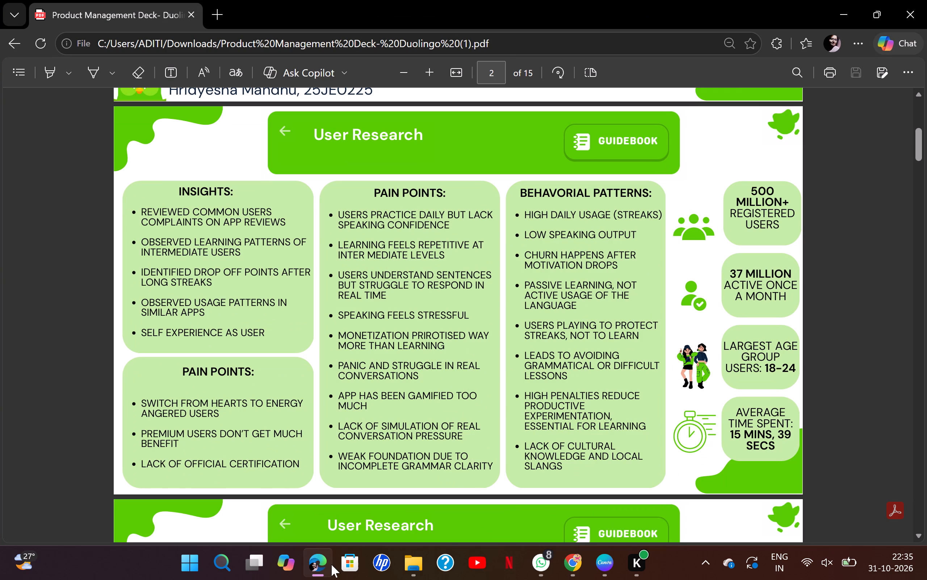
key(shift+super+s)
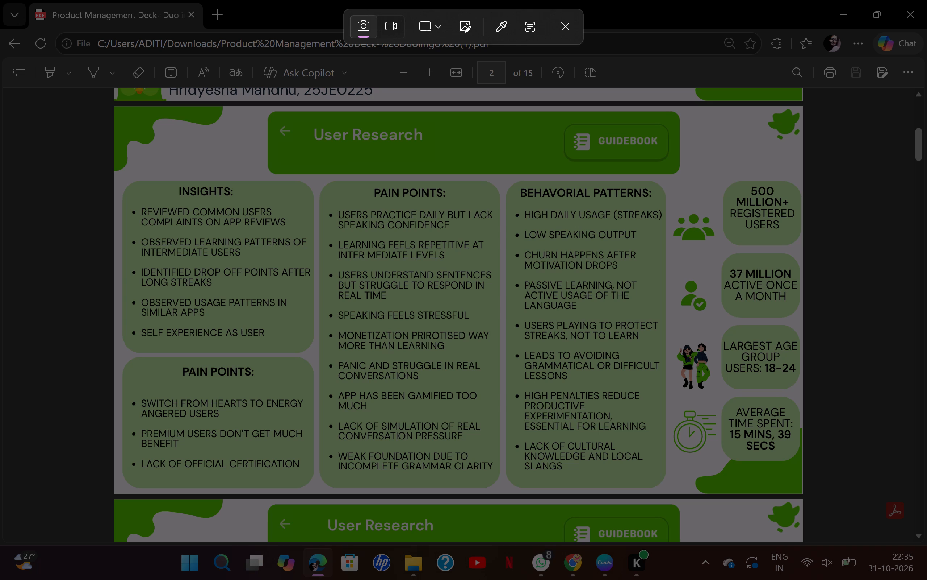
drag(508, 181, 668, 483)
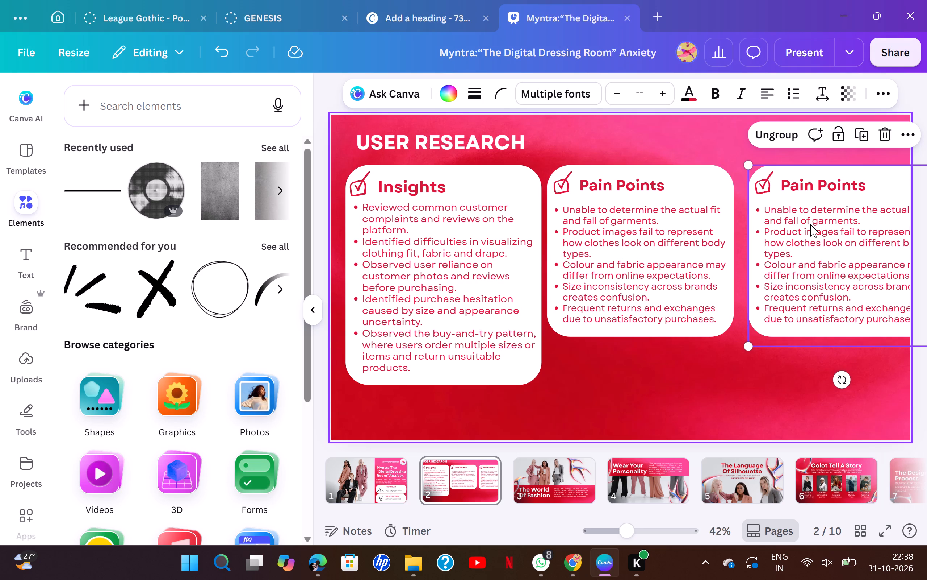
Replace the duplicated card's bullets with the copied list, removing the Behavioral Patterns line and its empty bullet.
double_click(810, 224)
key(ctrl+v)
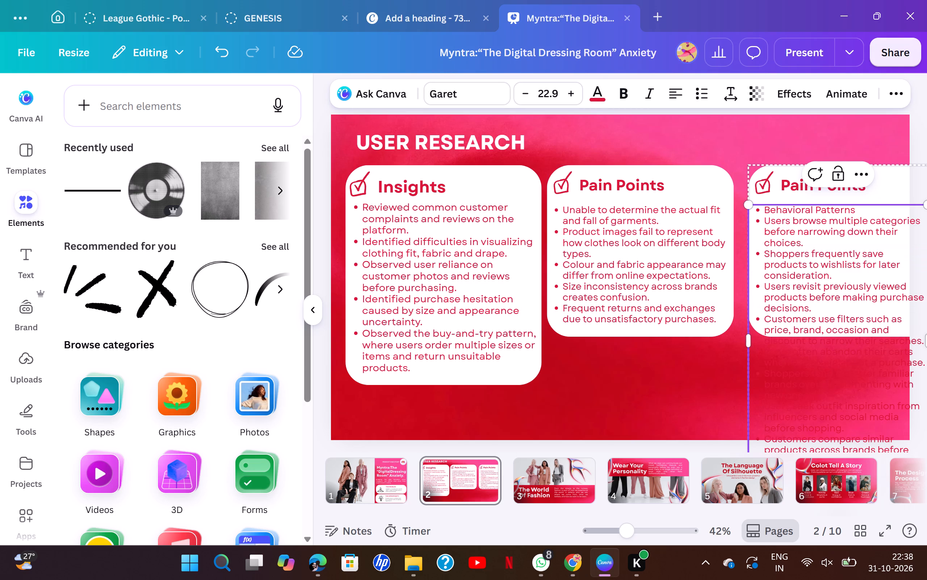
drag(859, 207, 754, 214)
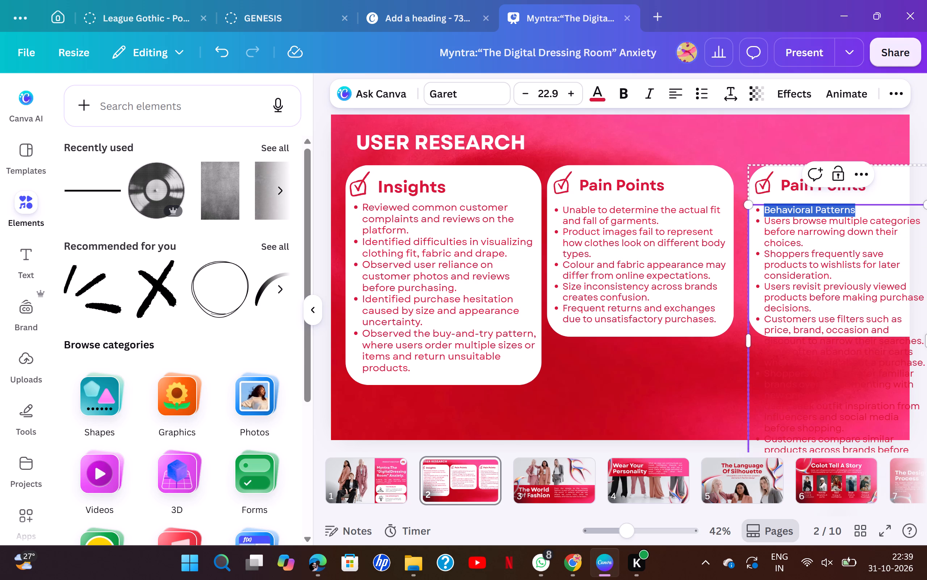
drag(754, 214, 753, 213)
key(BackSpace)
key(BackSpace)
key(BackSpace)
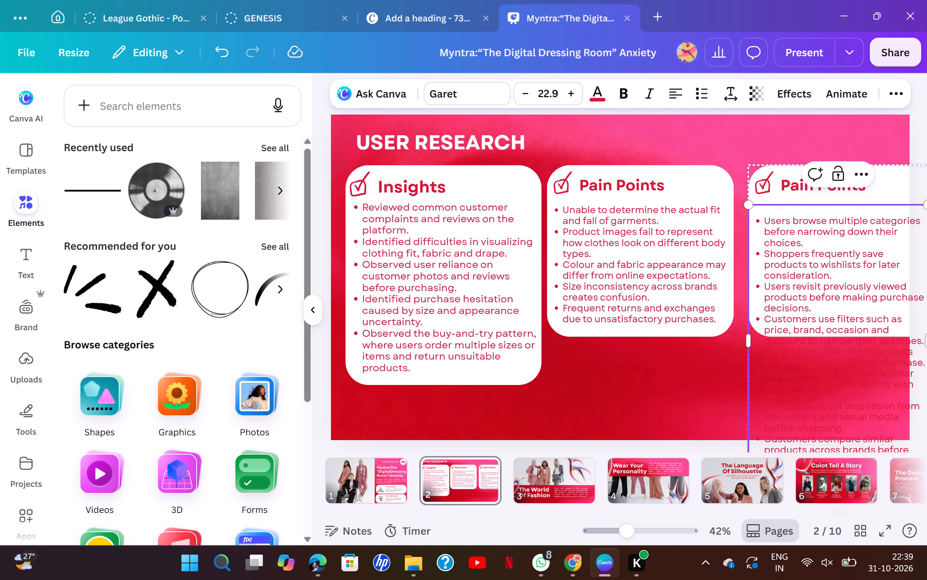
key(Delete)
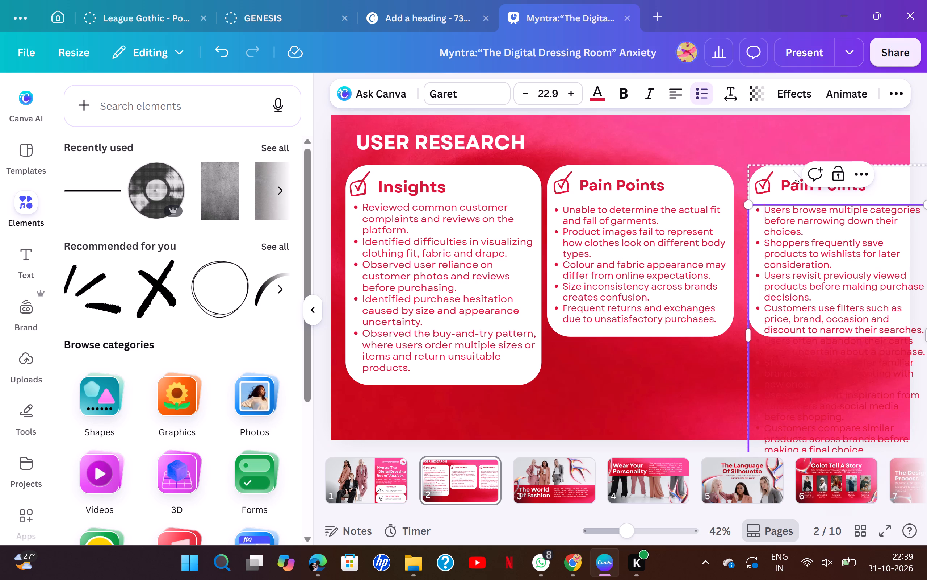
Move the duplicated card group fully onto the slide, overlapping the original Pain Points card.
click(729, 373)
drag(833, 212, 823, 215)
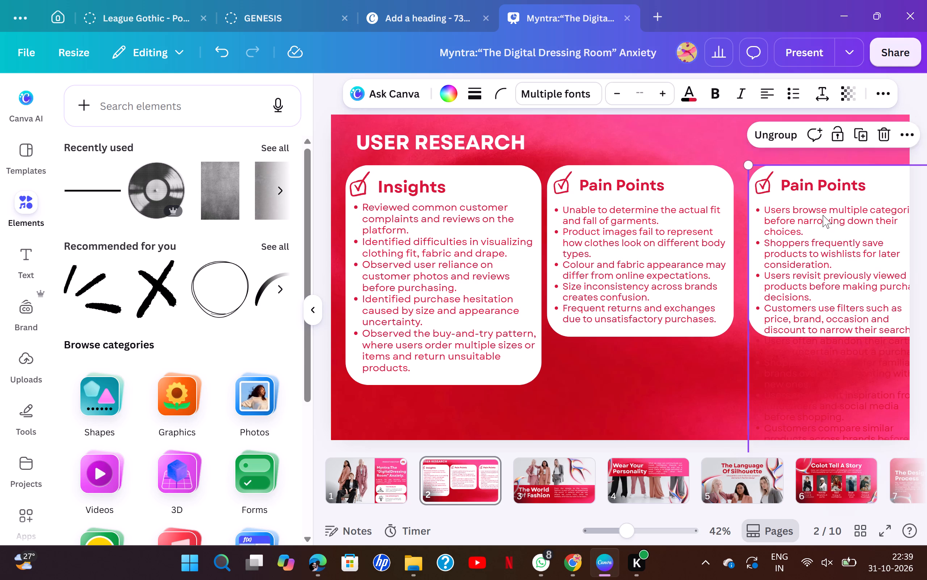
drag(823, 215, 696, 207)
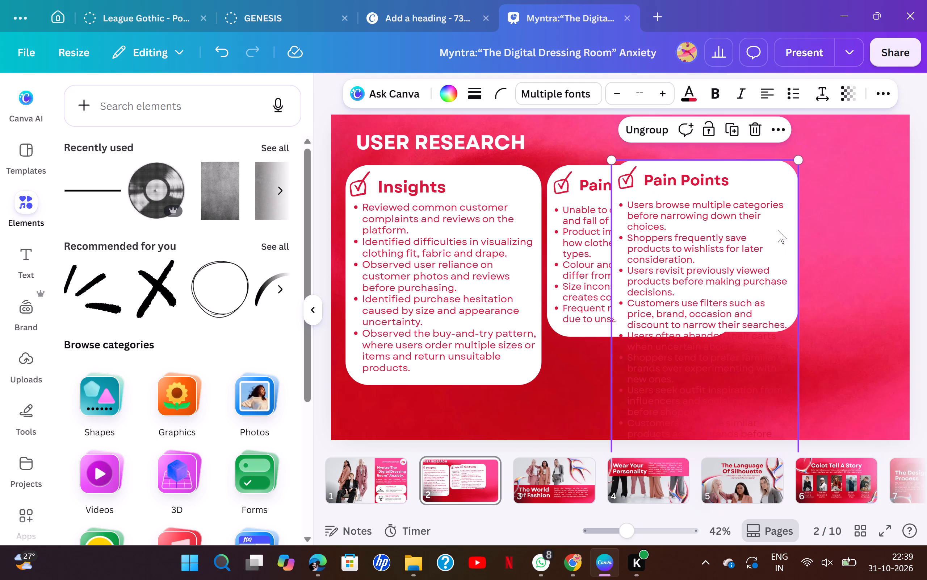
Stretch the duplicated white card's bottom edge down behind the longer bullet list and shift the card slightly left.
double_click(785, 235)
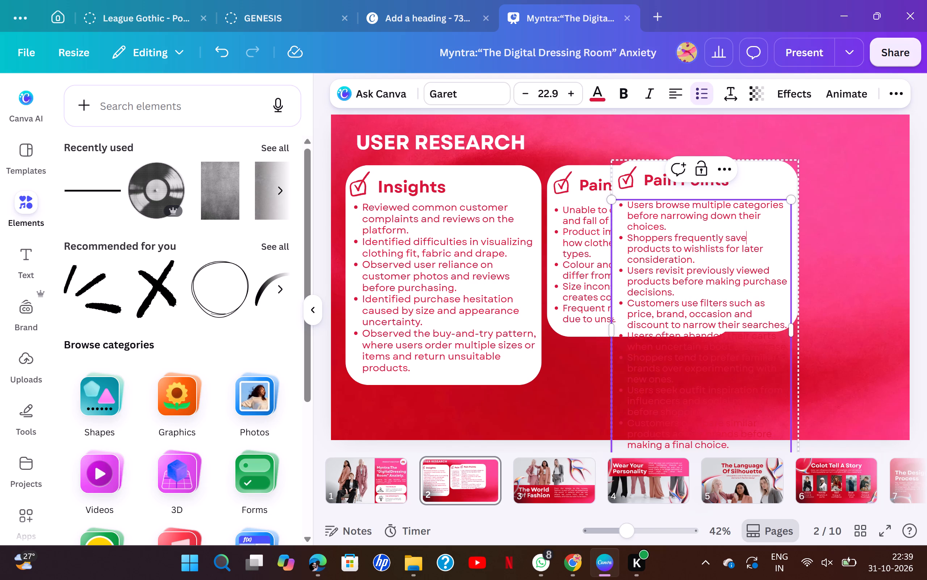
double_click(781, 175)
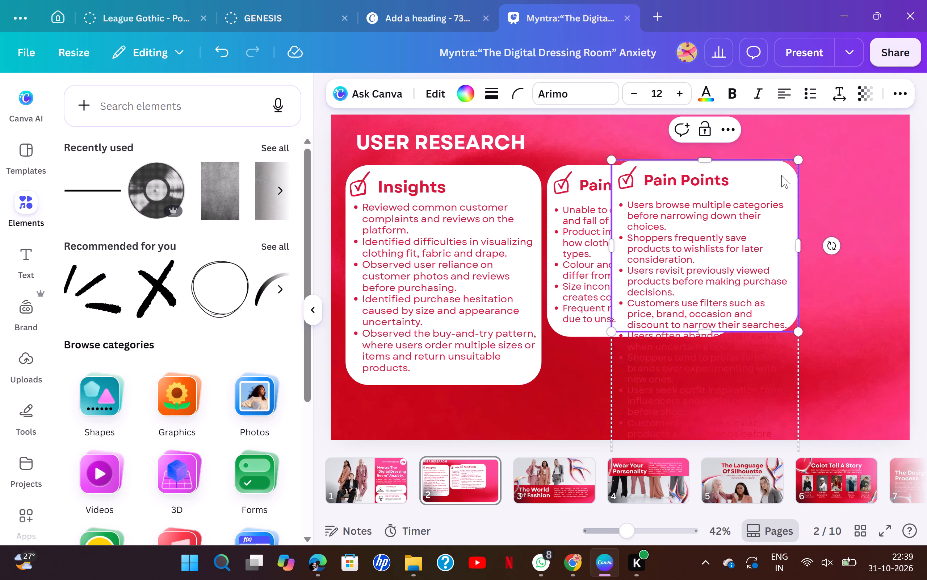
drag(706, 327, 704, 452)
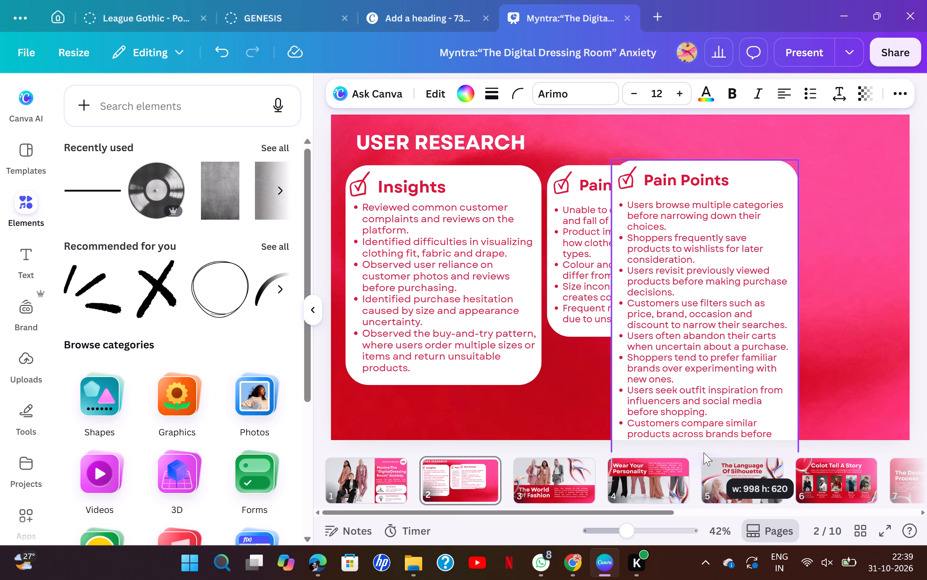
drag(704, 452, 705, 445)
click(744, 179)
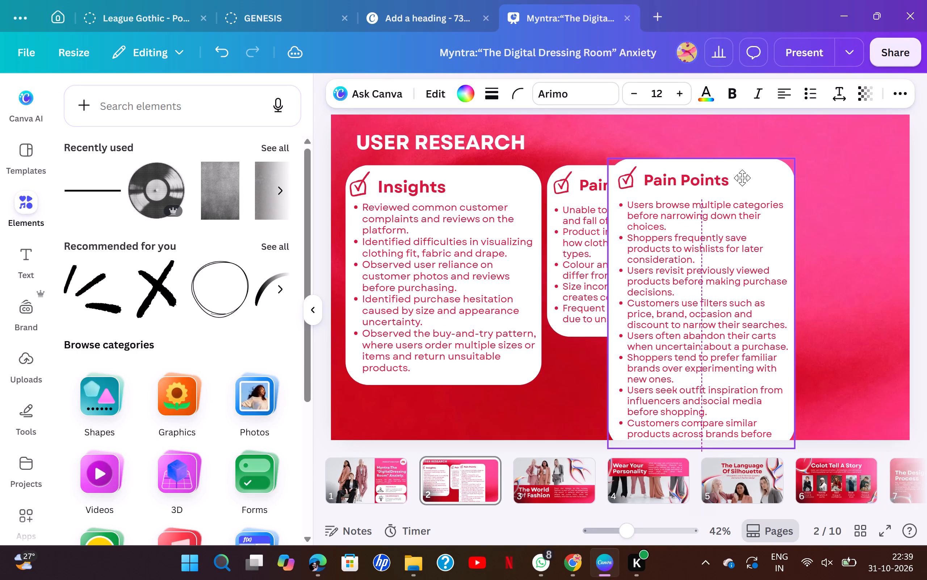
click(861, 236)
Move the duplicated card group upward until its bottom edge lies within the slide.
drag(780, 197, 778, 182)
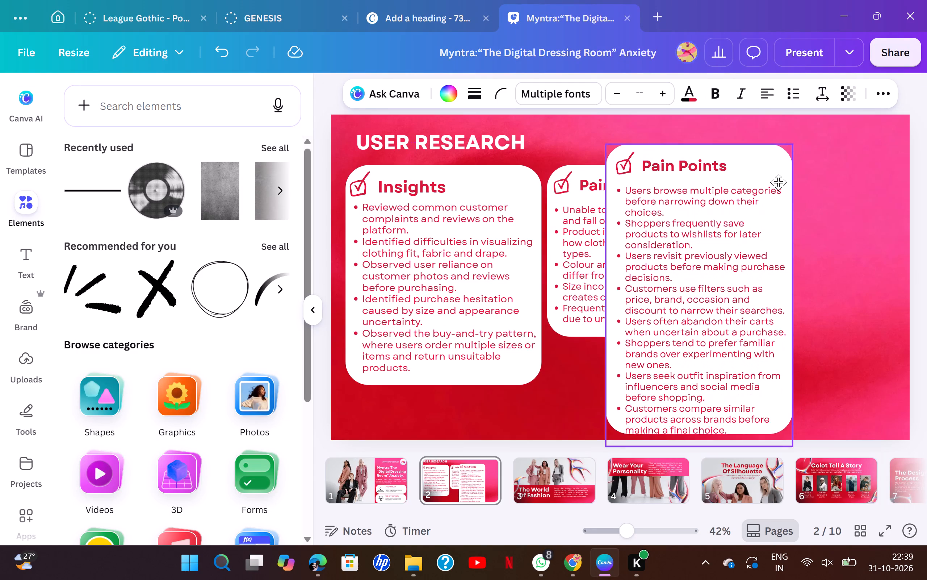
drag(778, 182, 768, 138)
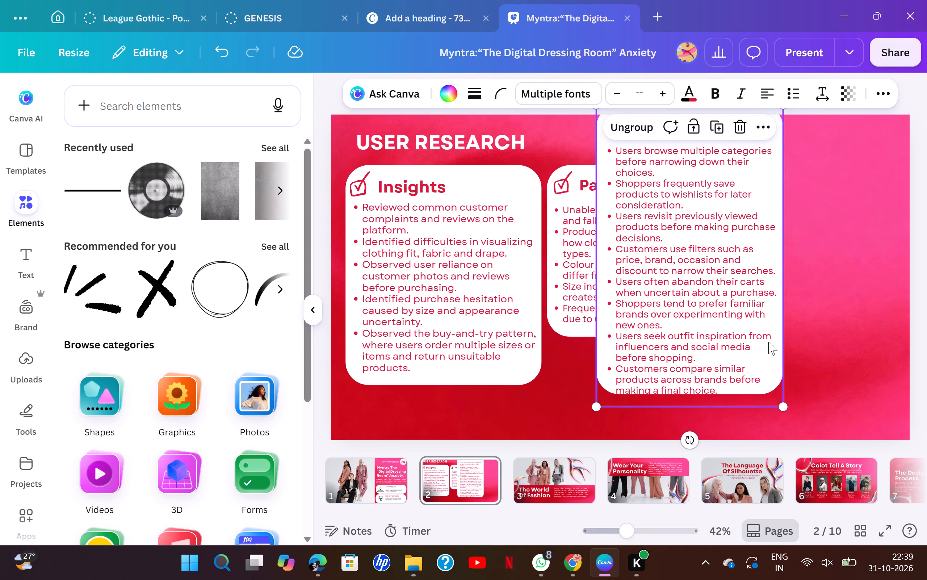
Select the duplicated group's white card among the layers and extend its bottom edge to enclose the last bullet.
click(768, 342)
double_click(773, 355)
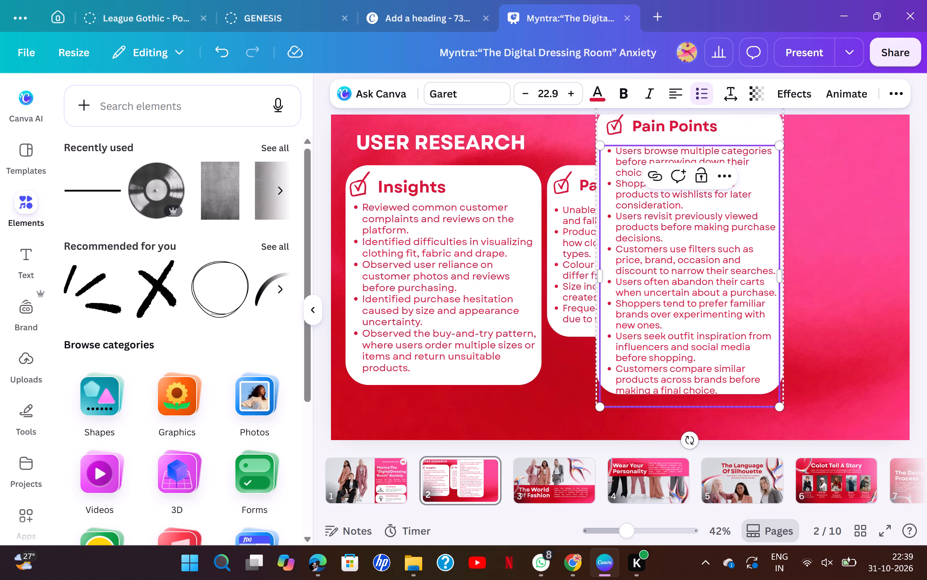
double_click(776, 377)
click(822, 308)
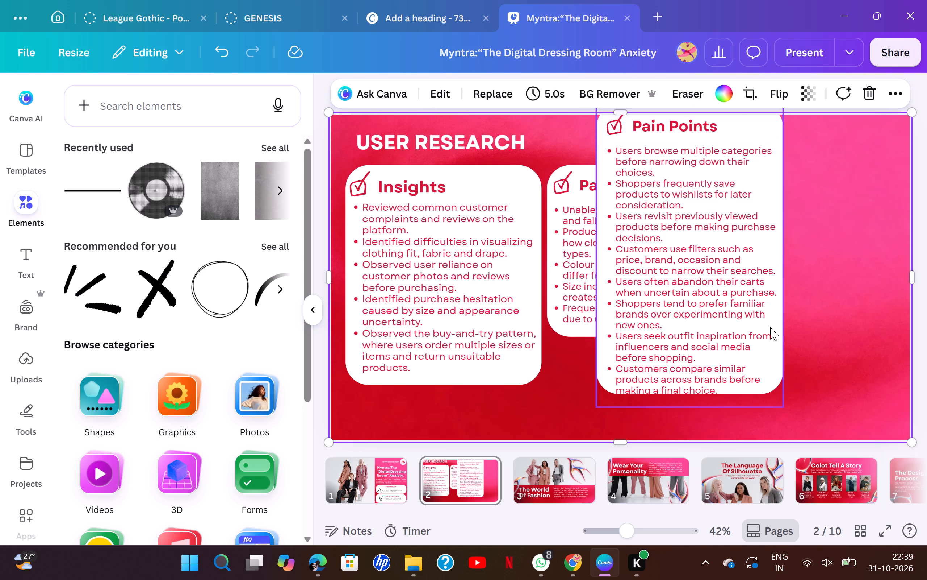
double_click(770, 327)
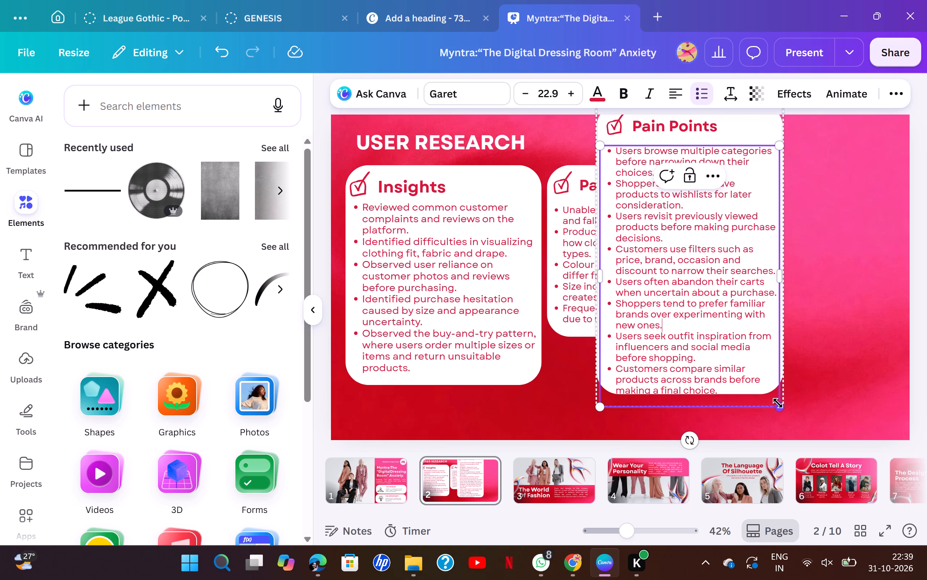
click(750, 386)
click(883, 94)
click(893, 91)
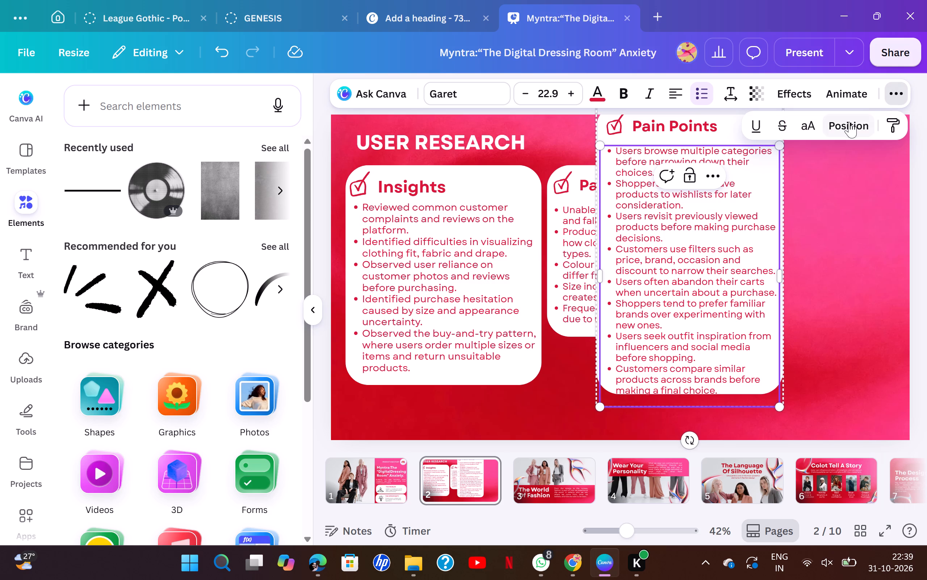
click(850, 123)
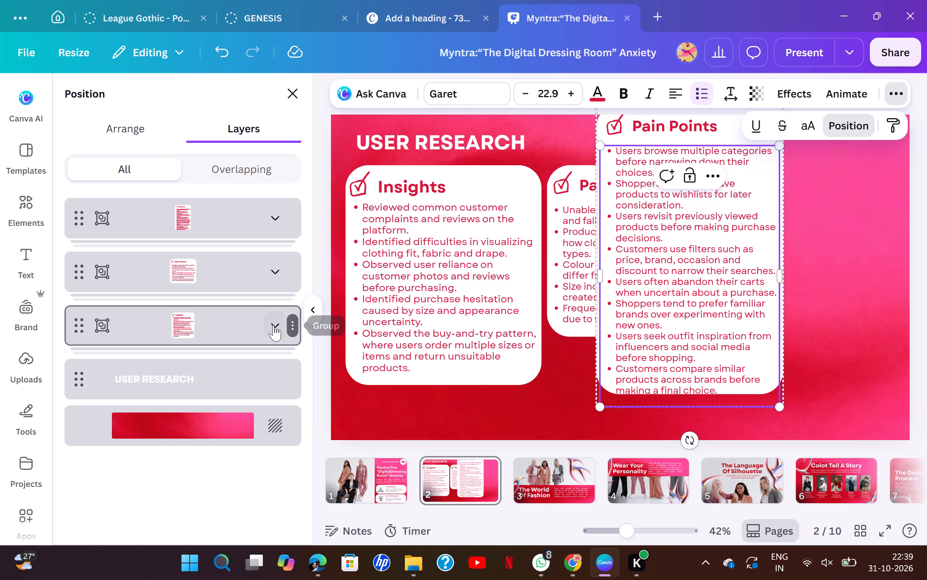
click(277, 325)
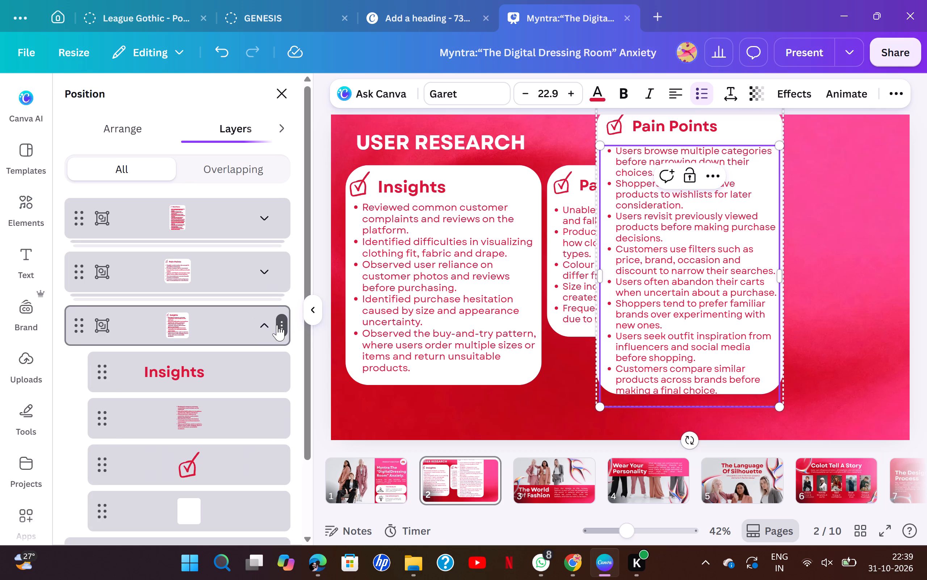
click(268, 218)
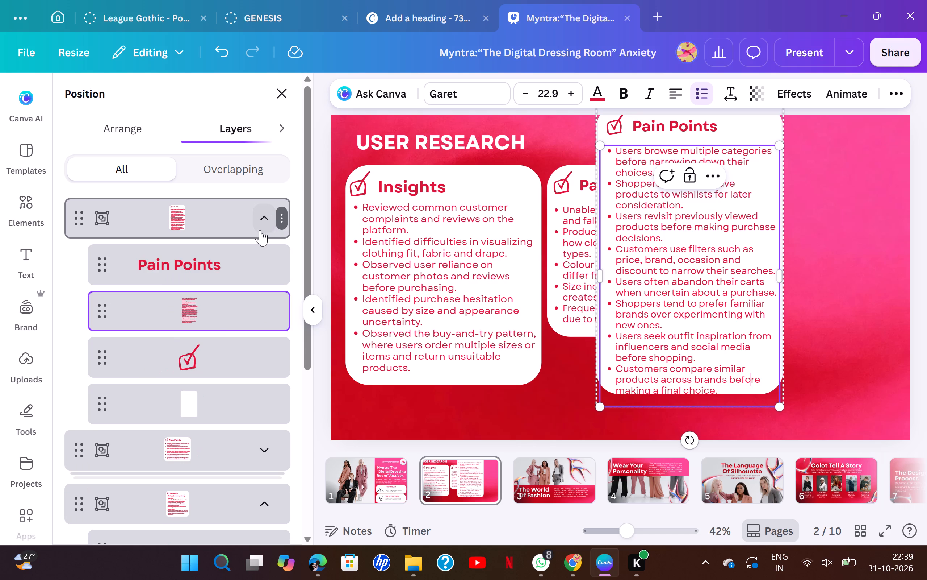
click(195, 394)
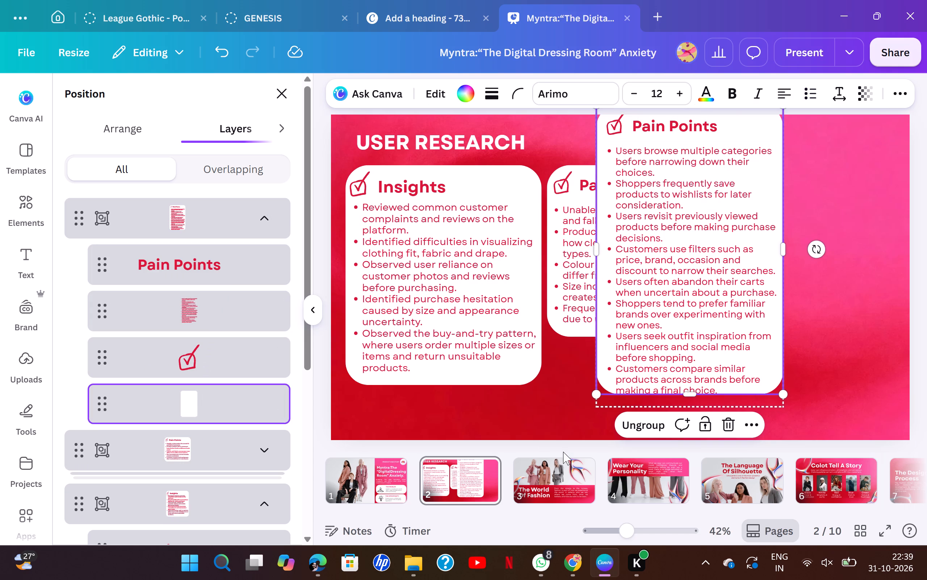
drag(690, 390, 691, 403)
click(843, 327)
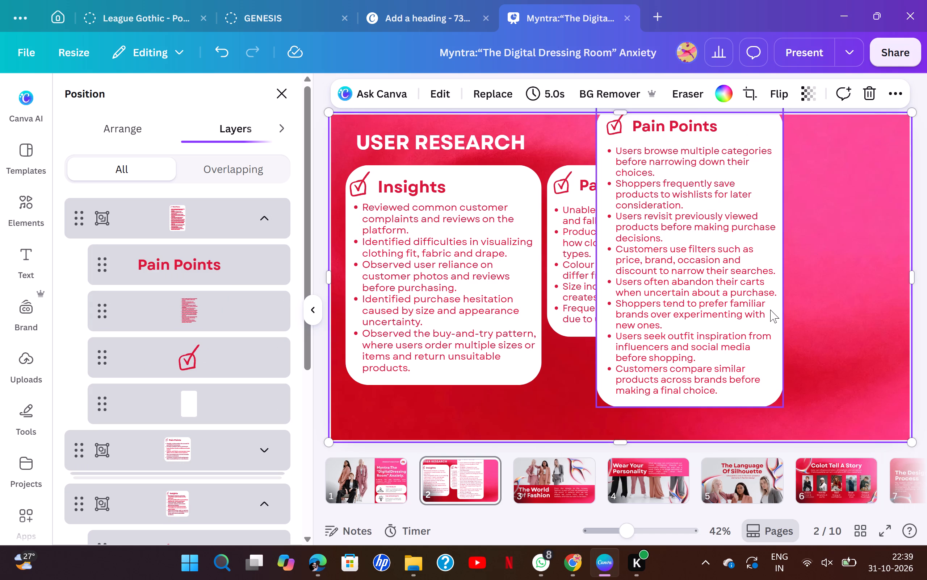
Replace the duplicated card's heading with "Behavorial Patterns", checking the wording against the User Research page of the Duolingo PDF in Edge.
double_click(688, 125)
click(799, 217)
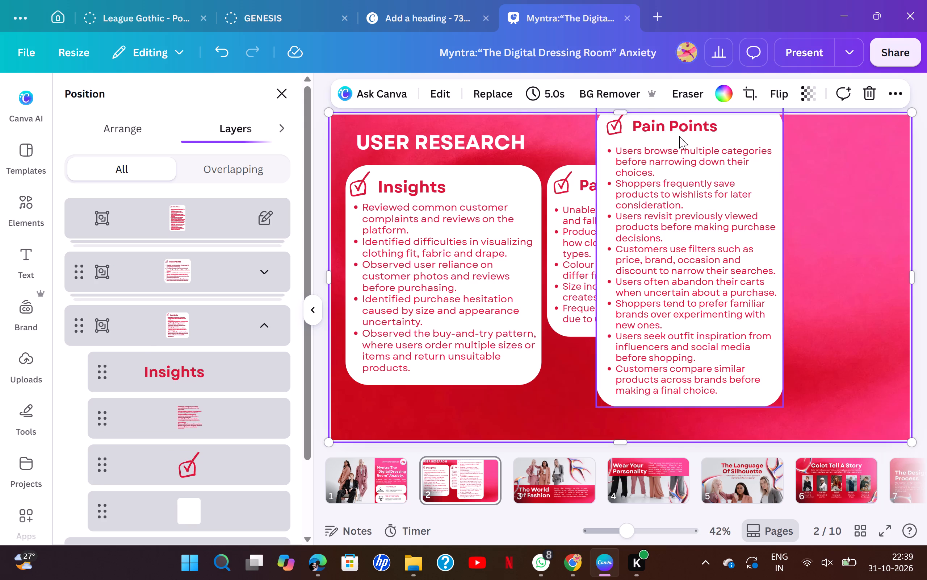
double_click(658, 124)
click(755, 190)
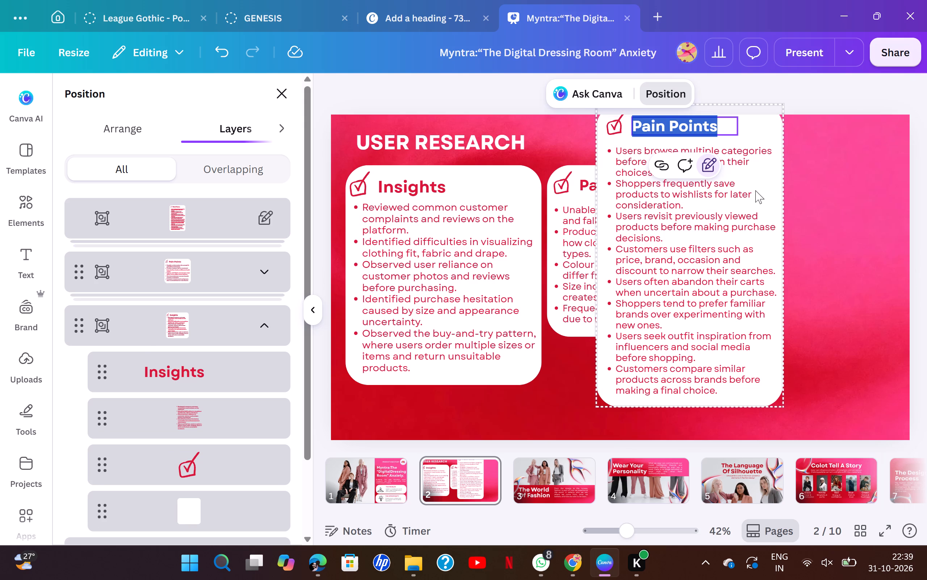
drag(718, 134, 713, 133)
double_click(705, 131)
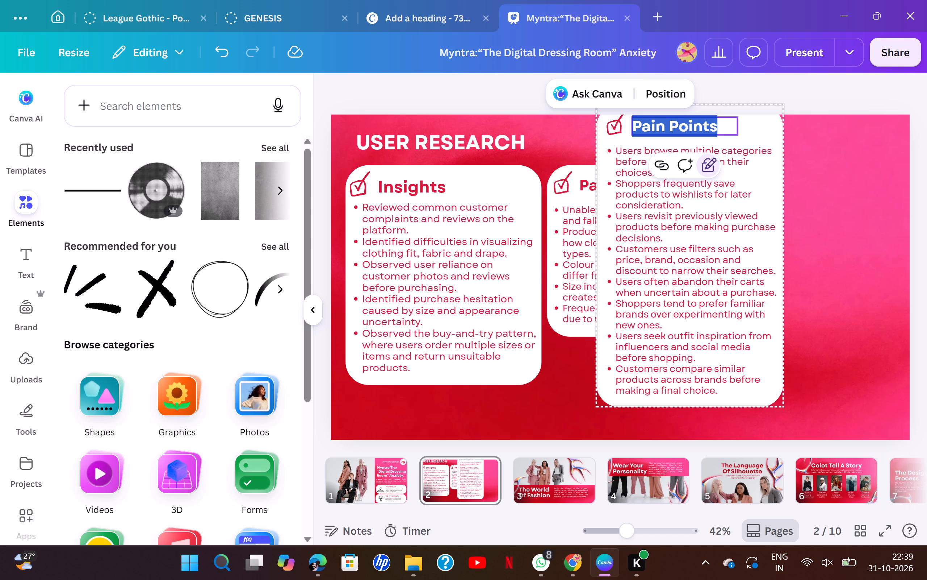
text(ehav)
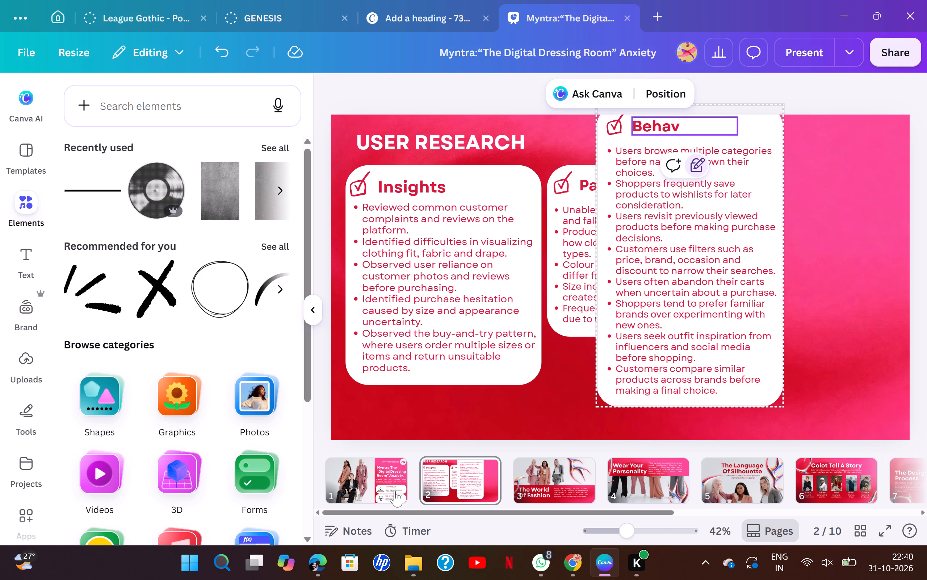
click(315, 554)
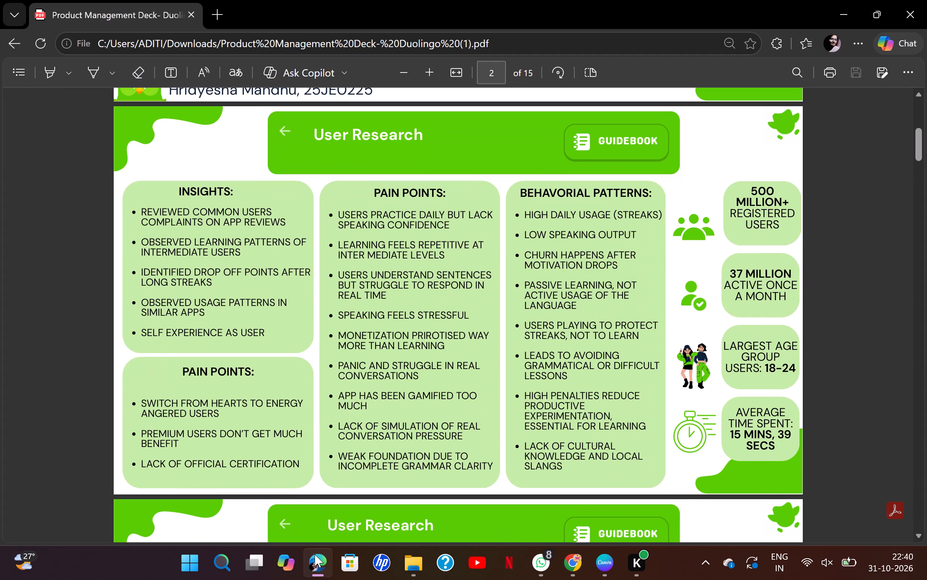
click(315, 554)
click(315, 554)
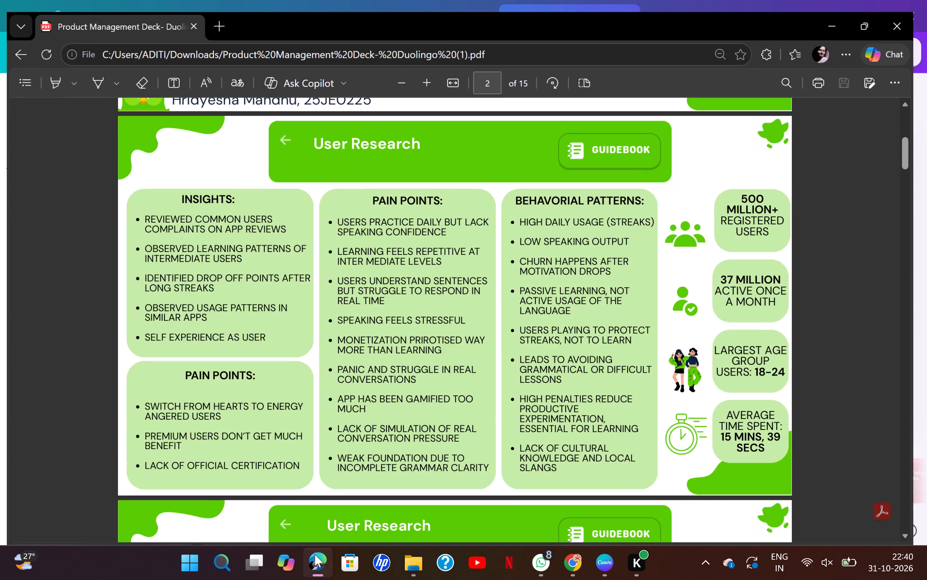
click(315, 554)
text(oei)
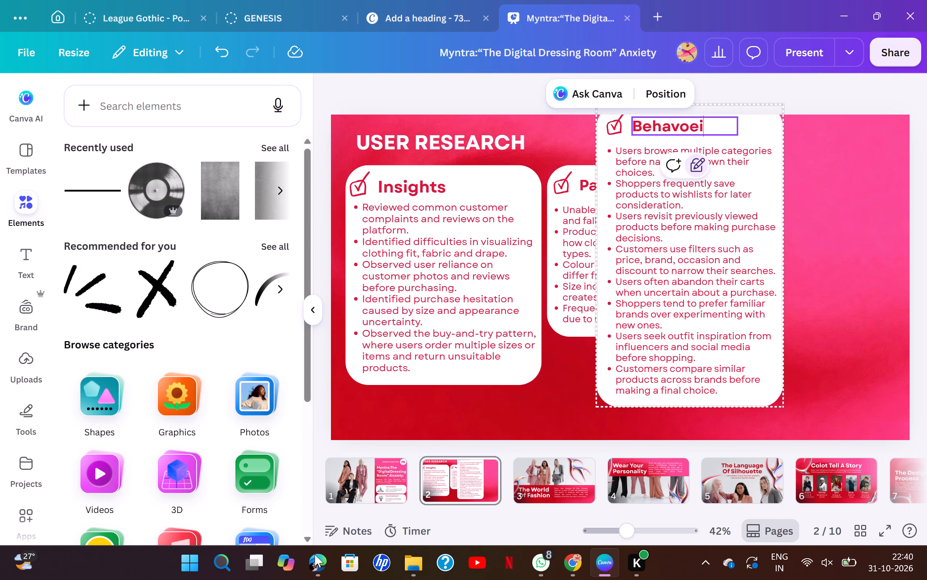
key(BackSpace)
key(BackSpace)
text(rial)
key(space)
text(Patter)
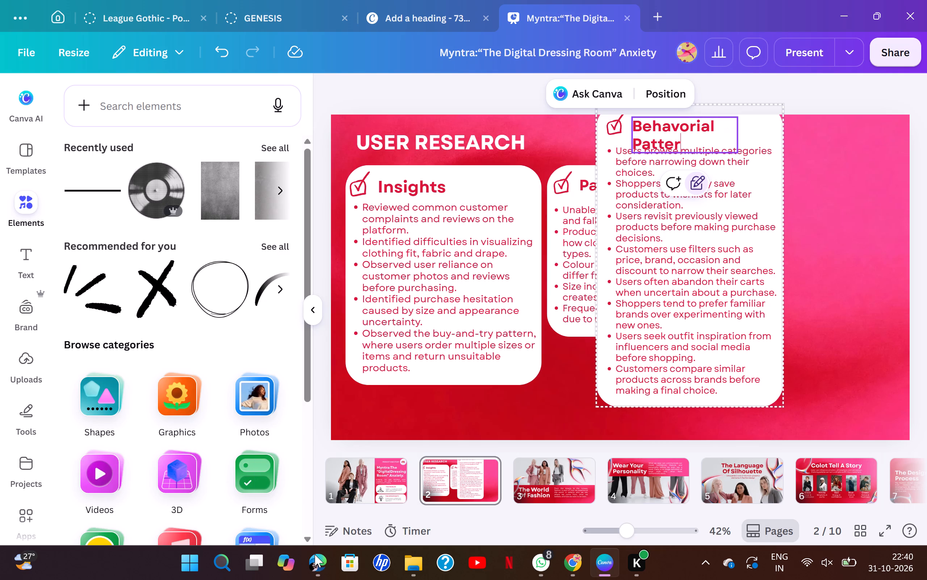
text(ns)
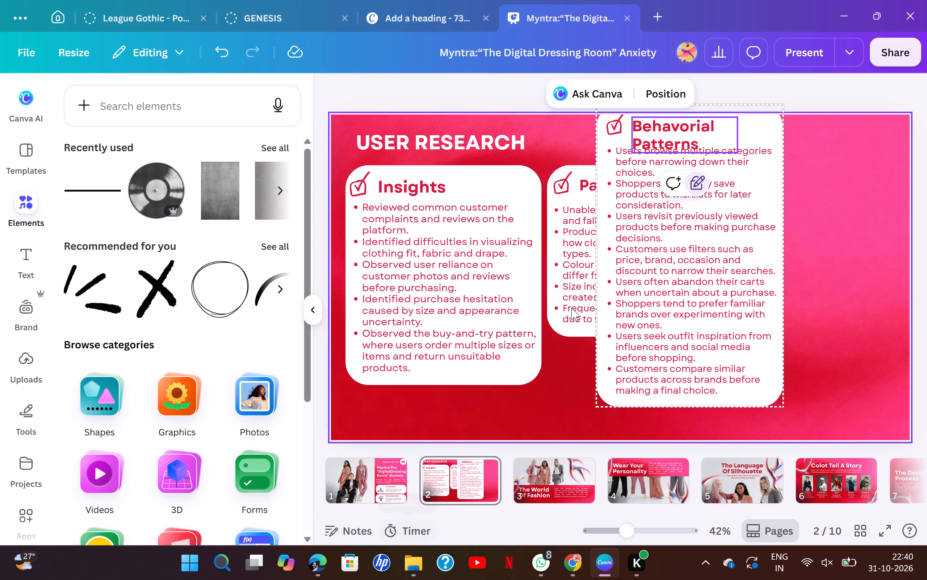
Widen the Behavorial Patterns heading's text box until both words fit on one line.
click(735, 140)
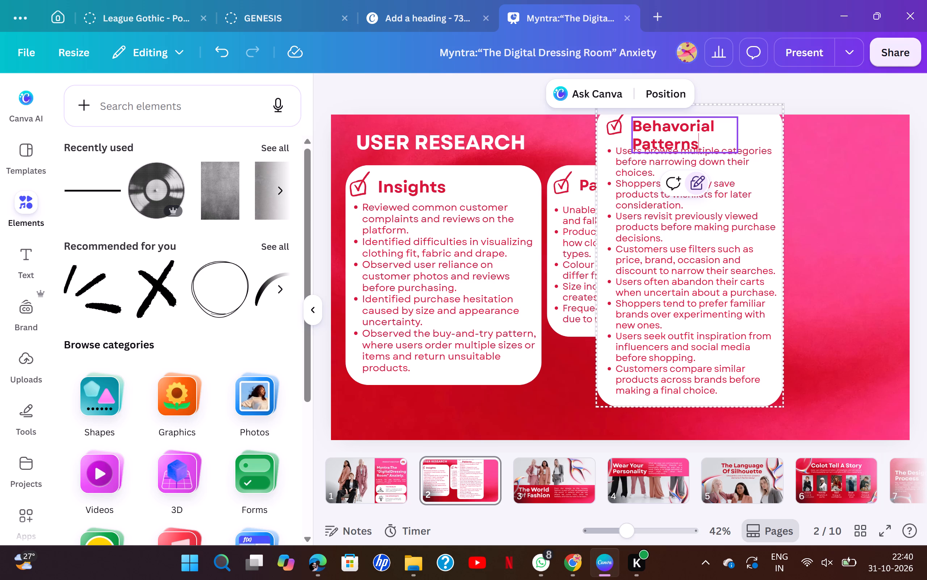
click(815, 225)
click(755, 130)
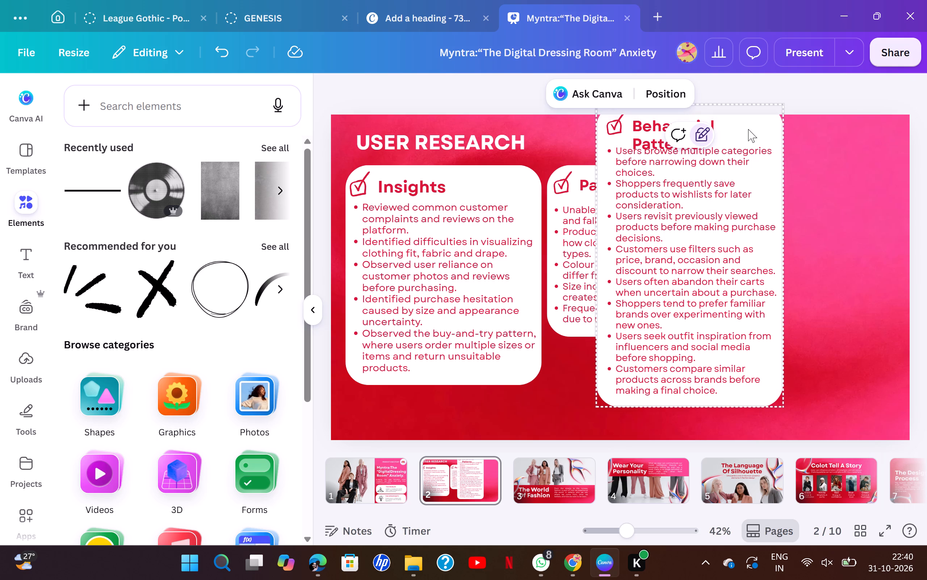
click(705, 134)
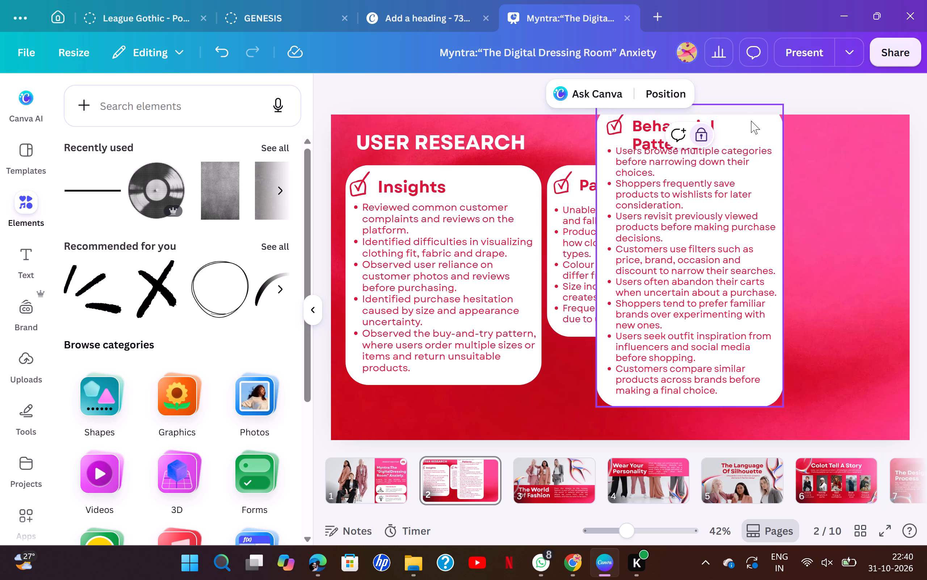
click(750, 121)
double_click(656, 131)
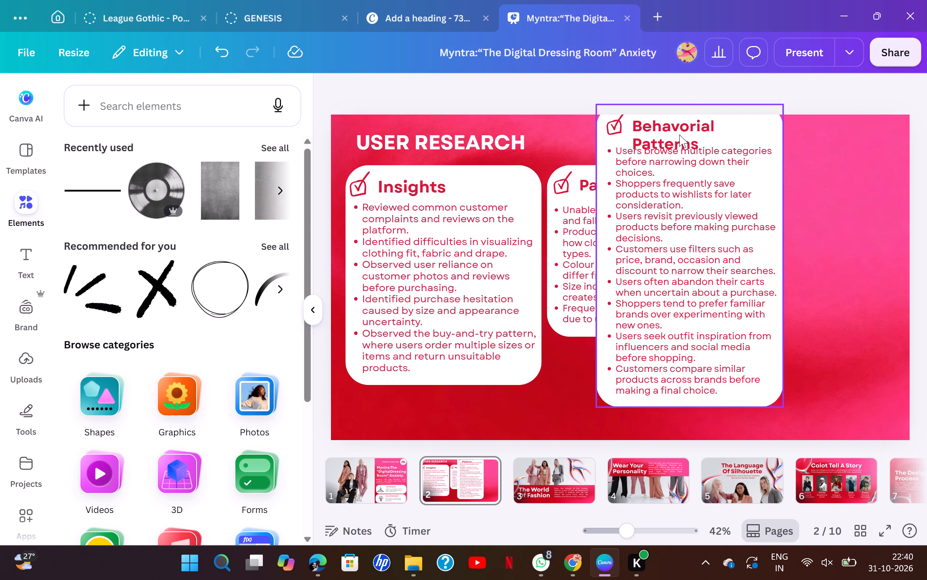
click(678, 134)
click(699, 134)
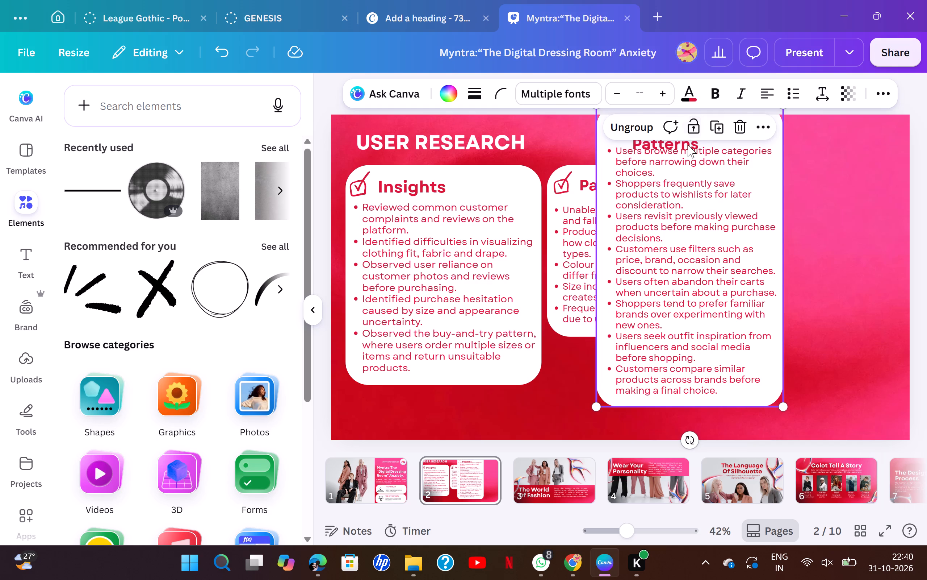
click(688, 145)
drag(739, 130, 775, 129)
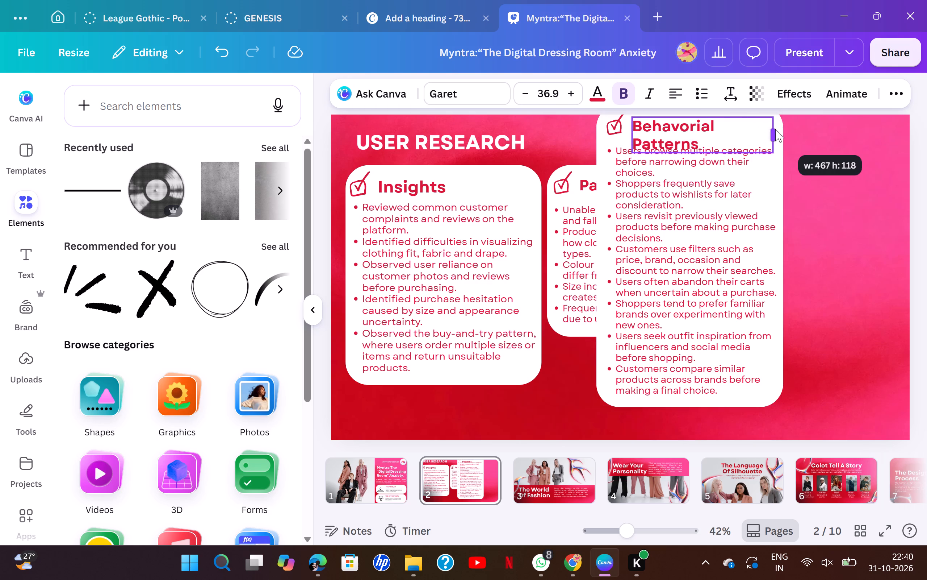
drag(775, 129, 786, 128)
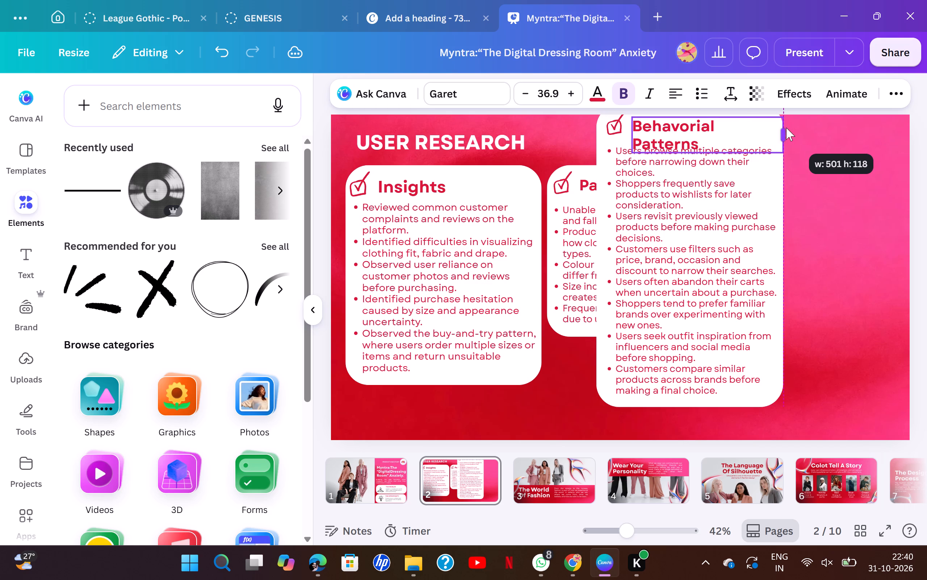
drag(786, 128, 801, 129)
Position the Behavorial Patterns heading close beside the checkmark and clear above the bullet list.
drag(726, 125, 720, 131)
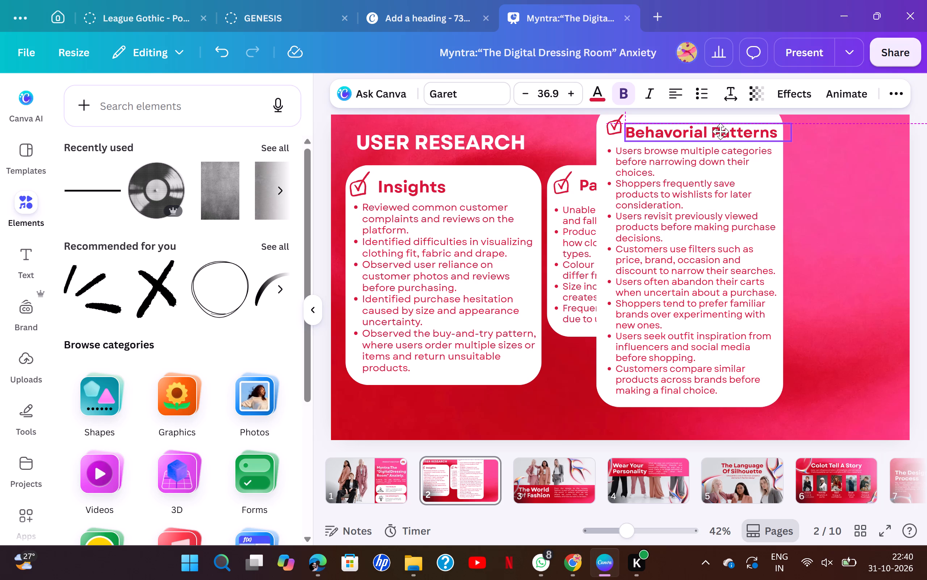
drag(720, 131, 720, 129)
drag(720, 129, 721, 128)
click(830, 181)
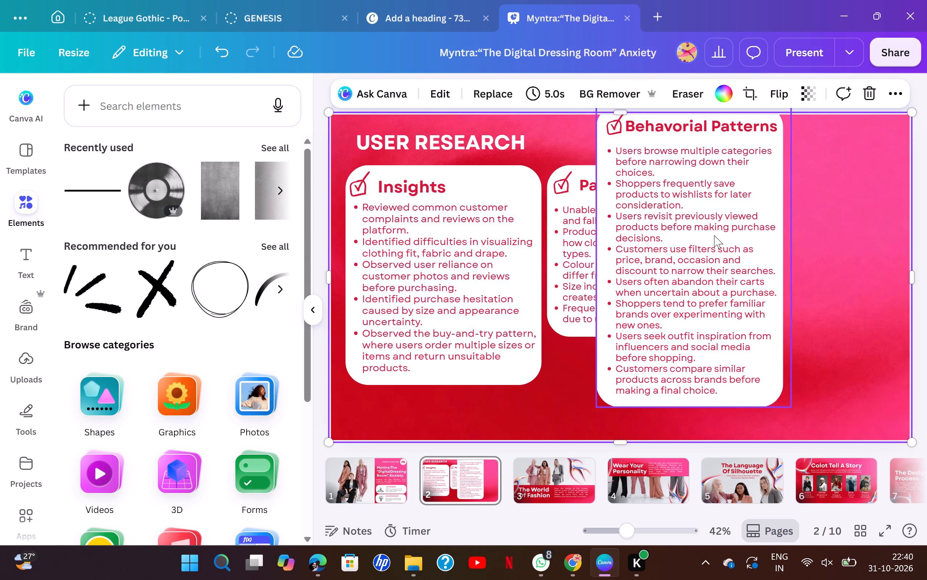
Move the Behavorial Patterns card group to the right of the Pain Points card.
drag(713, 235, 856, 261)
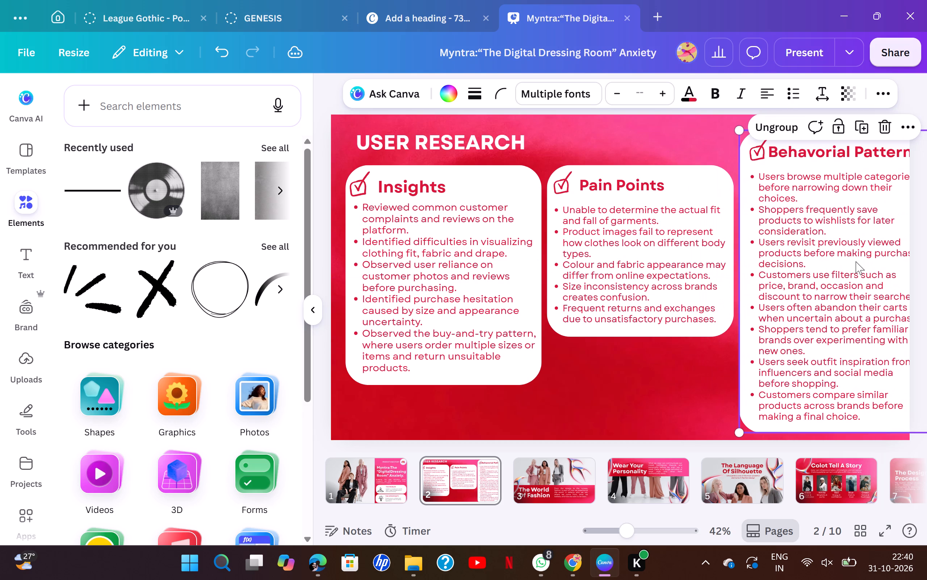
Collapse the elements sidebar and scale down the Behavorial Patterns card group until it fits within the slide's right edge.
click(310, 310)
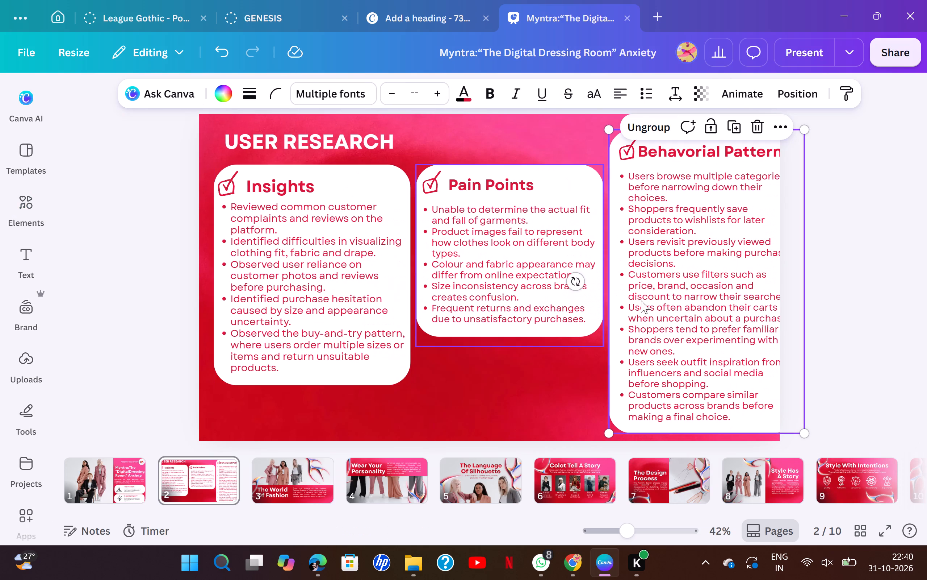
drag(804, 430, 756, 422)
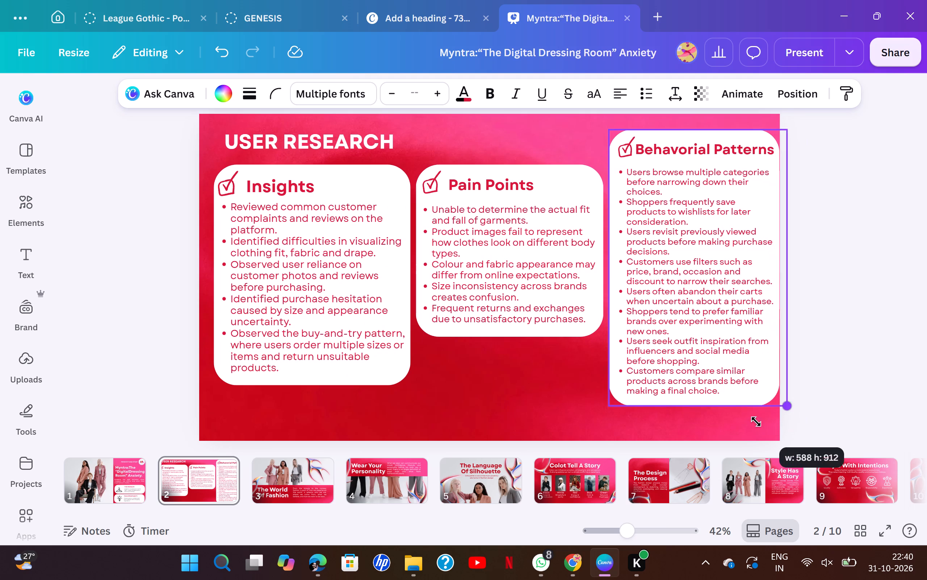
drag(756, 422, 749, 415)
click(765, 288)
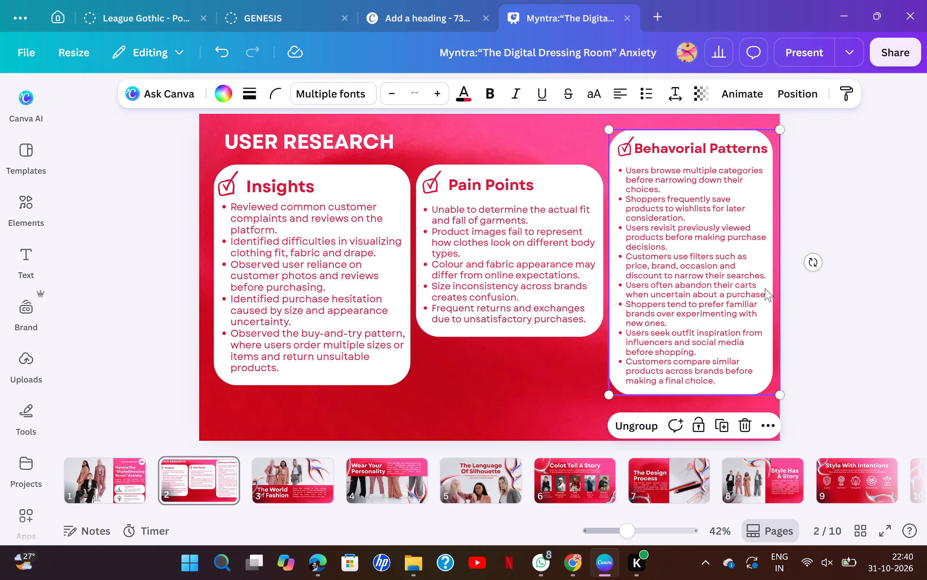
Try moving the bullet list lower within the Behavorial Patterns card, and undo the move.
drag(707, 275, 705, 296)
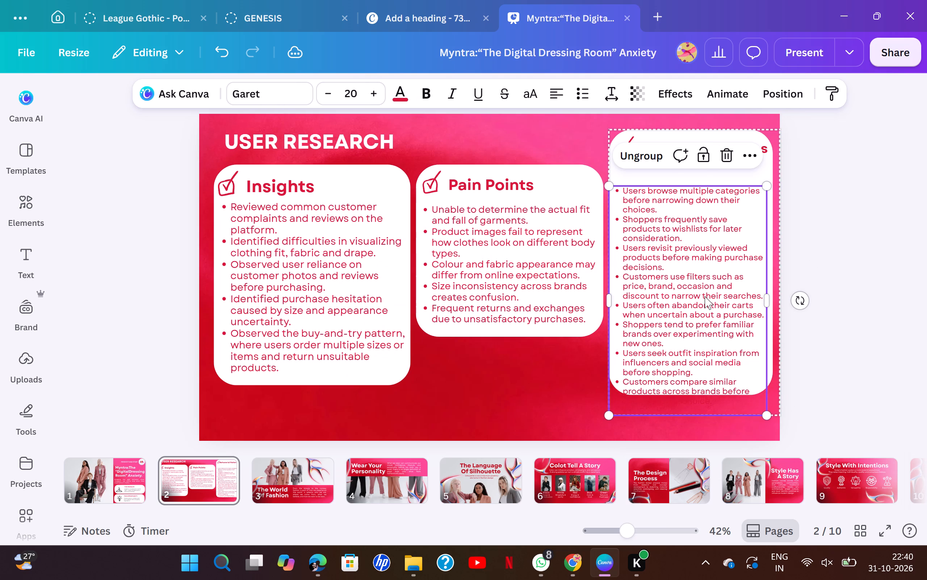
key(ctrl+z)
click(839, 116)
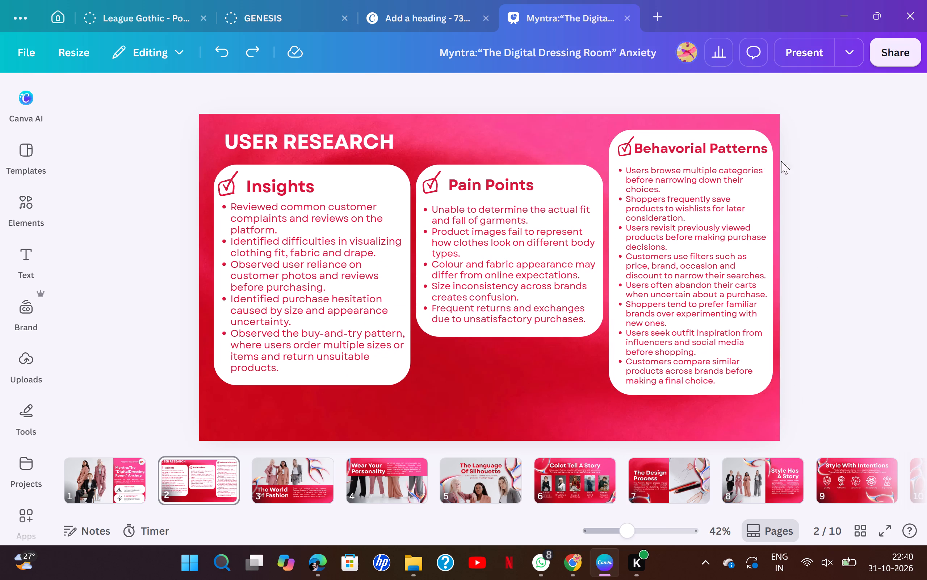
Move the Behavorial Patterns card group down until its top edge aligns with the Insights and Pain Points cards.
drag(741, 155, 740, 177)
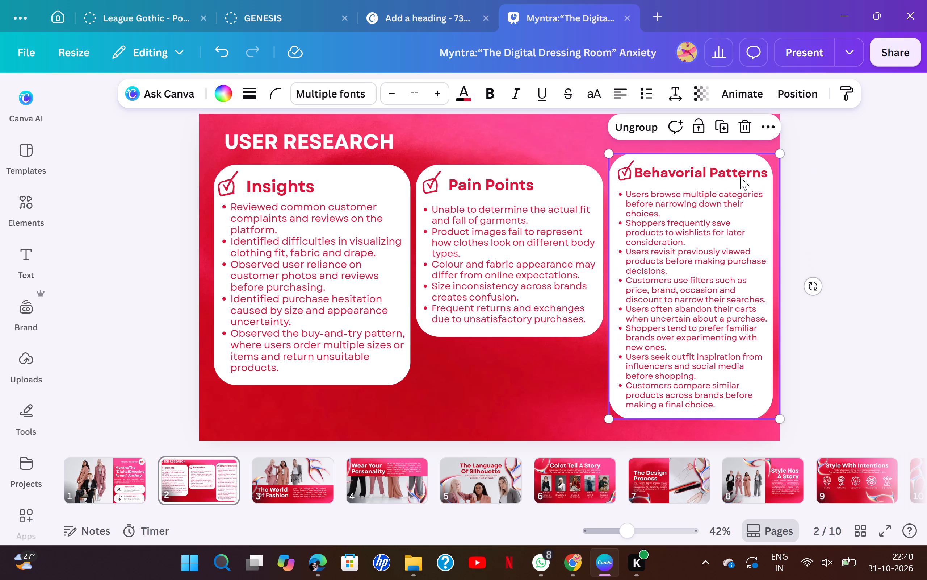
drag(738, 185, 738, 195)
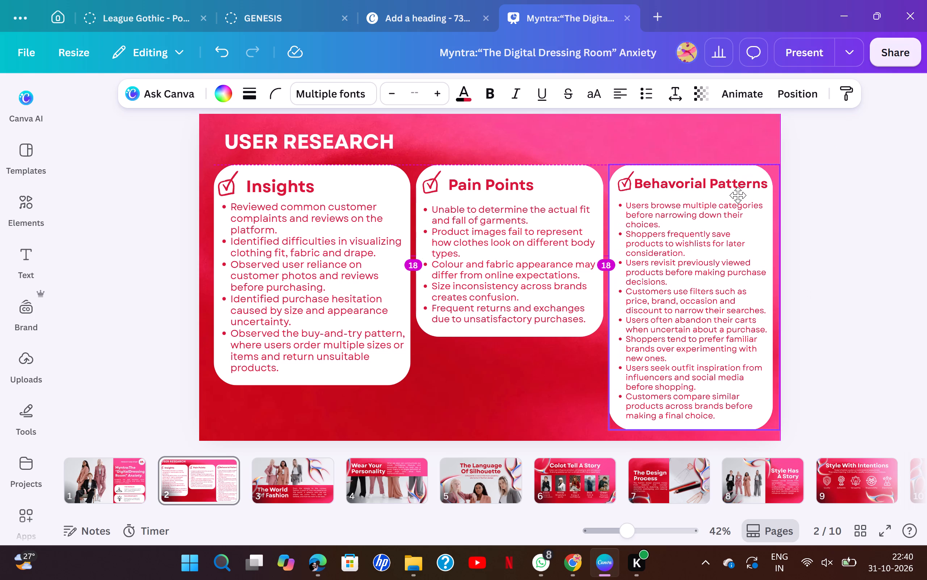
drag(738, 195, 738, 195)
drag(738, 195, 738, 194)
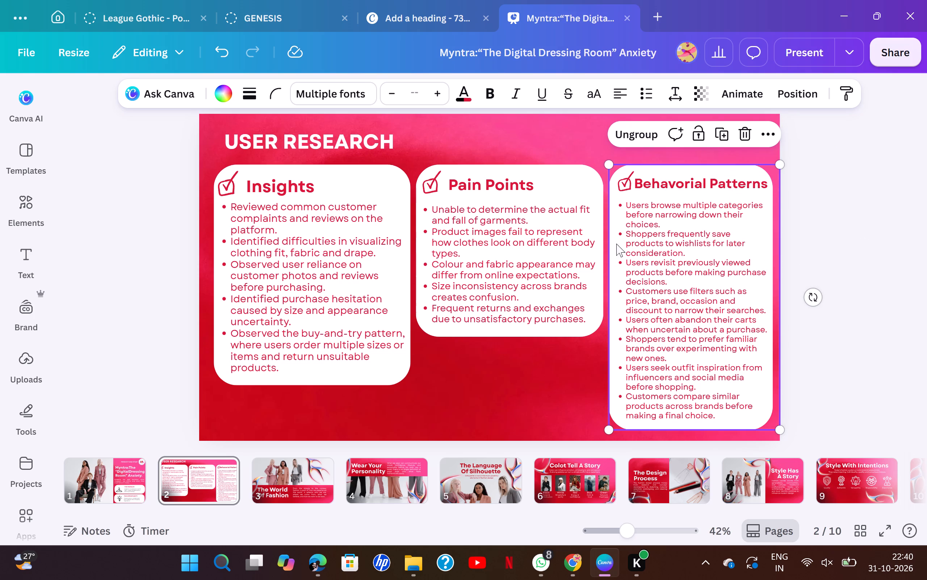
Set the font size of the whole Behavorial Patterns bullet list to 22.9, matching the Pain Points list.
click(707, 344)
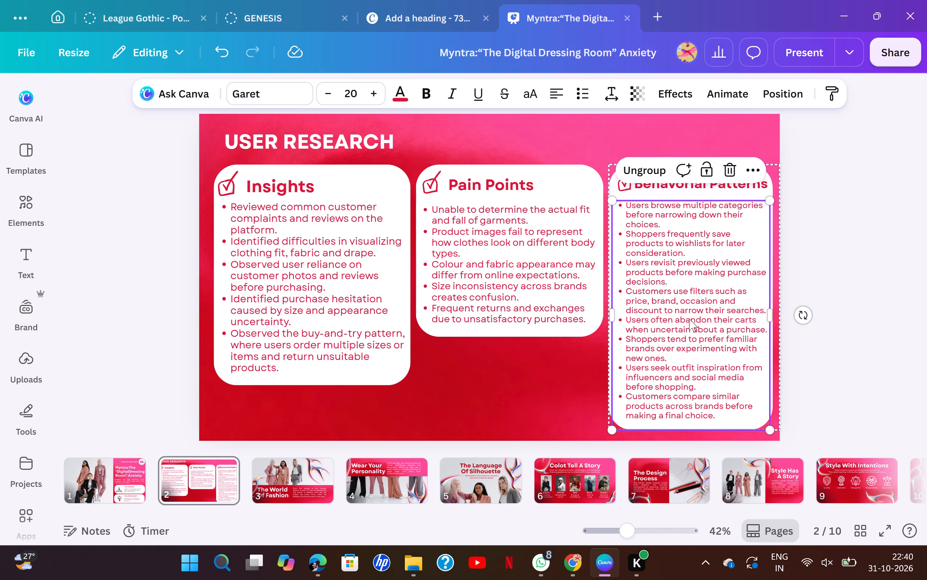
click(529, 276)
double_click(529, 276)
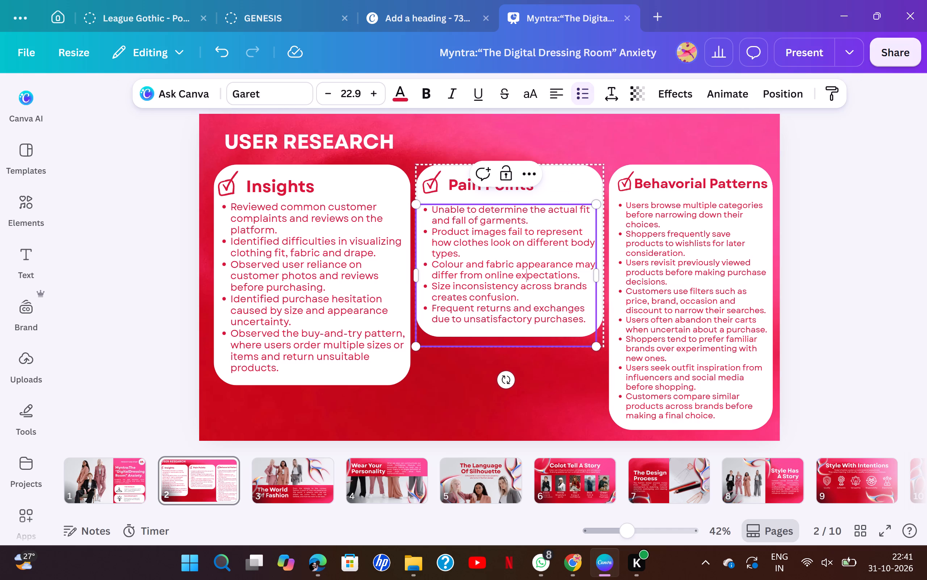
double_click(724, 294)
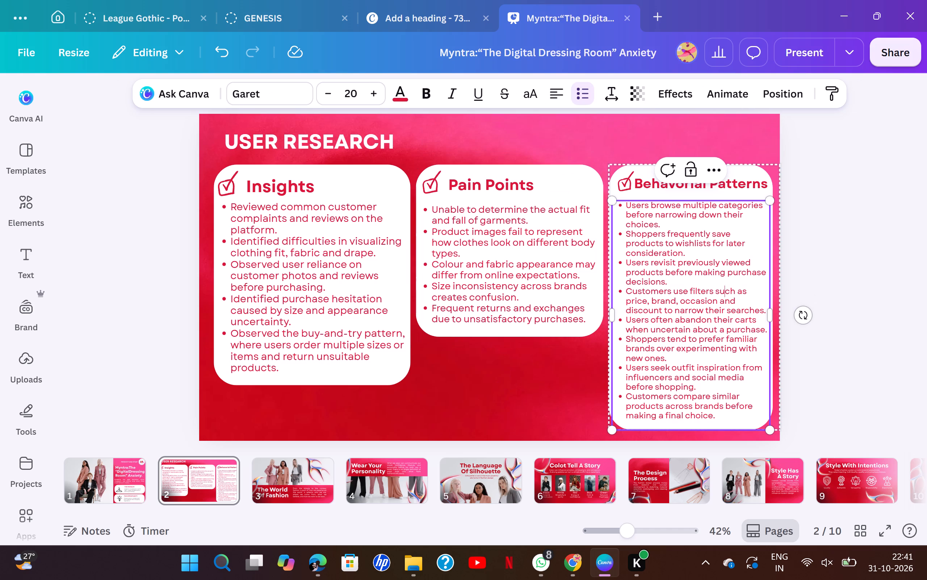
drag(717, 413, 624, 208)
scroll(589, 191, left, 1)
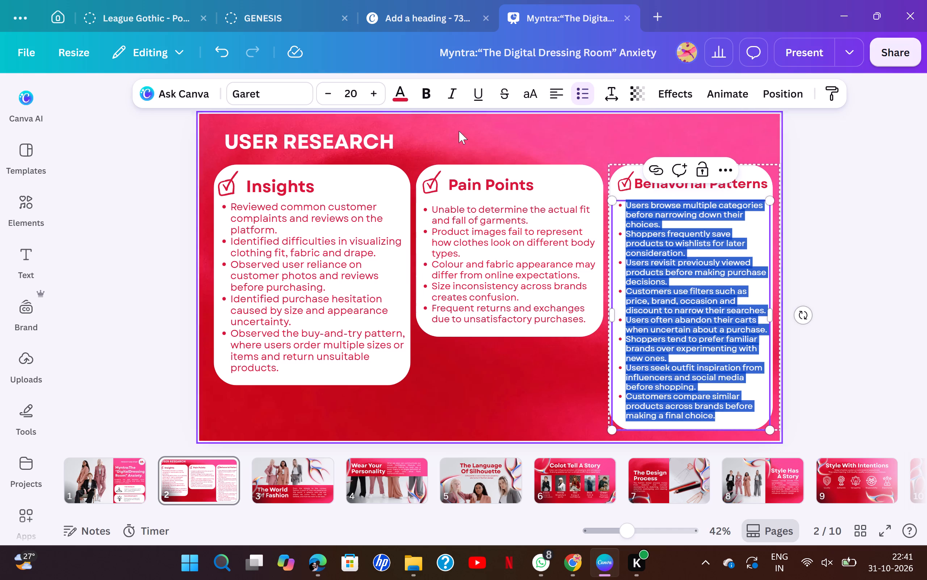
scroll(459, 131, left, 1)
click(359, 91)
text(22.)
key(9)
key(Return)
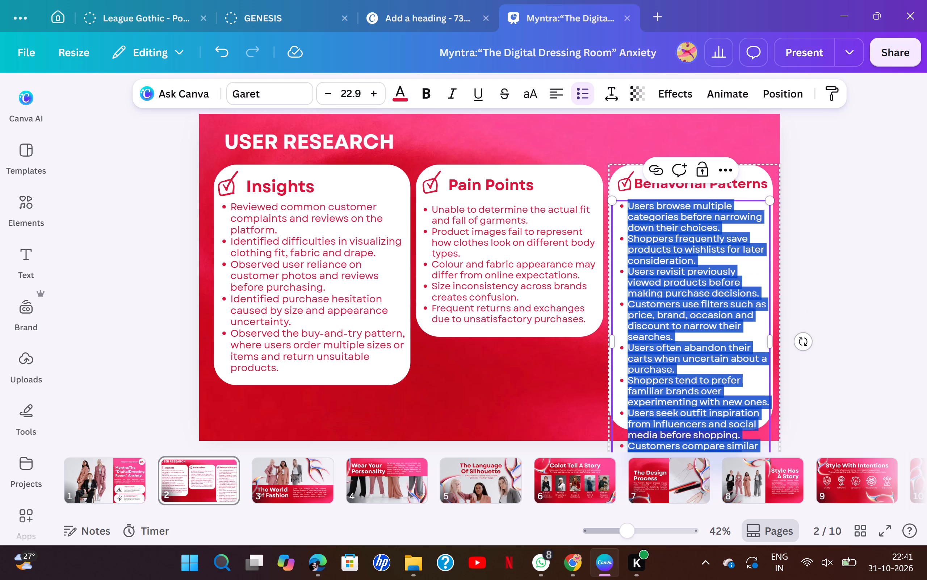
Compare the Pain Points and Behavorial Patterns headings, checking the font size of the Behavorial Patterns heading.
click(832, 227)
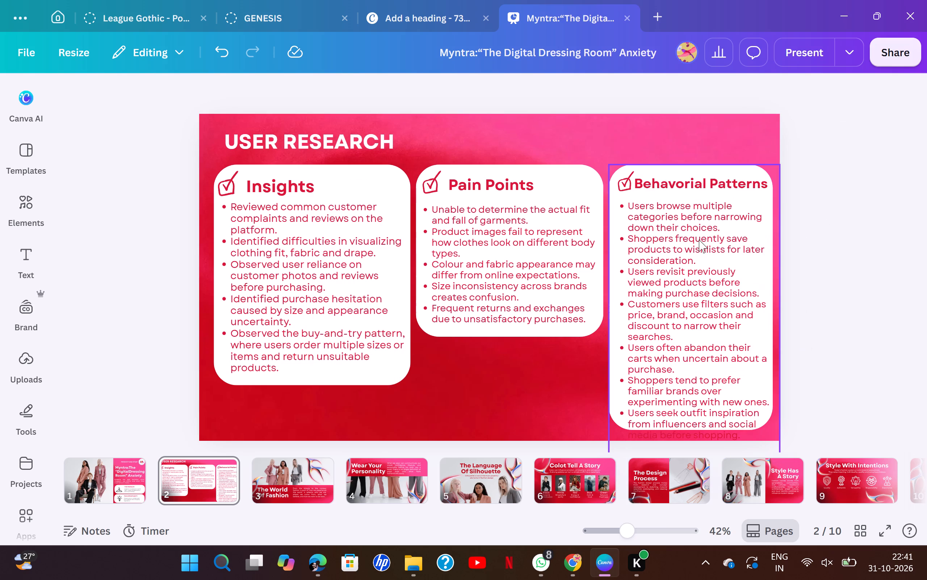
click(504, 188)
click(508, 185)
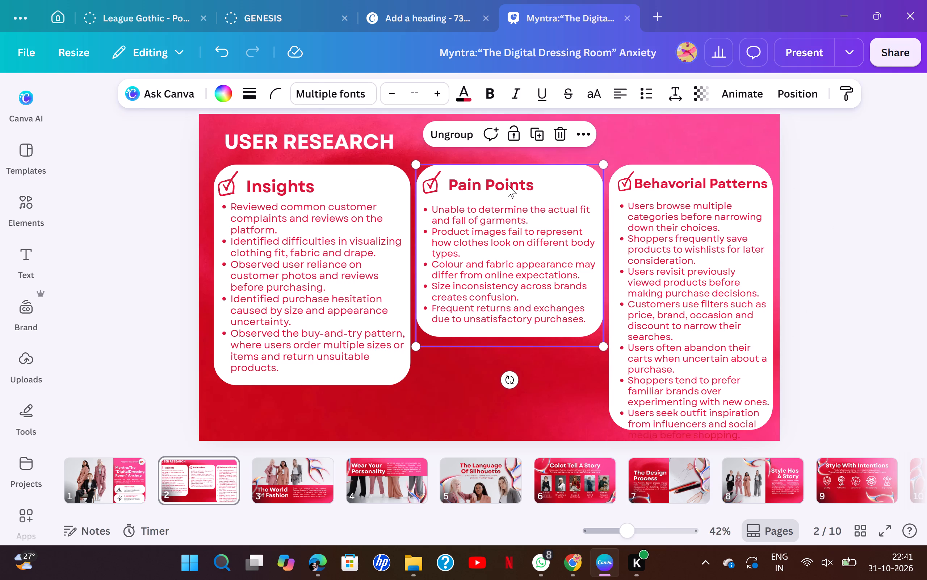
click(658, 183)
click(658, 183)
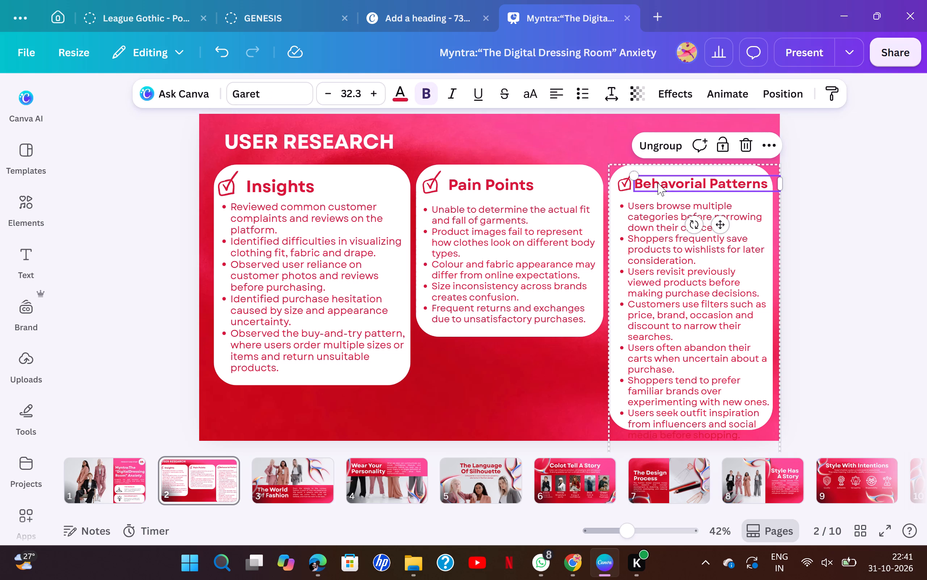
click(788, 223)
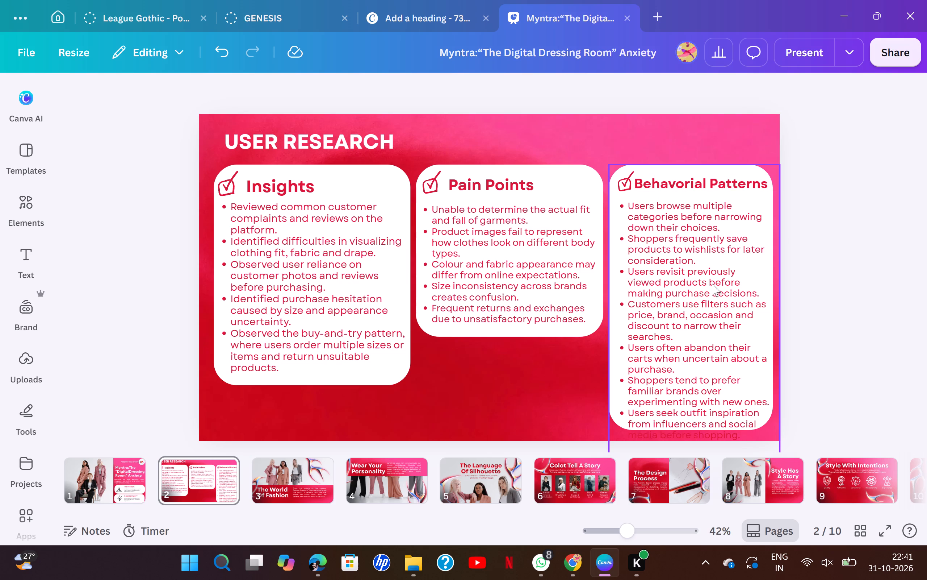
Move the Behavorial Patterns card group up until its last bullet sits inside the slide, keeping the 18 spacing from the Pain Points card.
drag(748, 202, 751, 179)
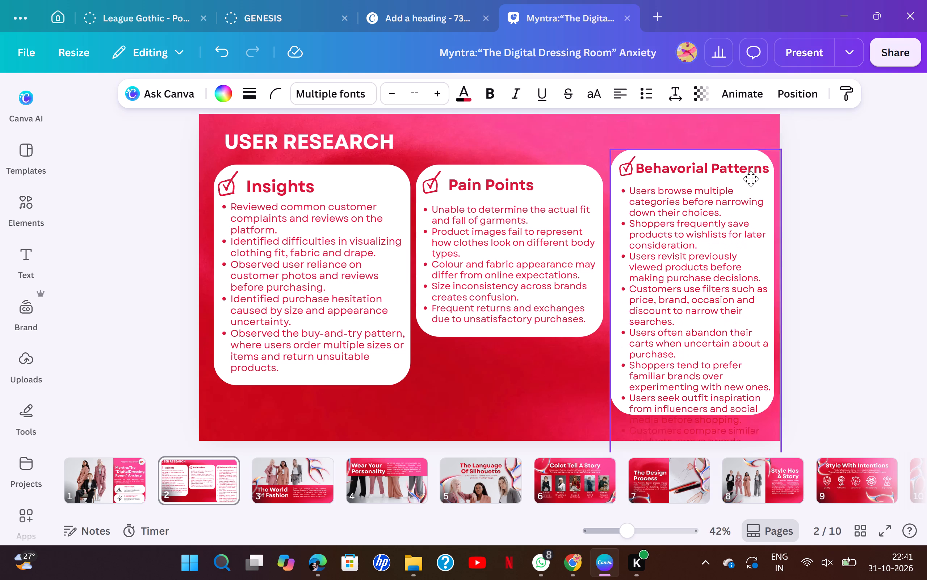
drag(751, 179, 750, 172)
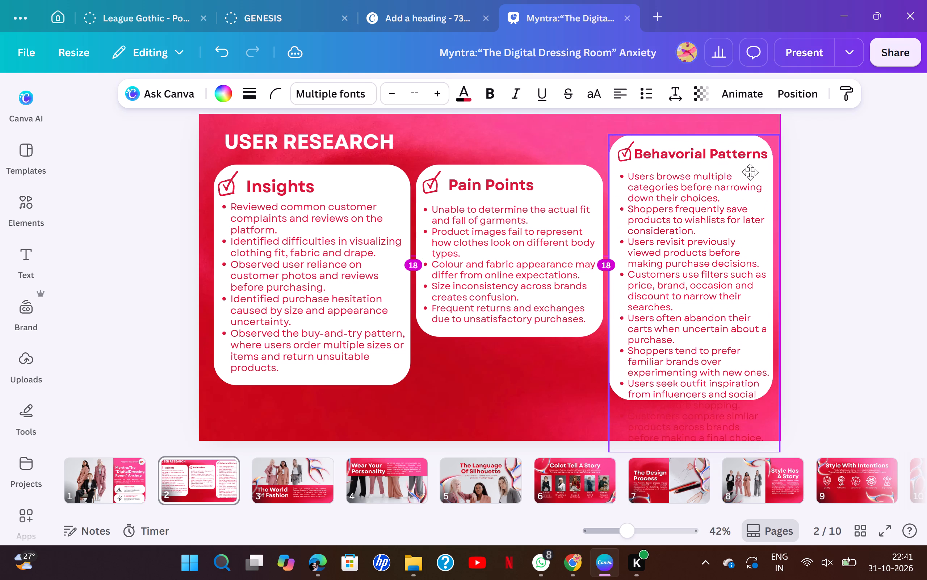
drag(750, 172, 750, 170)
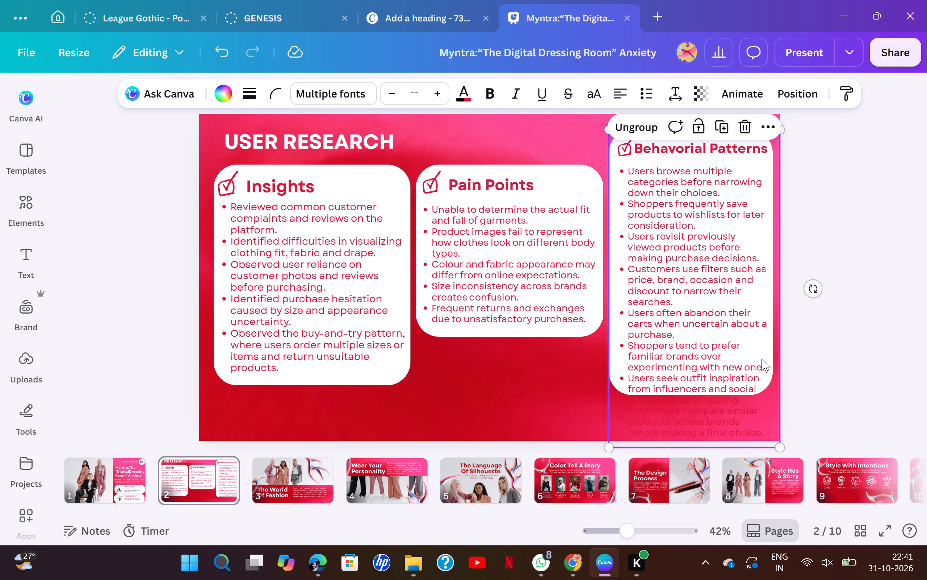
Stretch only the white background shape of the Behavorial Patterns card down to about 1,021 by 542 so it covers the whole bullet list.
double_click(762, 355)
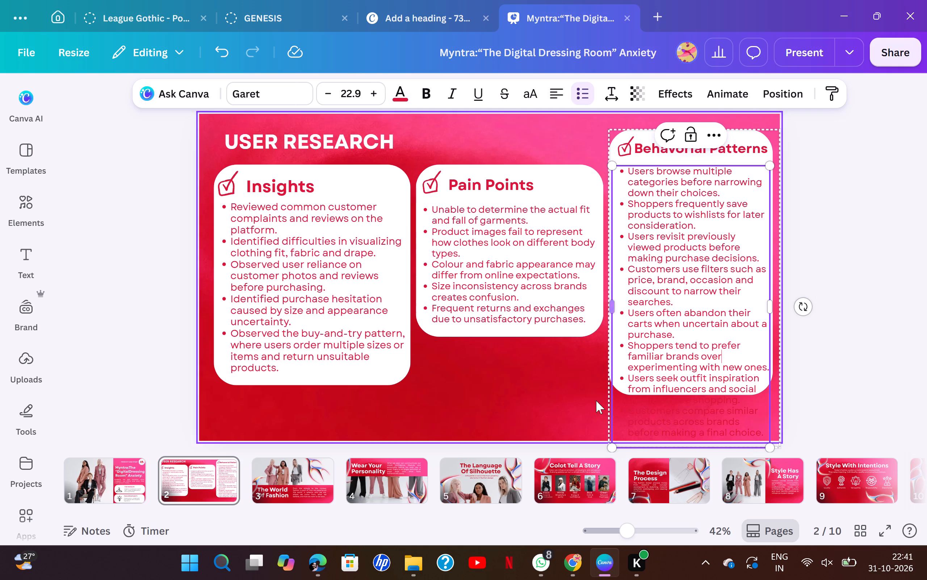
click(783, 95)
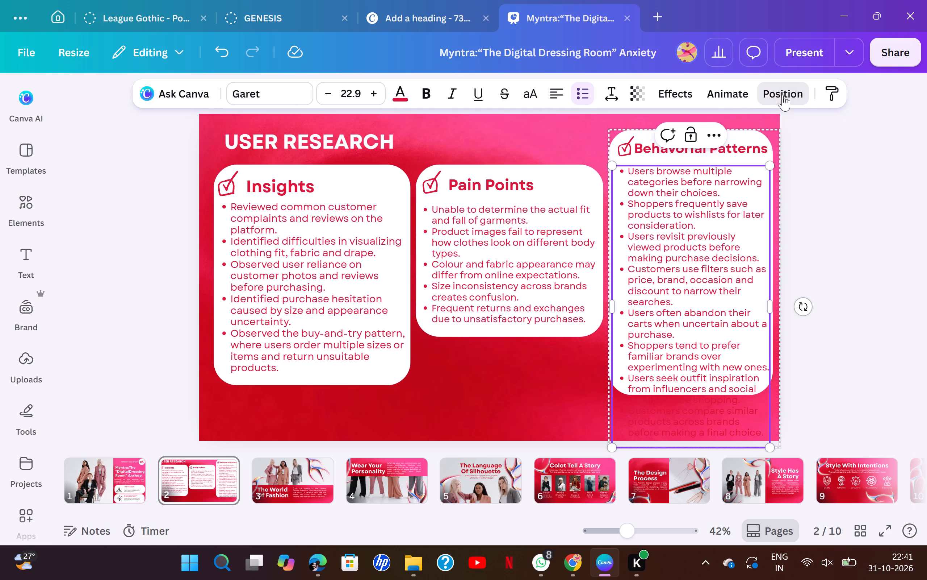
click(218, 439)
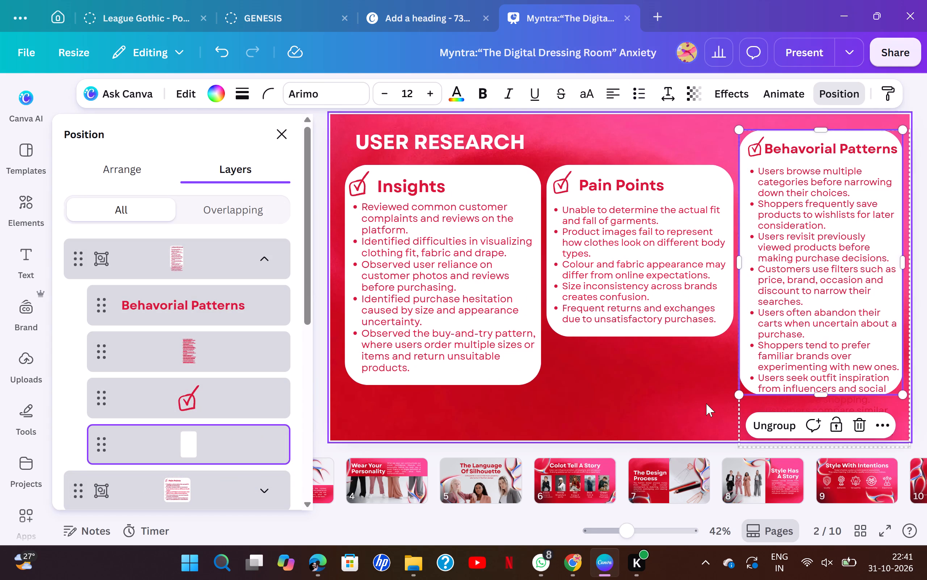
drag(826, 395, 830, 439)
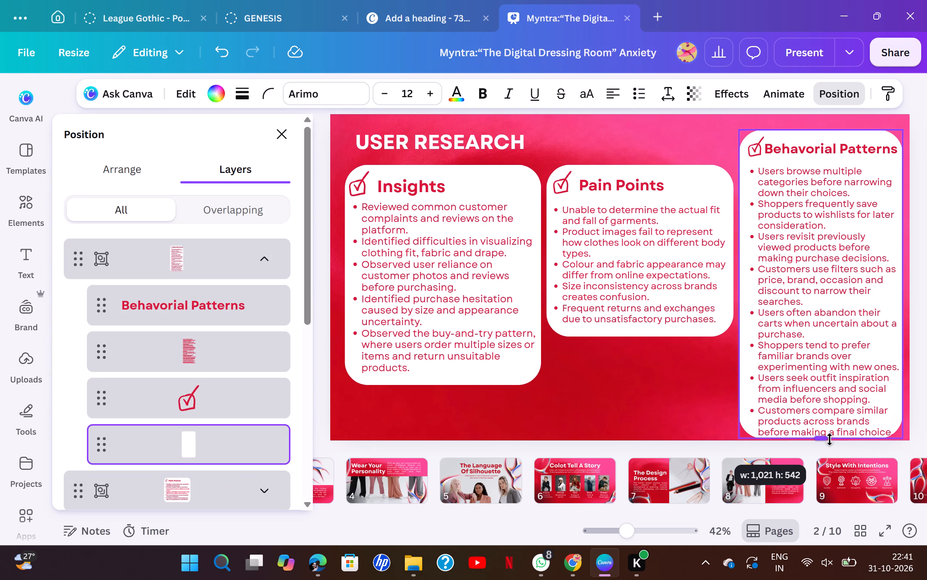
drag(830, 439, 830, 440)
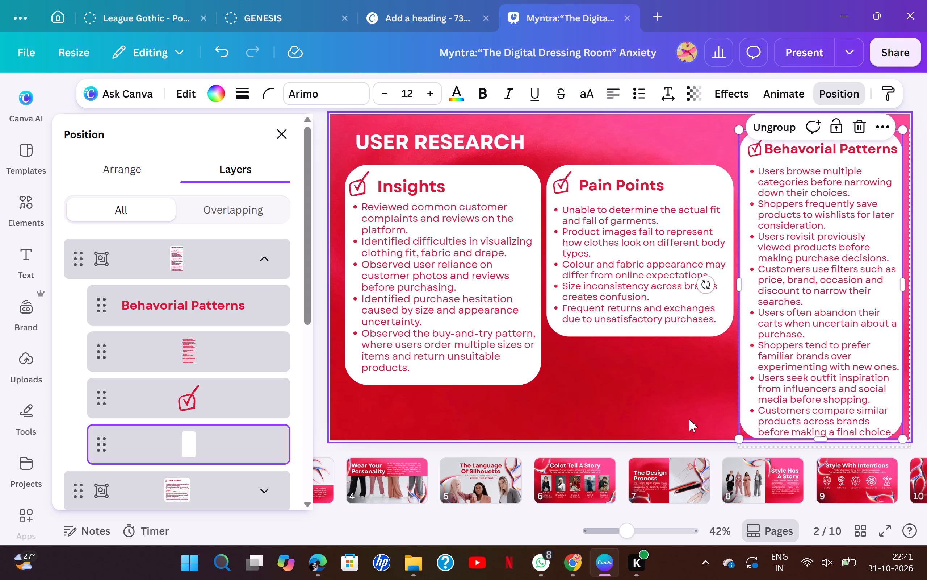
click(686, 418)
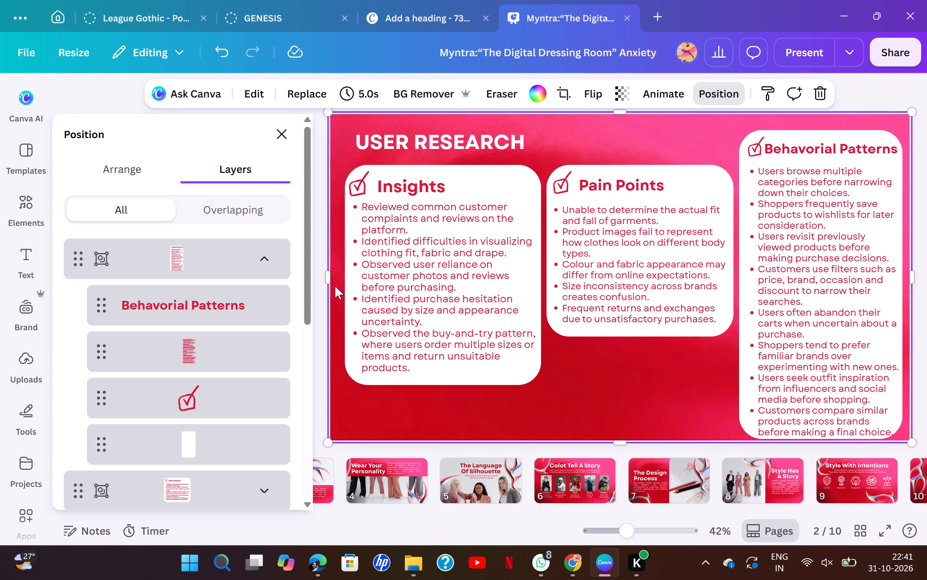
click(279, 130)
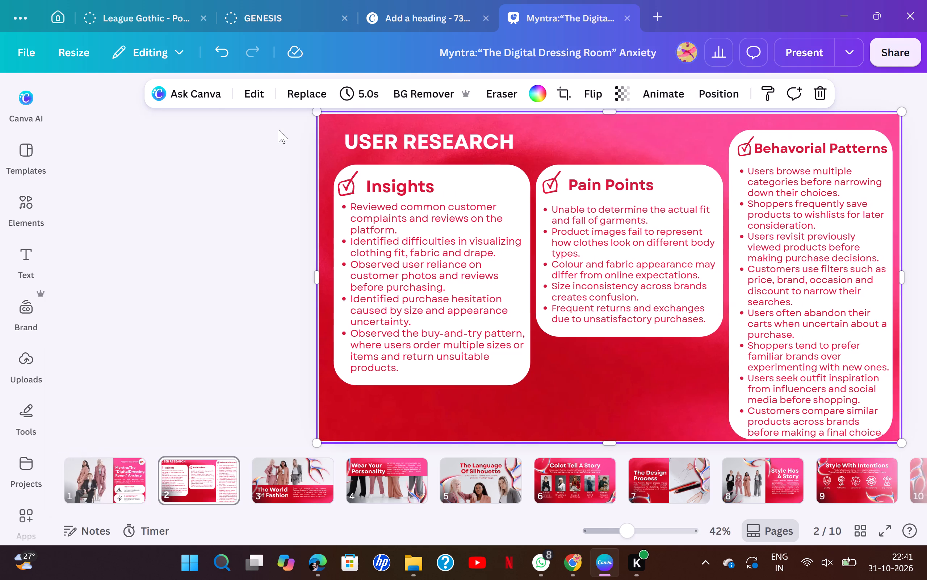
Move the Behavorial Patterns card group slightly higher, leaving a narrow margin below the slide's top edge.
drag(725, 312, 726, 297)
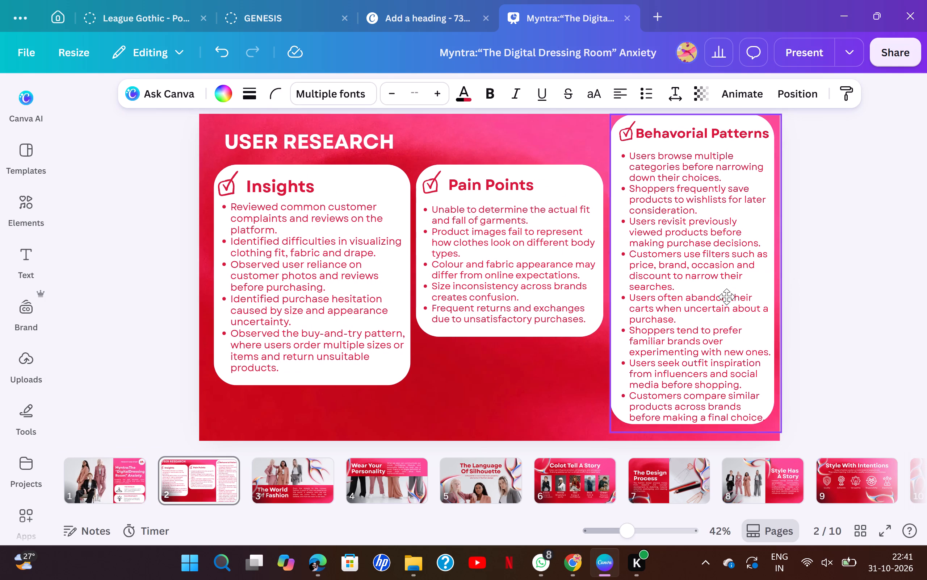
drag(726, 297, 728, 302)
Extend the Behavorial Patterns card's white background shape slightly further down to leave padding beneath the last bullet.
click(799, 100)
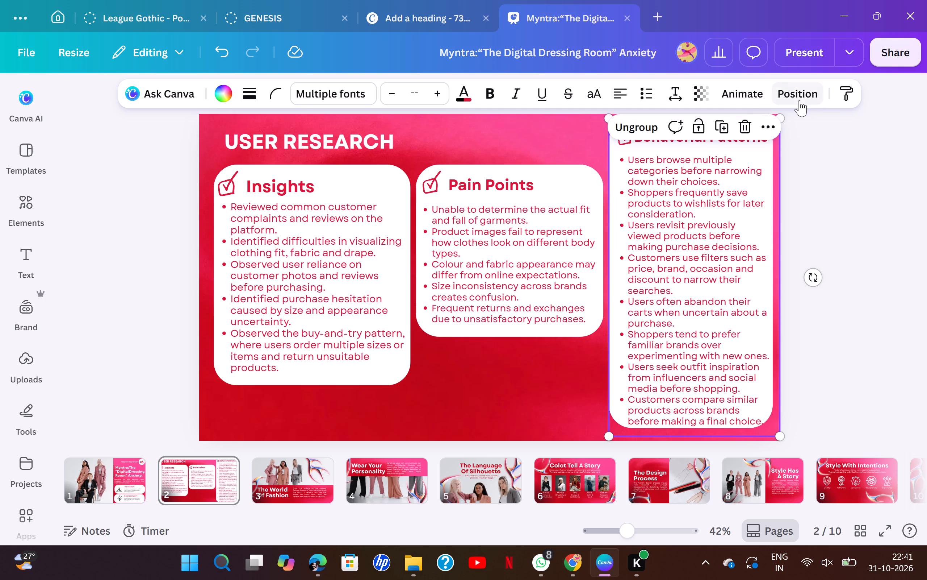
click(184, 434)
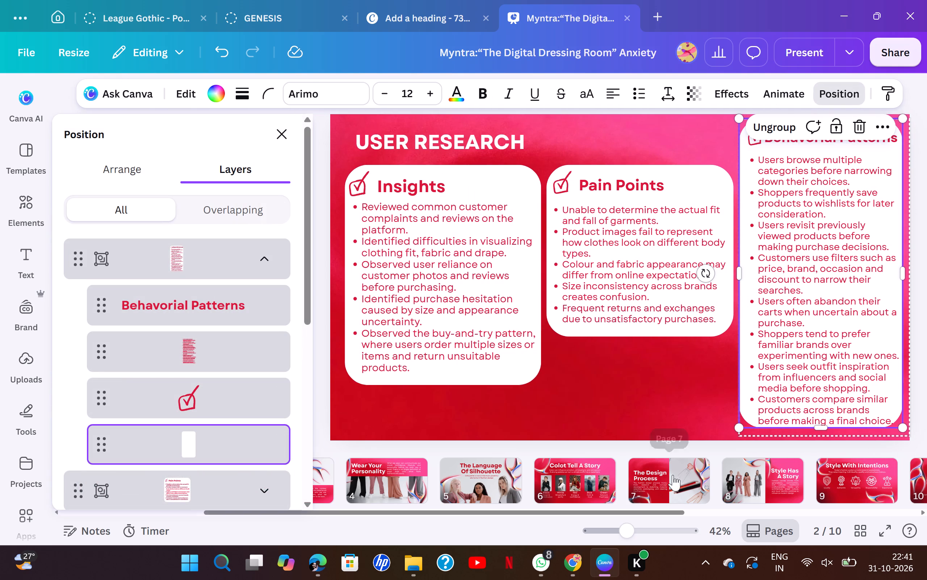
drag(823, 428, 823, 434)
click(642, 418)
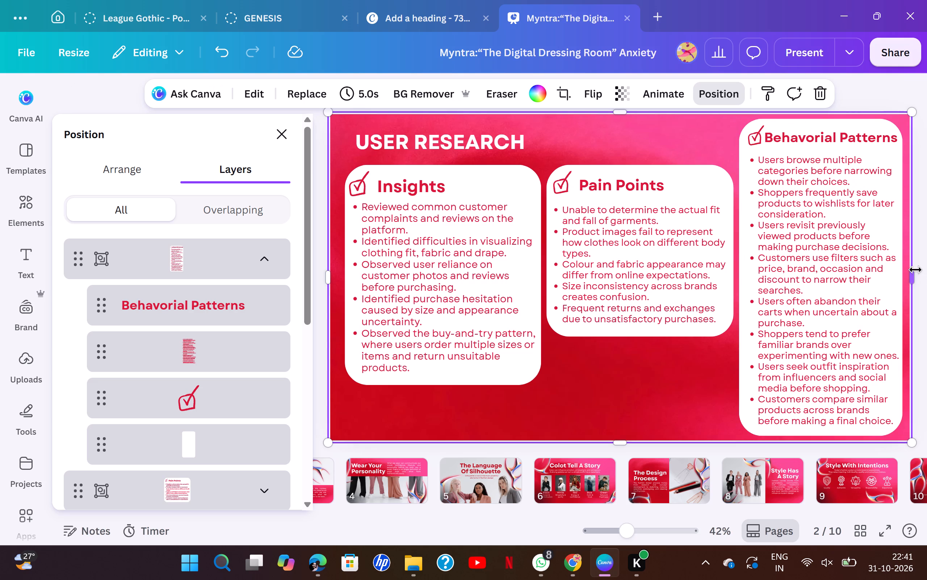
click(919, 267)
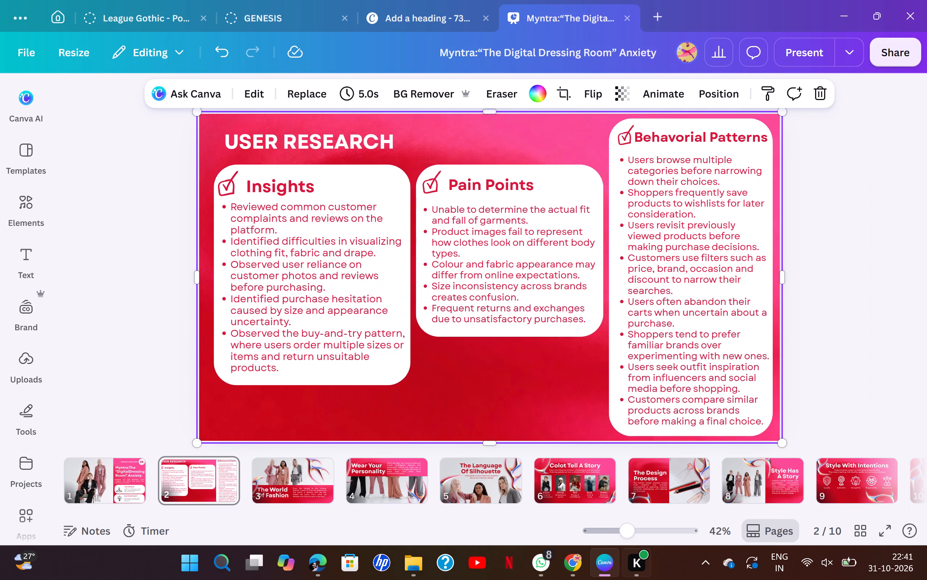
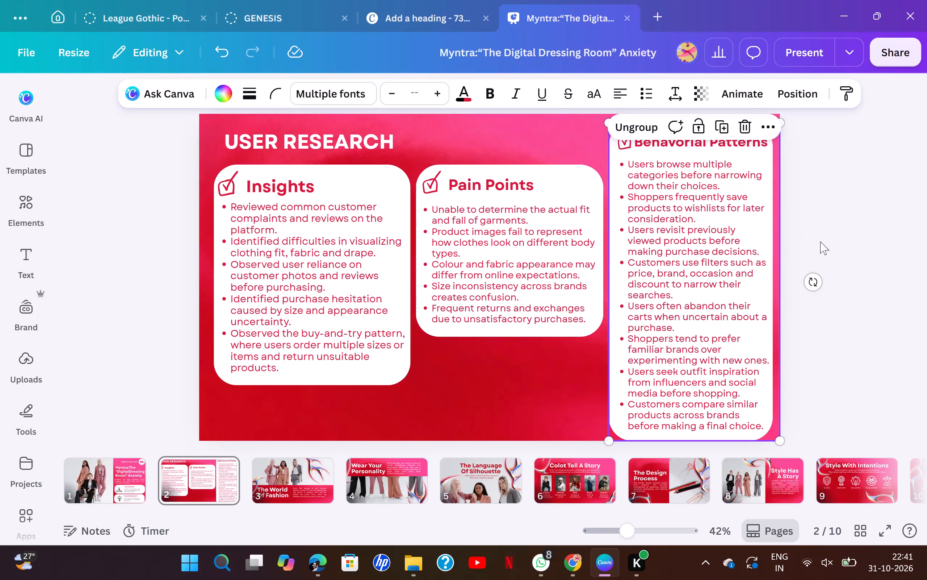
Move the Behavorial Patterns card group slightly up so narrow margins remain above and below it, keeping the 18 spacing from Pain Points.
drag(703, 275, 702, 271)
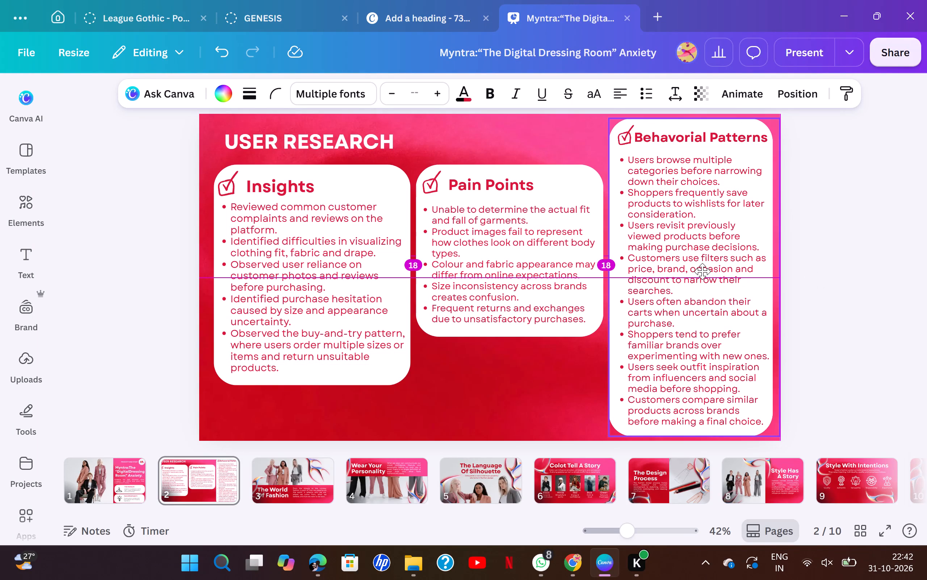
drag(702, 271, 702, 272)
click(814, 301)
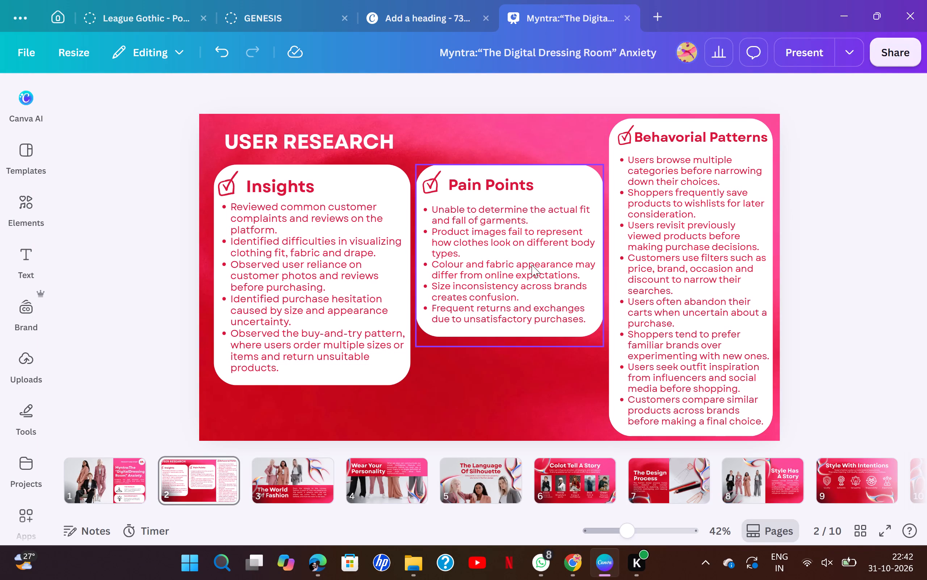
click(848, 315)
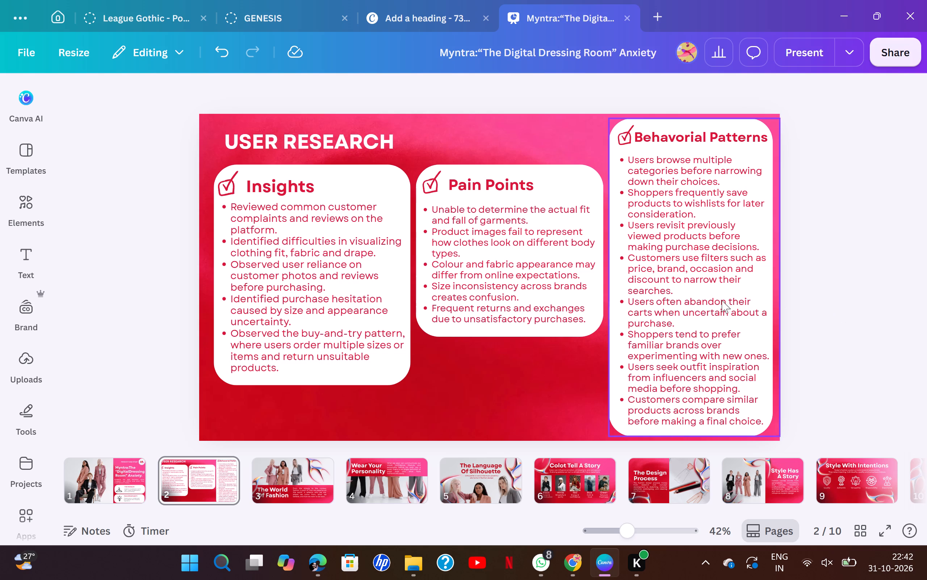
Narrow only the white background shape of the Behavorial Patterns card by bringing its left edge slightly inward.
click(712, 303)
click(799, 93)
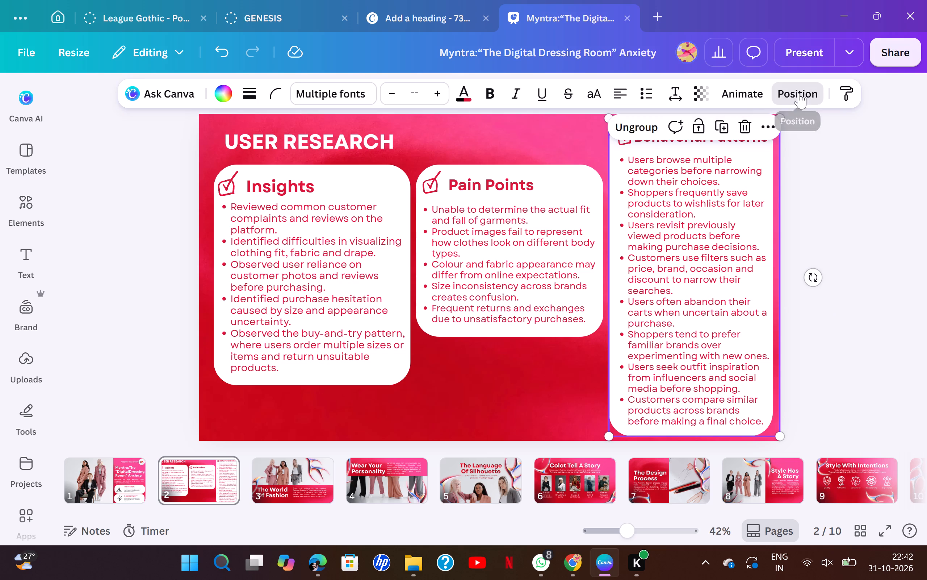
click(186, 450)
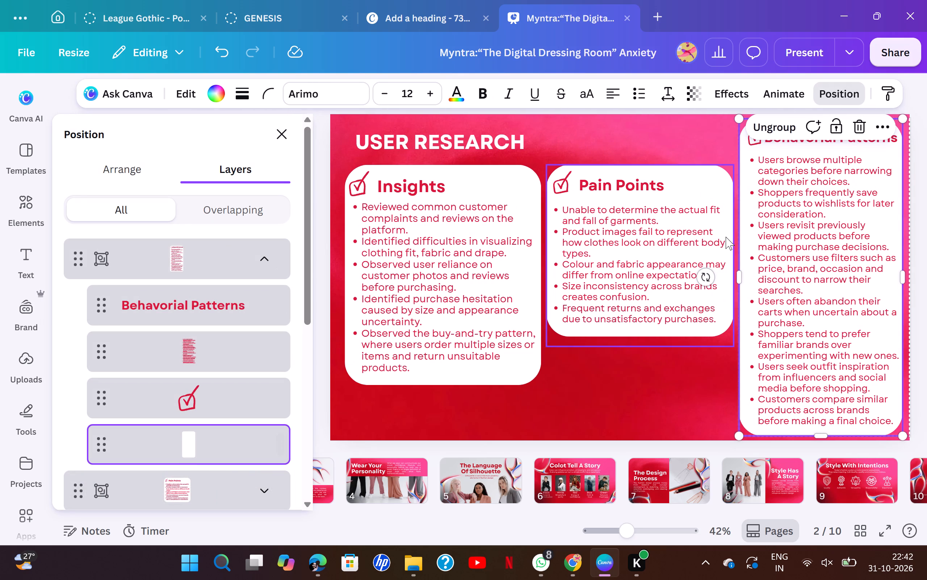
drag(741, 275, 746, 276)
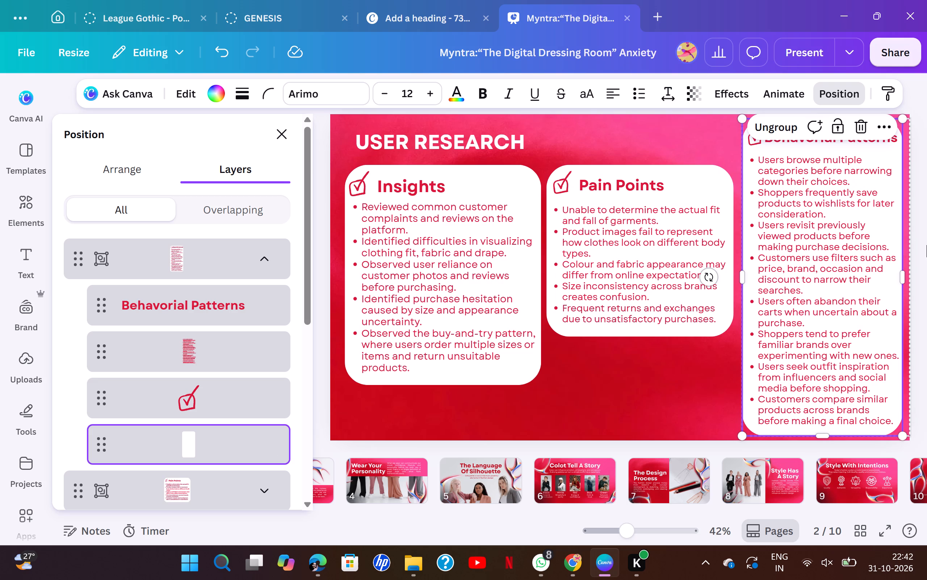
click(914, 252)
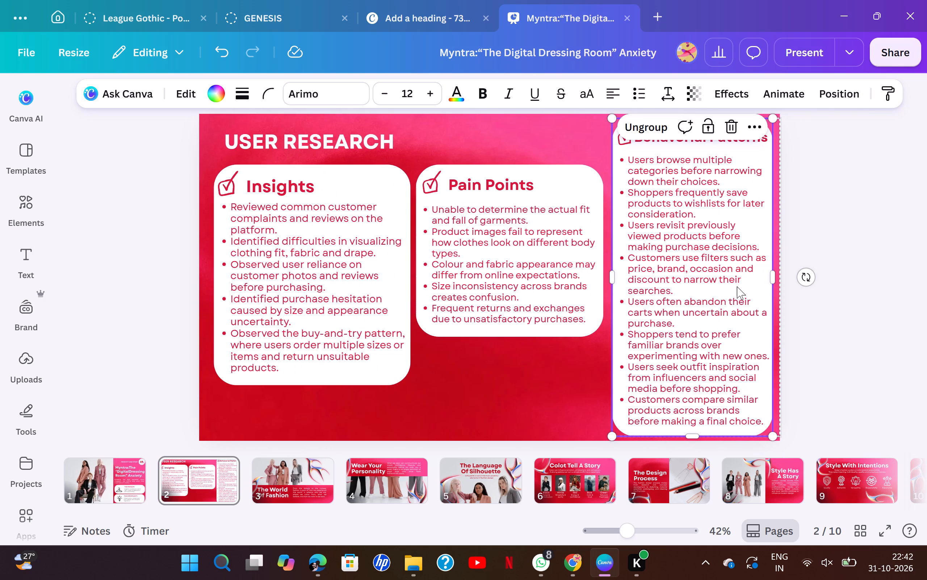
Shift the Pain Points card group slightly right to even out the gaps between the three cards.
drag(537, 248, 542, 249)
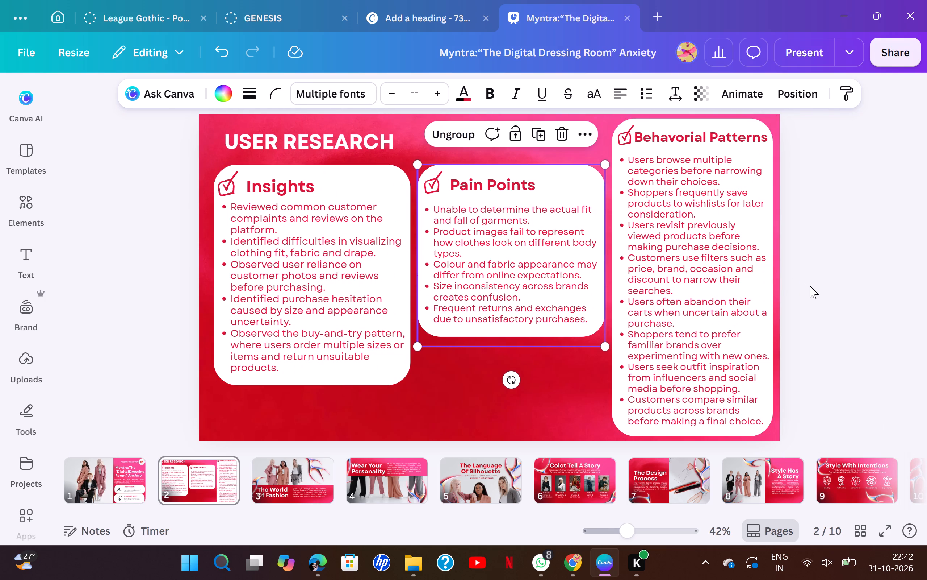
click(810, 286)
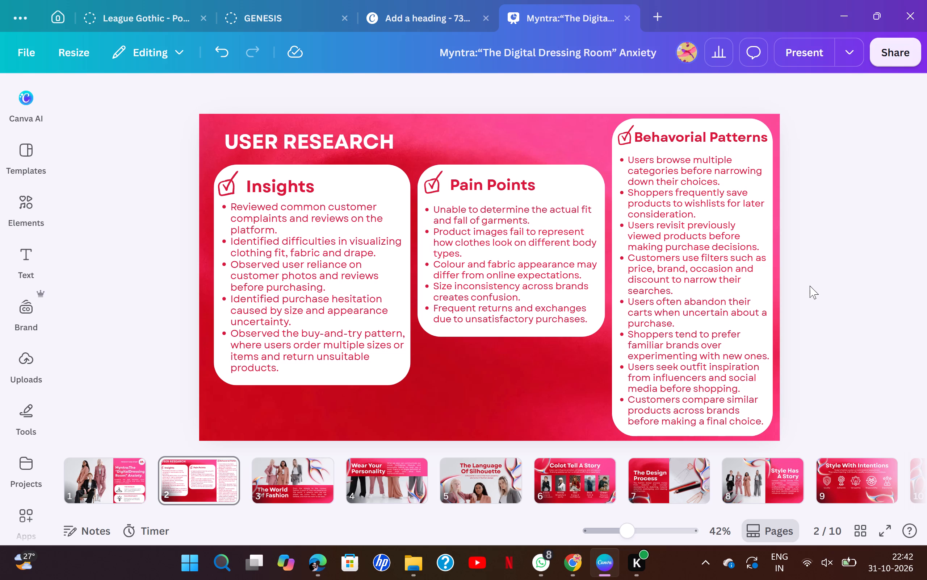
Set the font size of the "Users often abandon their carts" bullet in the Behavorial Patterns card to 22.
double_click(697, 321)
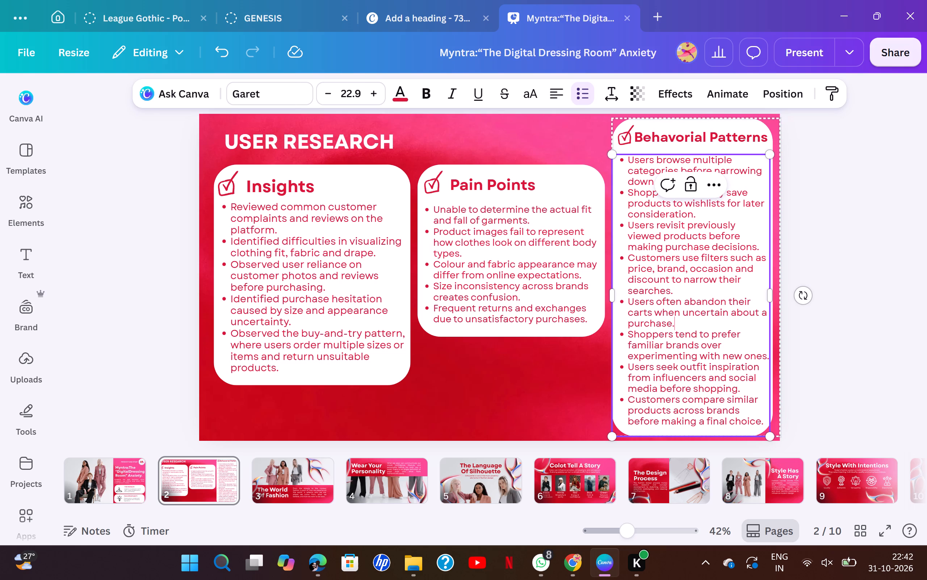
click(360, 98)
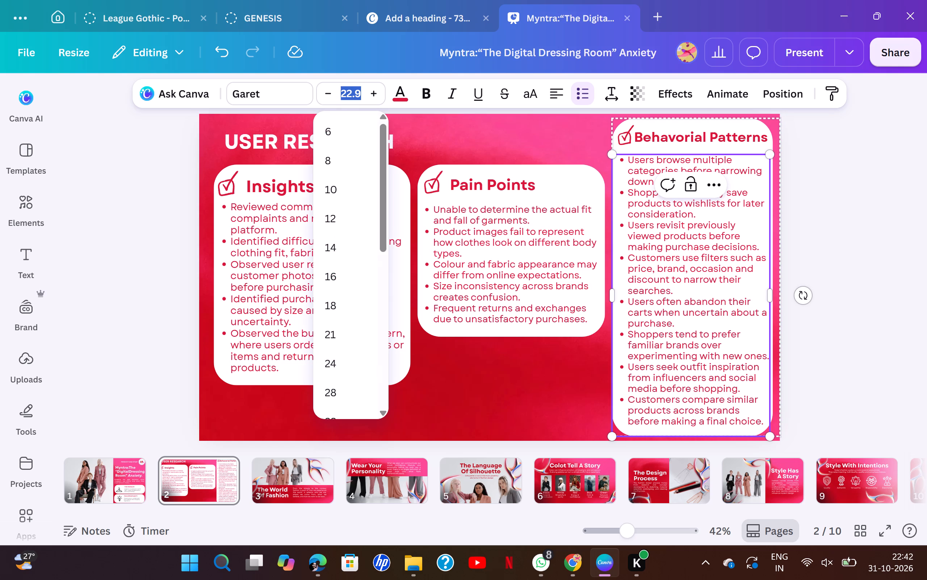
text(22)
key(Return)
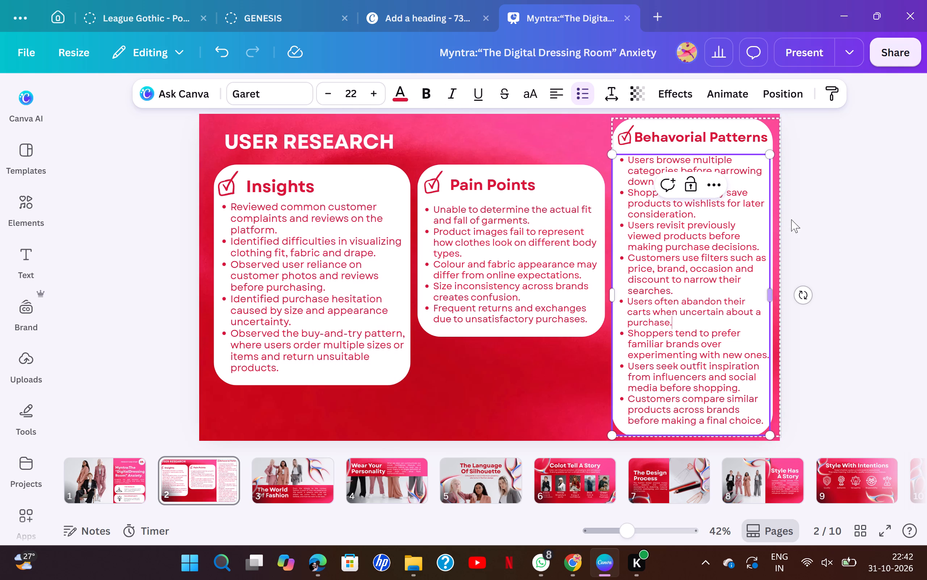
click(827, 244)
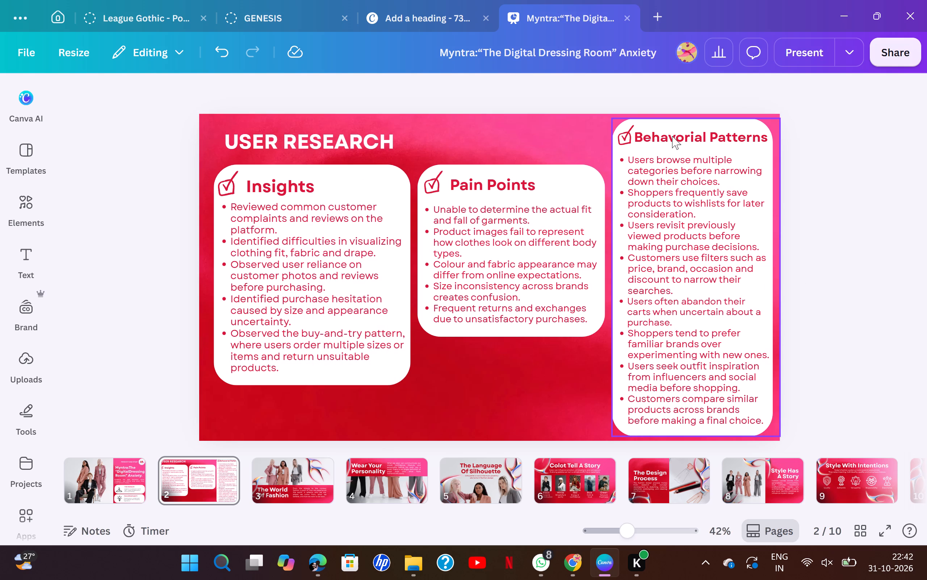
Move the Behavorial Patterns heading and its checkmark icon slightly down inside the card, keeping the two aligned.
click(697, 137)
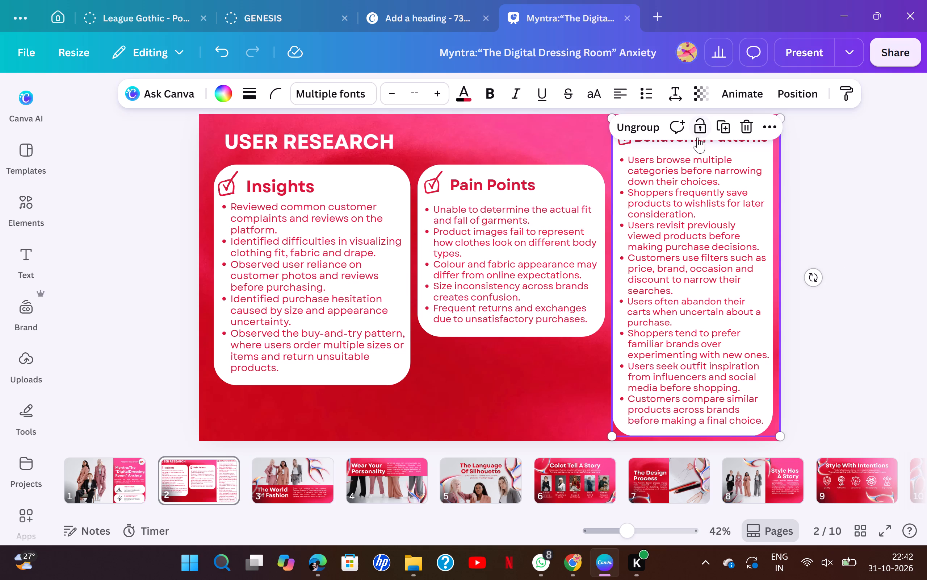
click(691, 142)
drag(696, 142, 695, 149)
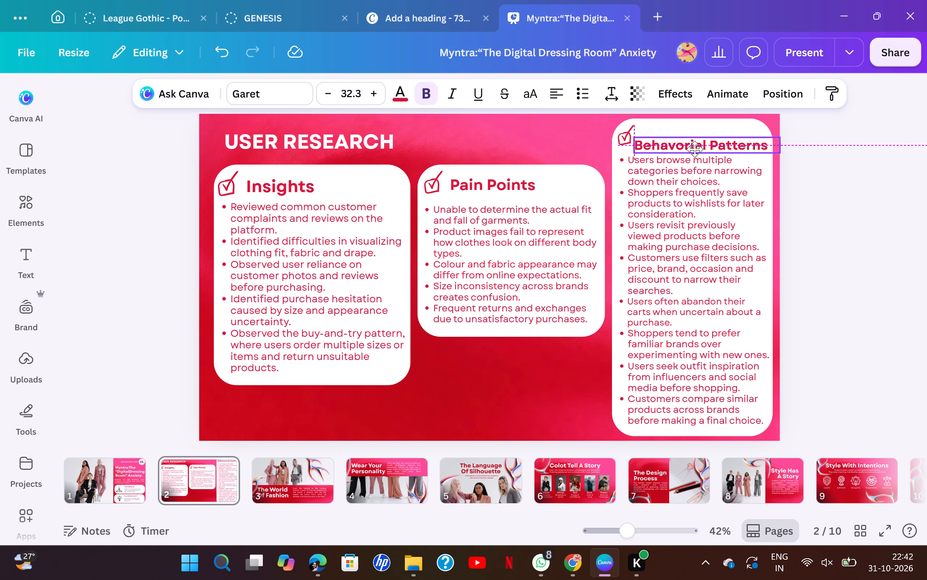
drag(695, 149, 695, 147)
click(624, 138)
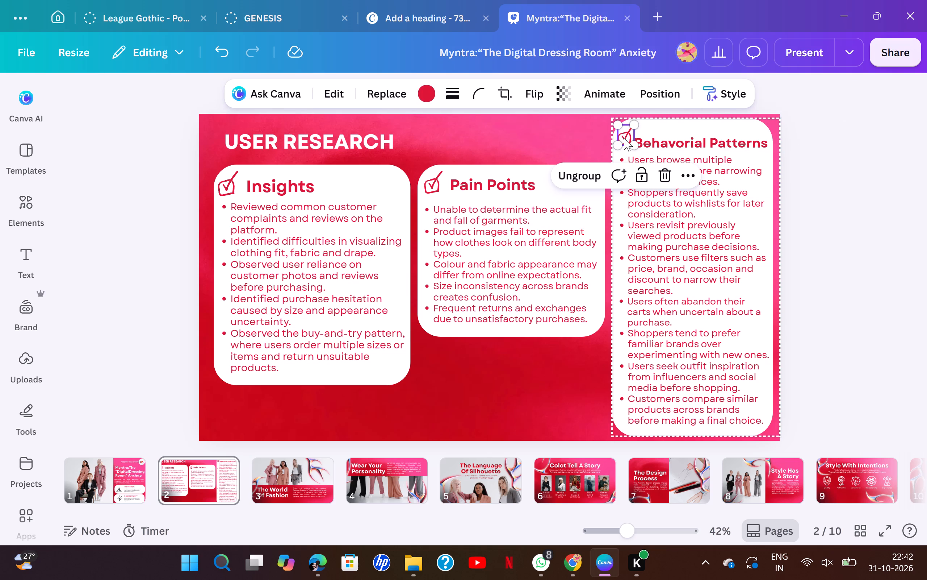
drag(624, 138, 624, 143)
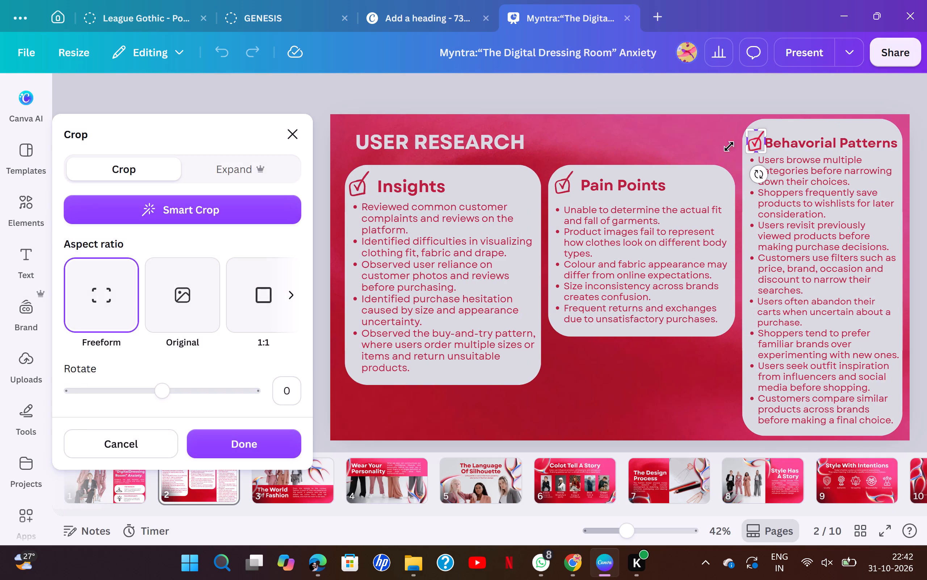
click(710, 104)
click(868, 206)
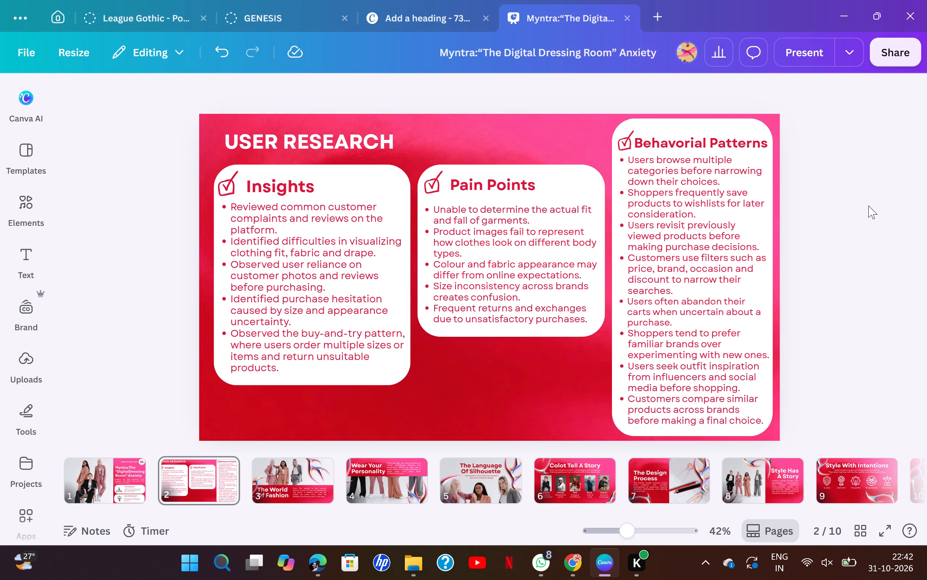
Set the Pain Points heading's font size to 32.3 to match the Behavorial Patterns heading.
click(517, 186)
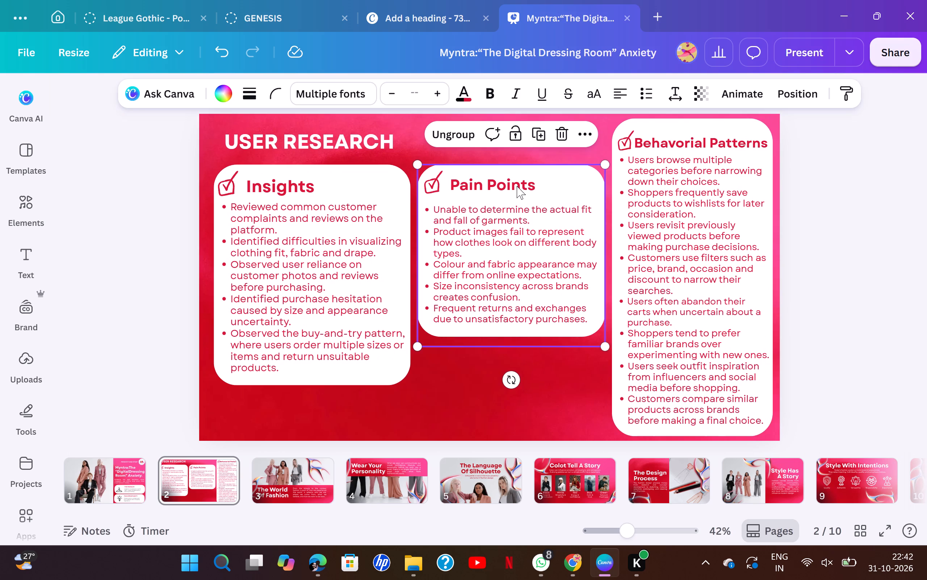
click(517, 186)
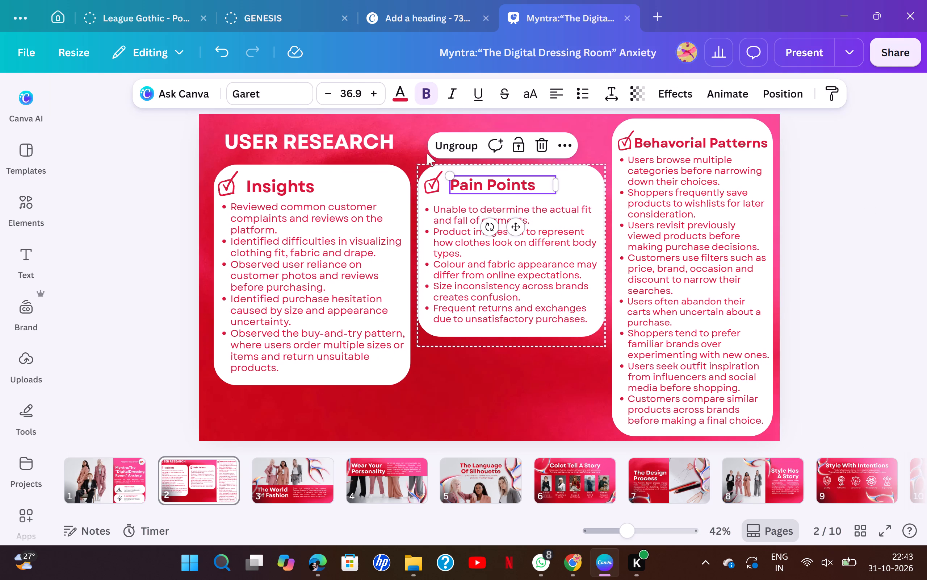
double_click(665, 147)
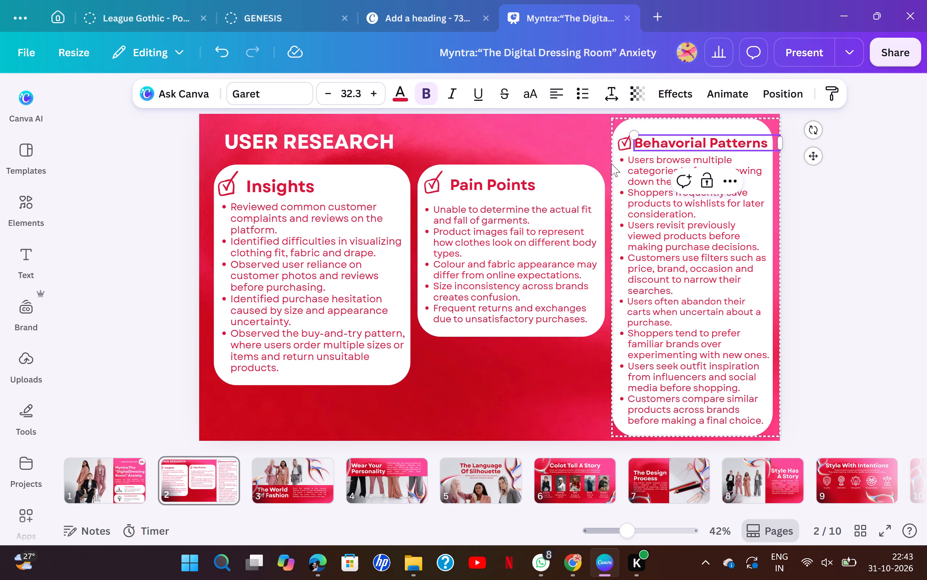
double_click(524, 179)
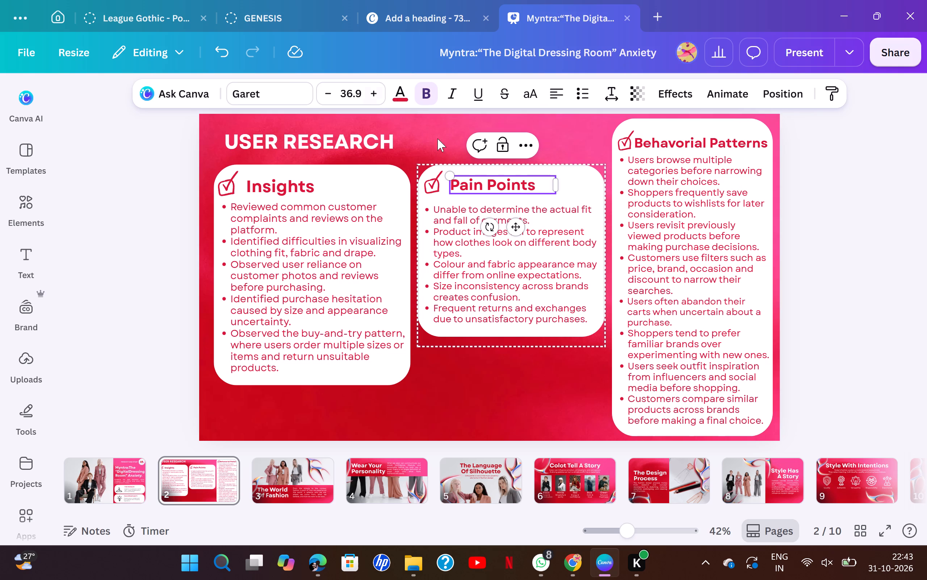
key(ctrl+a)
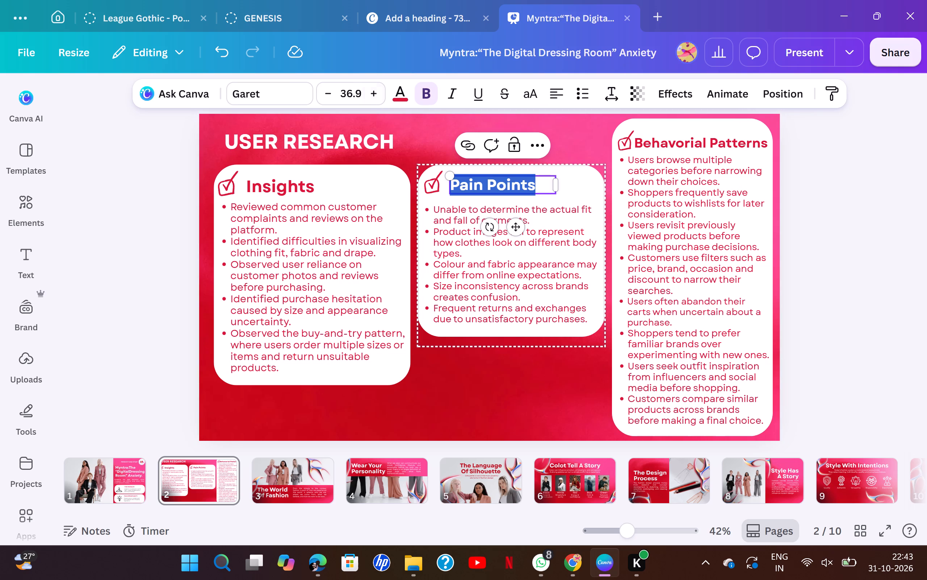
click(357, 89)
text(32.4)
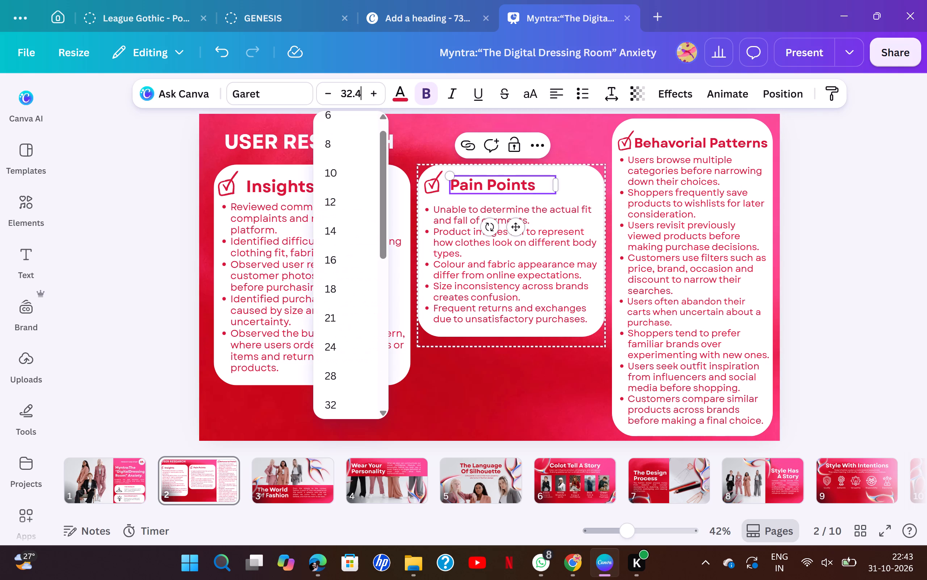
key(BackSpace)
key(3)
key(Return)
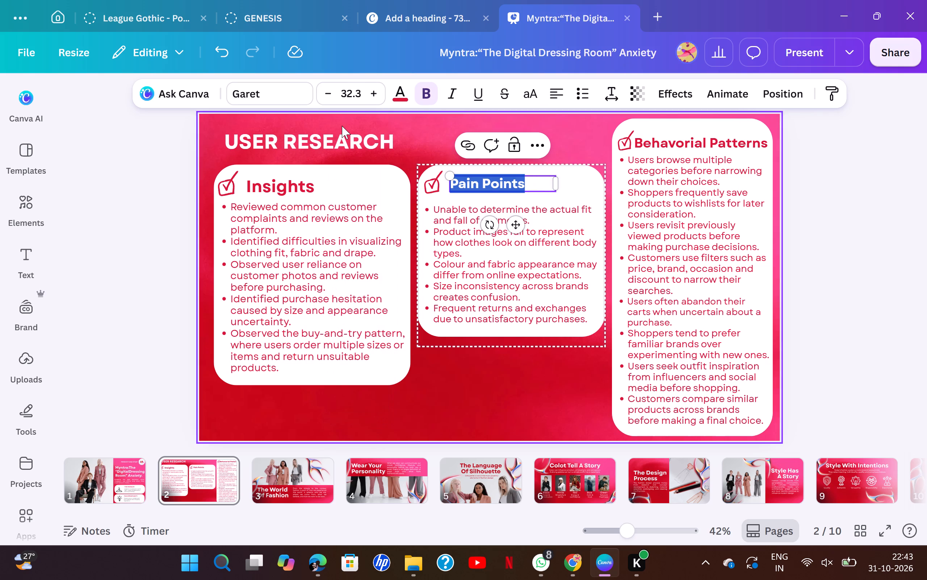
click(496, 203)
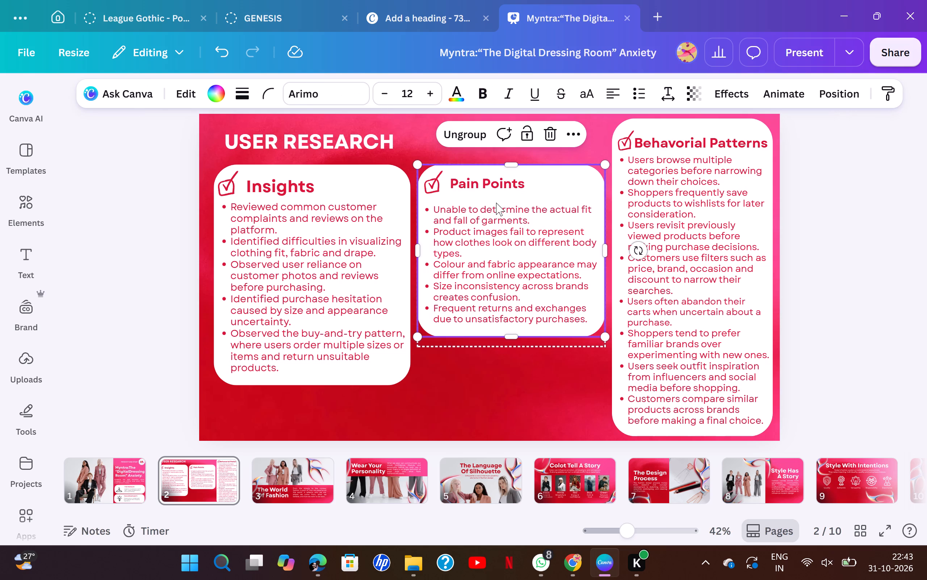
Move the Pain Points heading slightly down toward its bullet list and place the checkmark icon close beside it.
click(500, 184)
drag(500, 184, 500, 192)
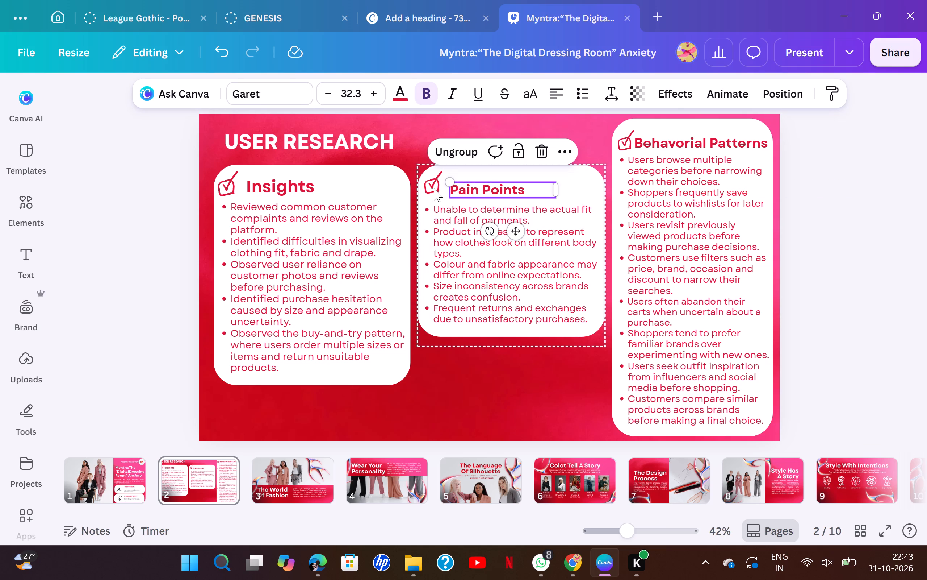
click(434, 188)
drag(434, 188, 439, 192)
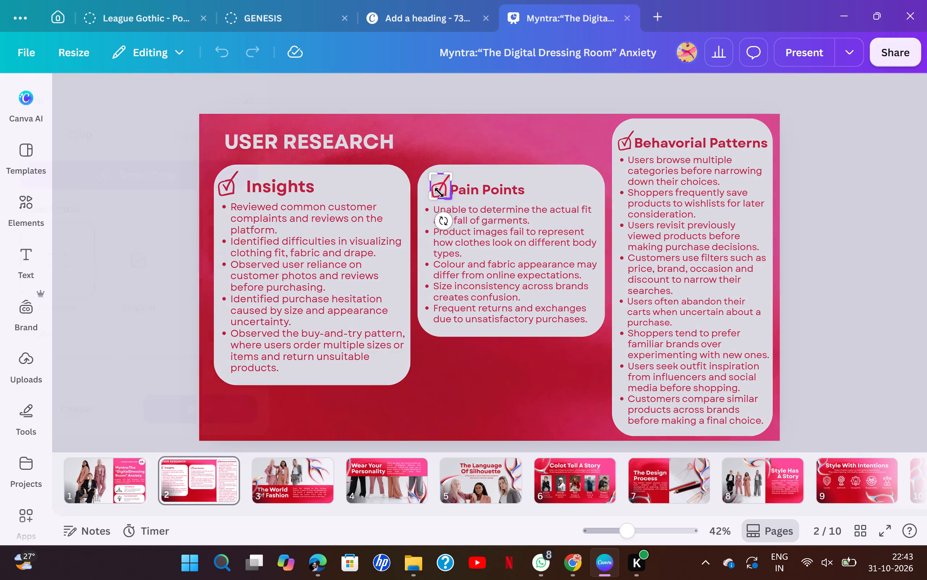
click(578, 138)
Shrink the Pain Points card's white background shape from its top-right corner to about 547 by 596 and nudge it slightly up.
click(595, 167)
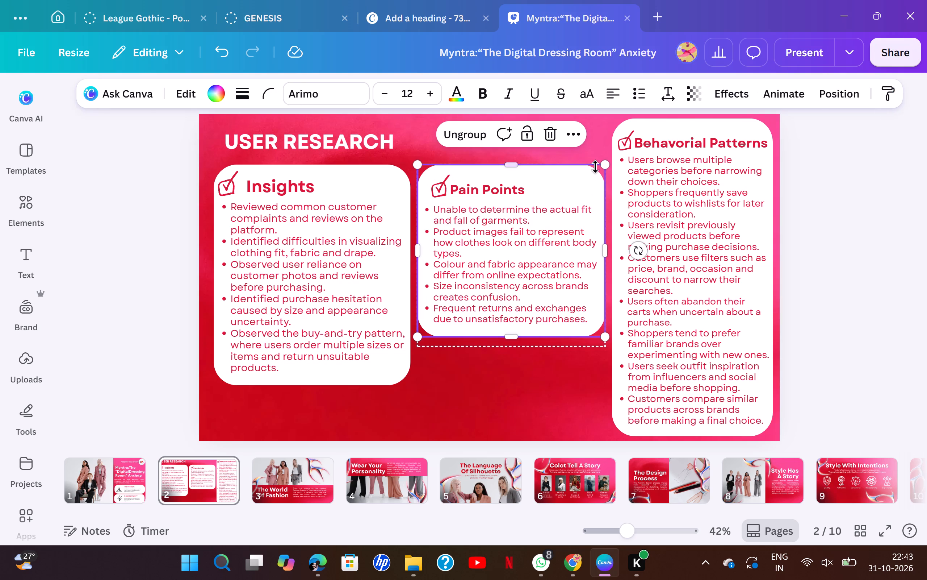
drag(603, 166, 600, 179)
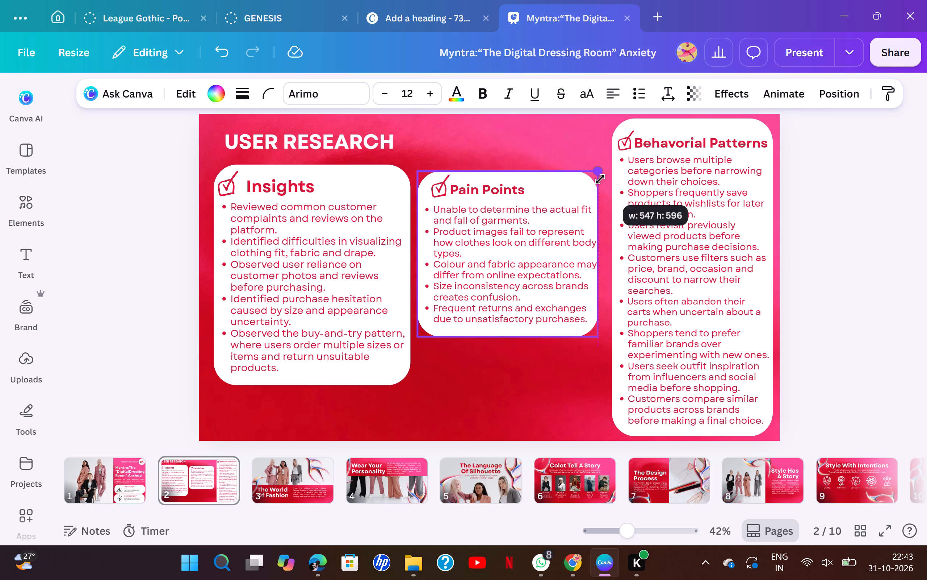
drag(600, 179, 608, 187)
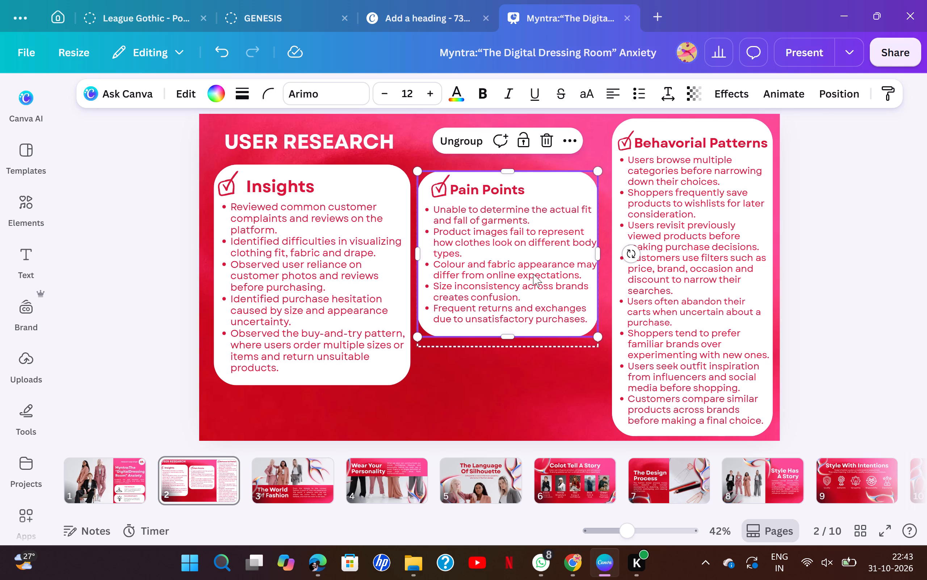
click(541, 254)
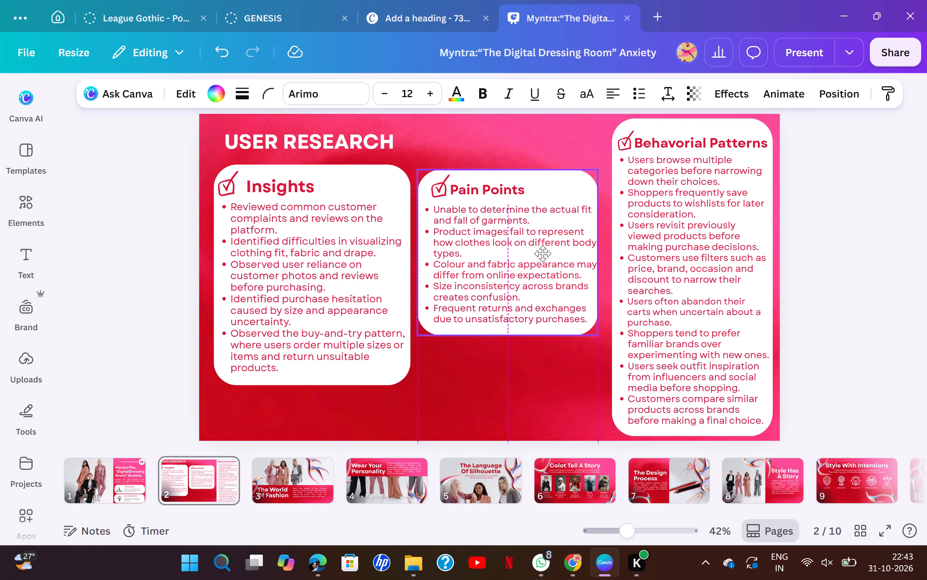
click(538, 367)
Widen the Behavorial Patterns card's white background slightly by extending its left edge toward the Pain Points card.
click(626, 273)
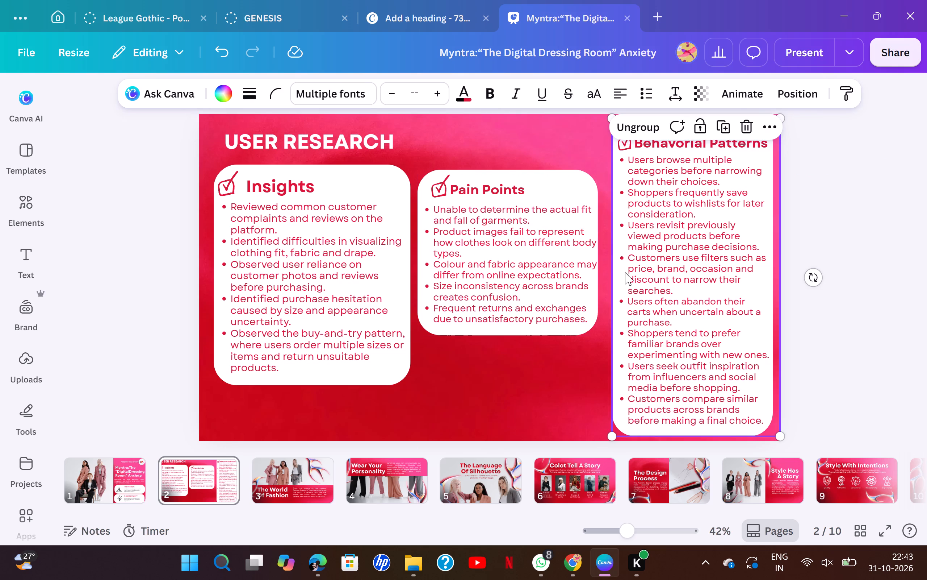
double_click(617, 272)
click(613, 294)
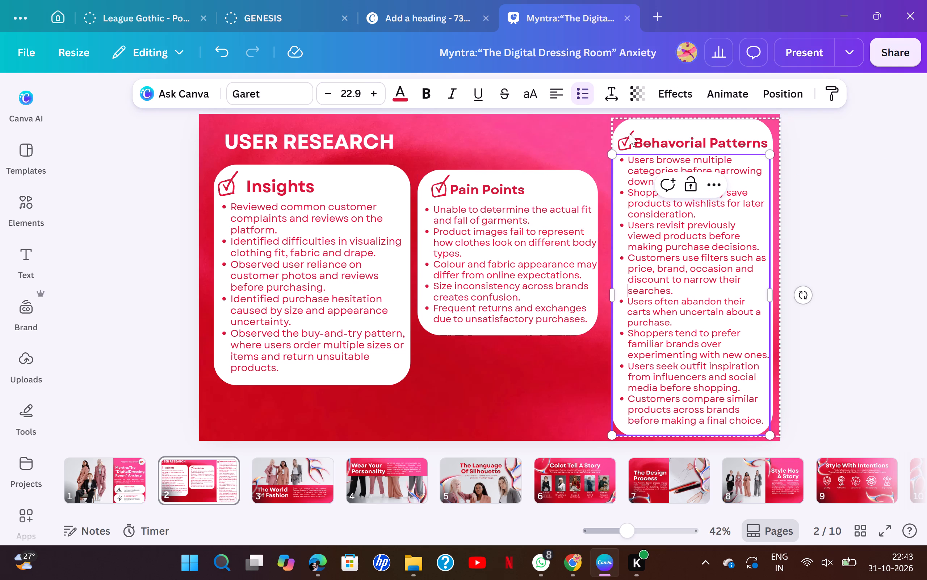
click(654, 126)
drag(610, 274, 609, 274)
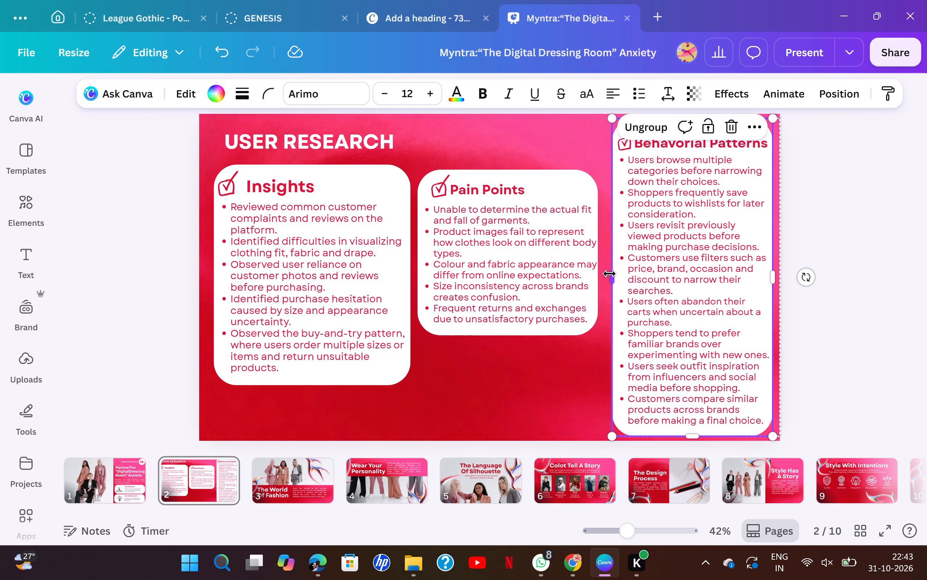
drag(609, 274, 603, 275)
Shift the Behavorial Patterns bullet list slightly left inside its card.
click(691, 288)
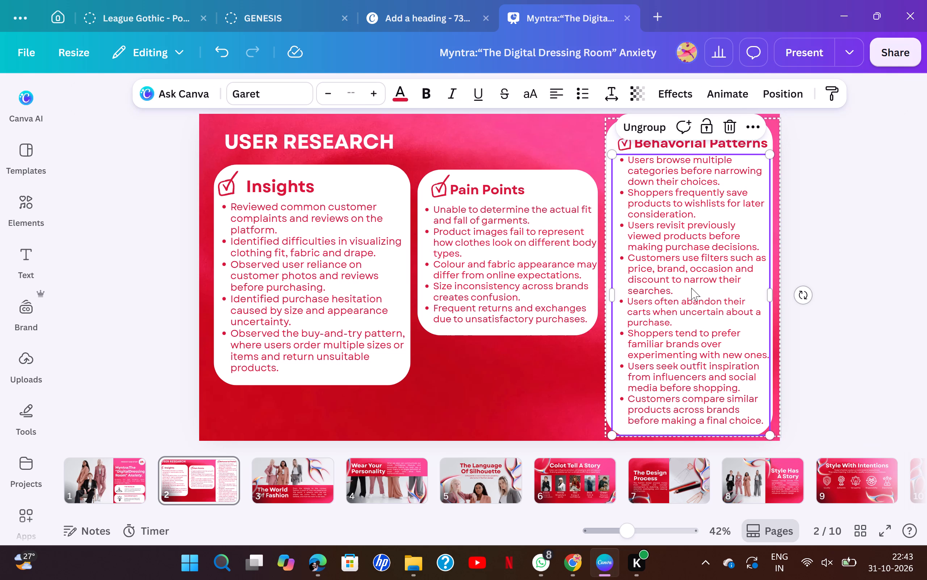
drag(691, 288, 687, 288)
click(827, 235)
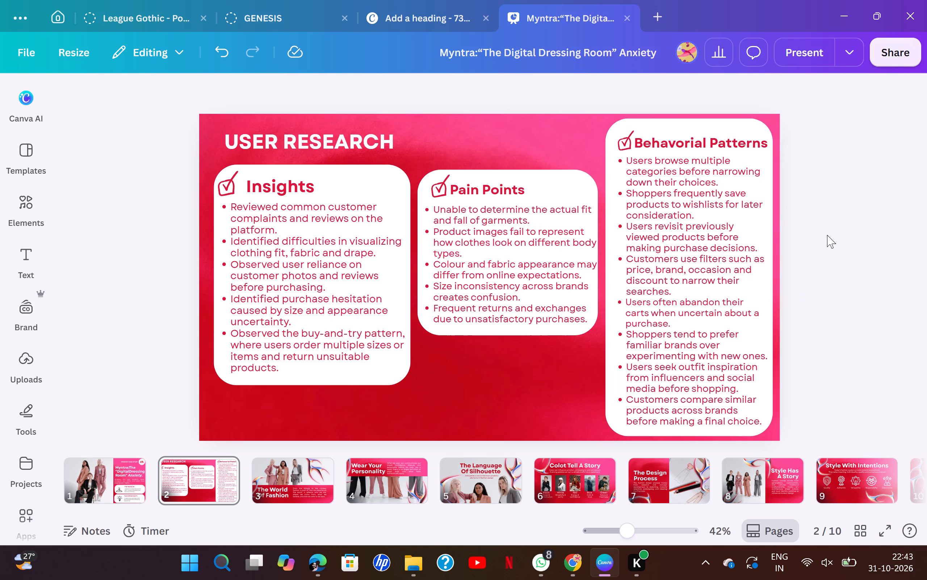
Nudge the Behavorial Patterns card slightly left, and the Insights and Pain Points cards slightly left and down.
click(718, 231)
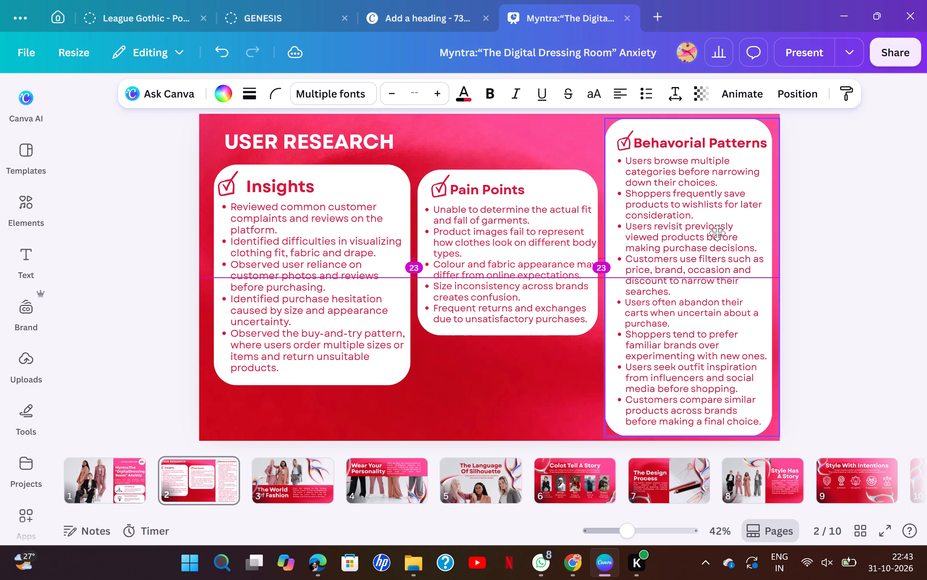
click(834, 187)
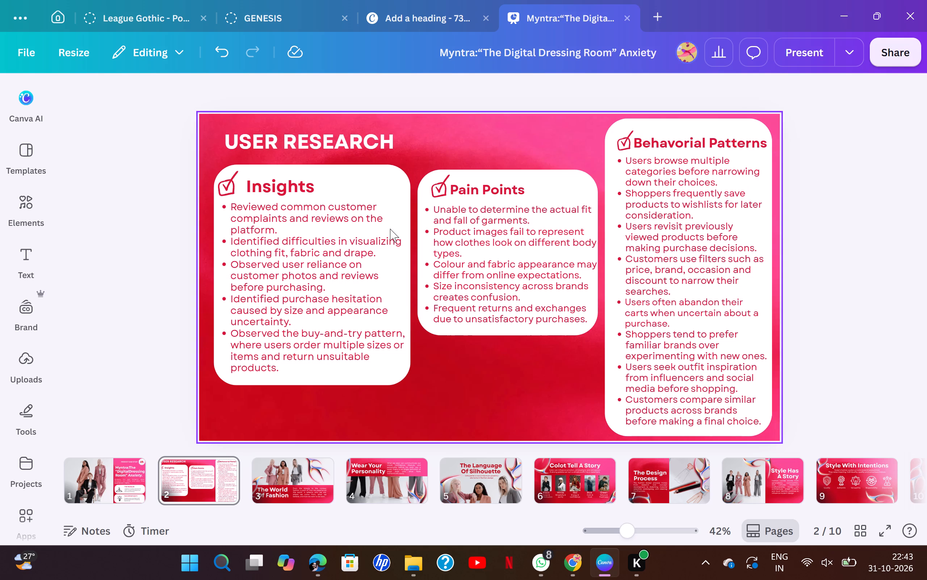
drag(359, 245, 355, 245)
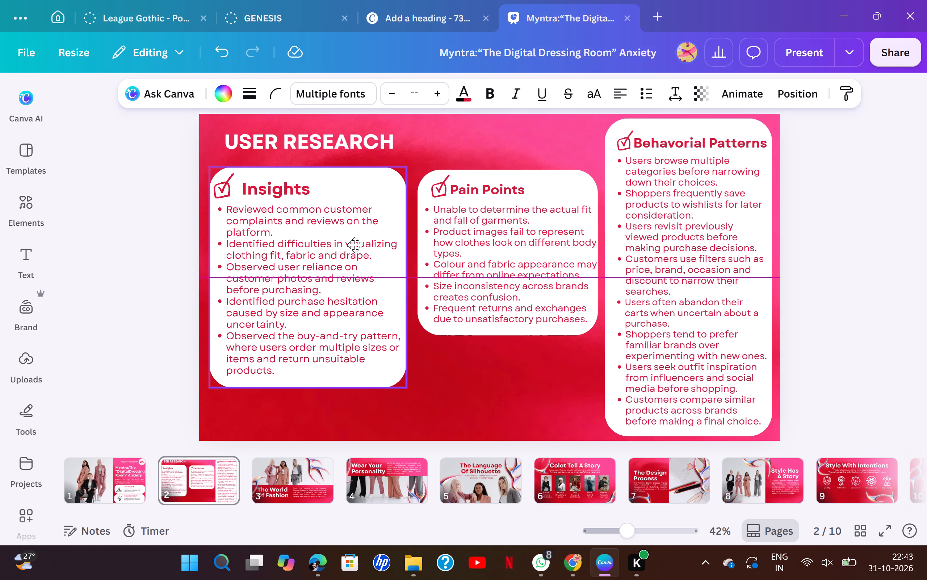
drag(355, 245, 352, 244)
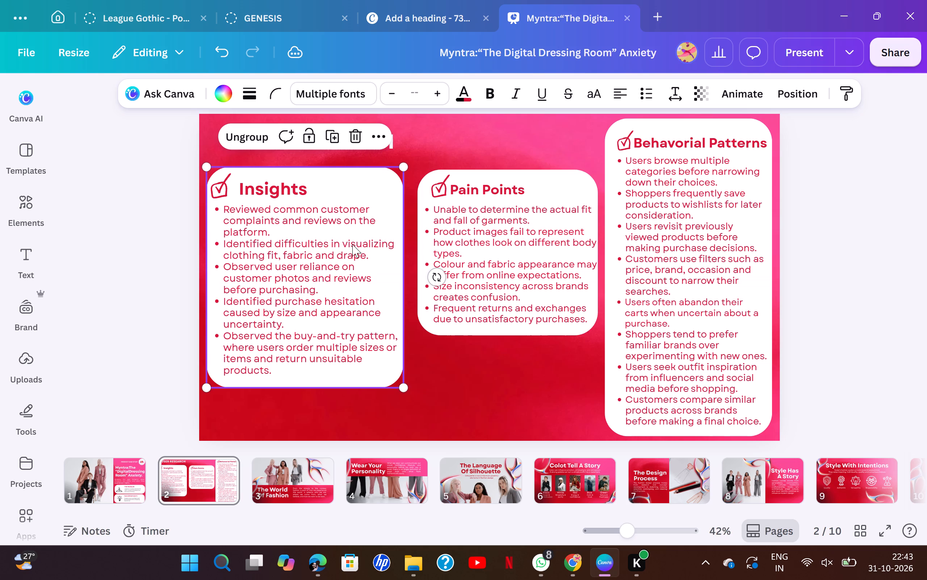
drag(507, 263, 500, 265)
click(817, 293)
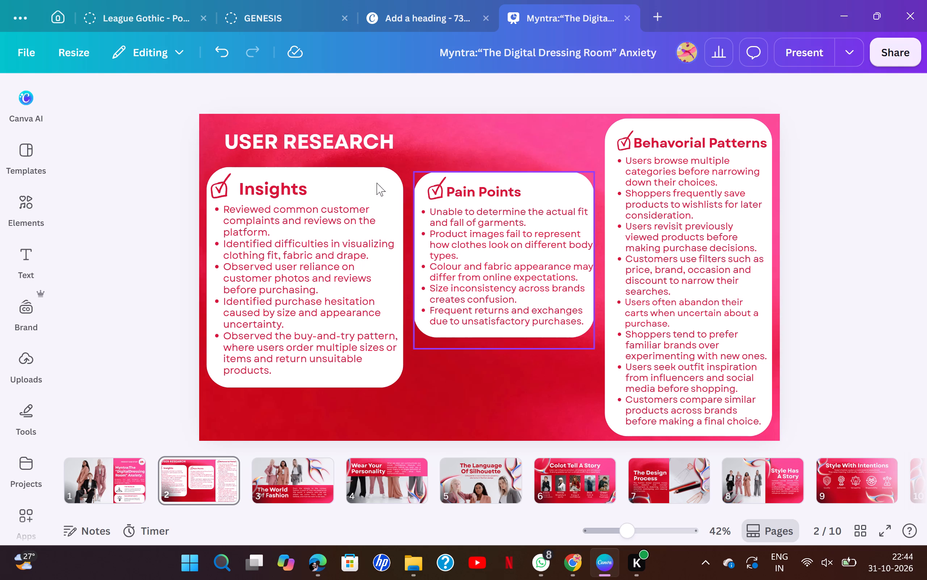
Set the Insights heading's font size to 32.3 to match the other card headings.
double_click(255, 183)
click(358, 91)
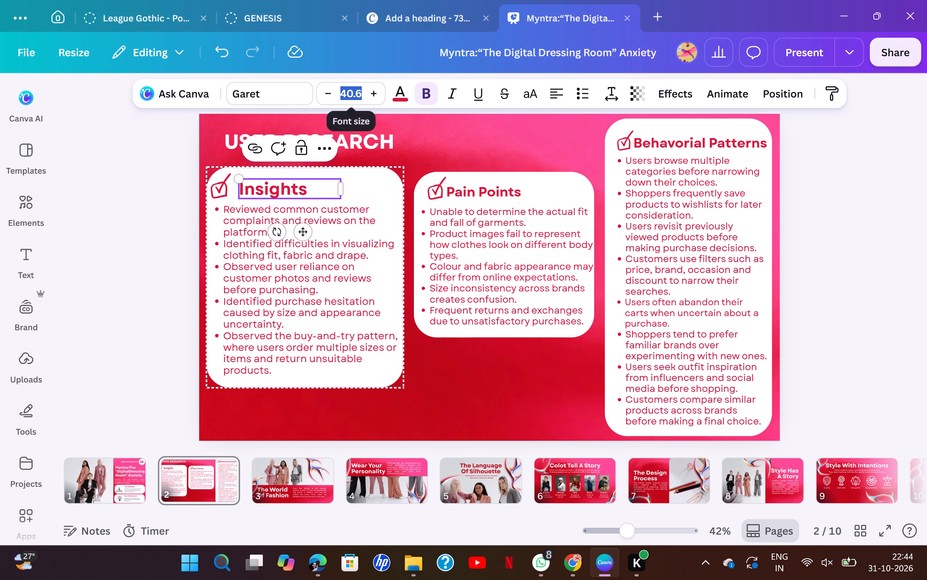
text(32.3)
key(Return)
Set the whole Insights bullet list's font size to 22.9 to match the Pain Points list.
double_click(454, 258)
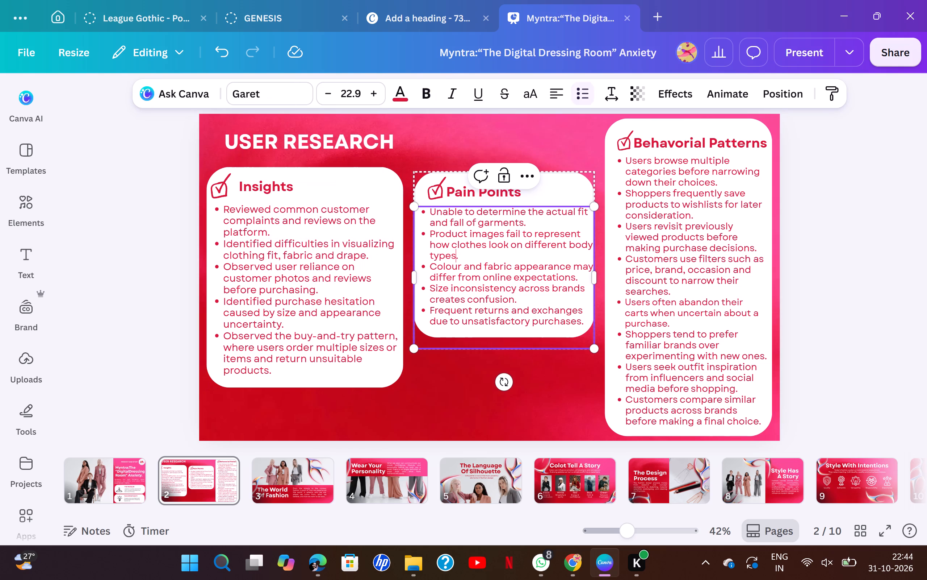
double_click(299, 282)
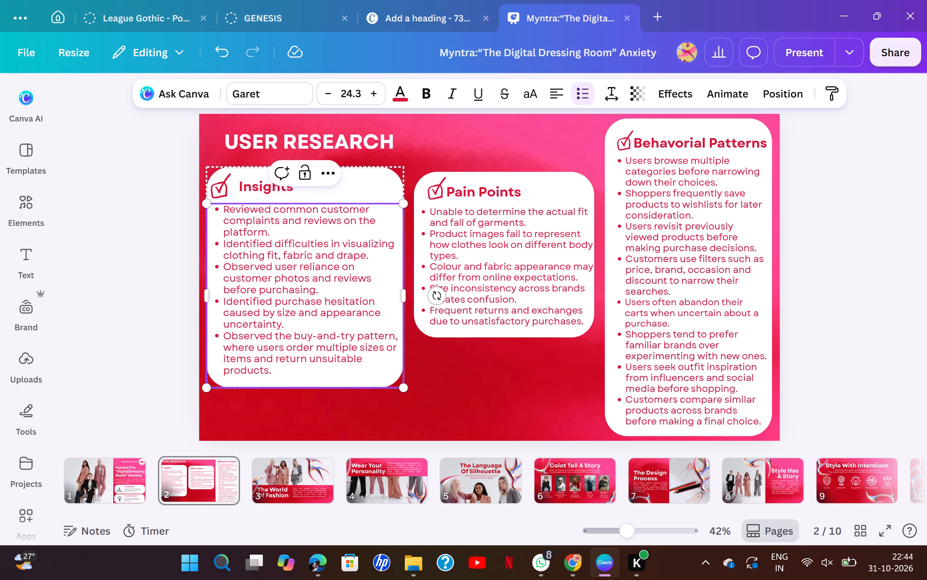
click(299, 282)
key(ctrl+a)
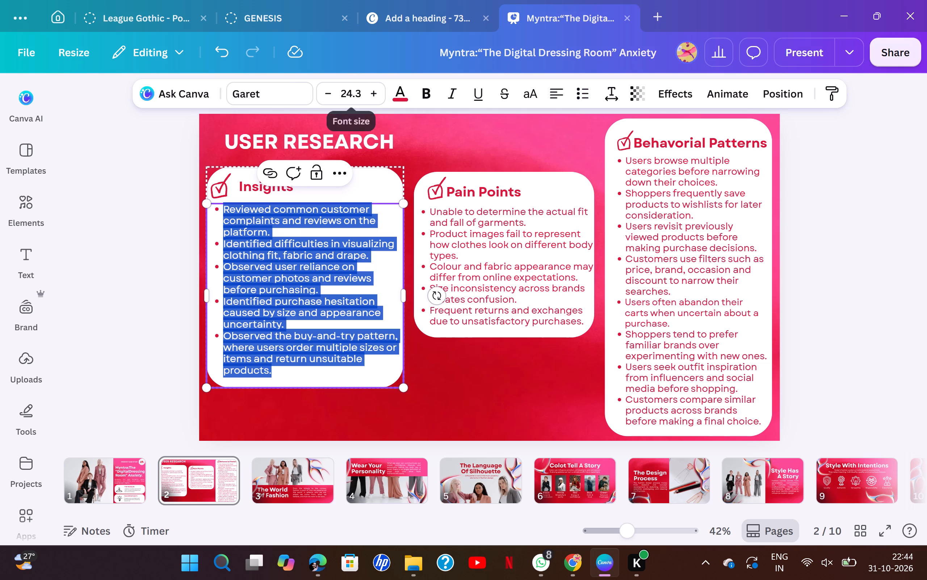
click(353, 99)
text(22.9)
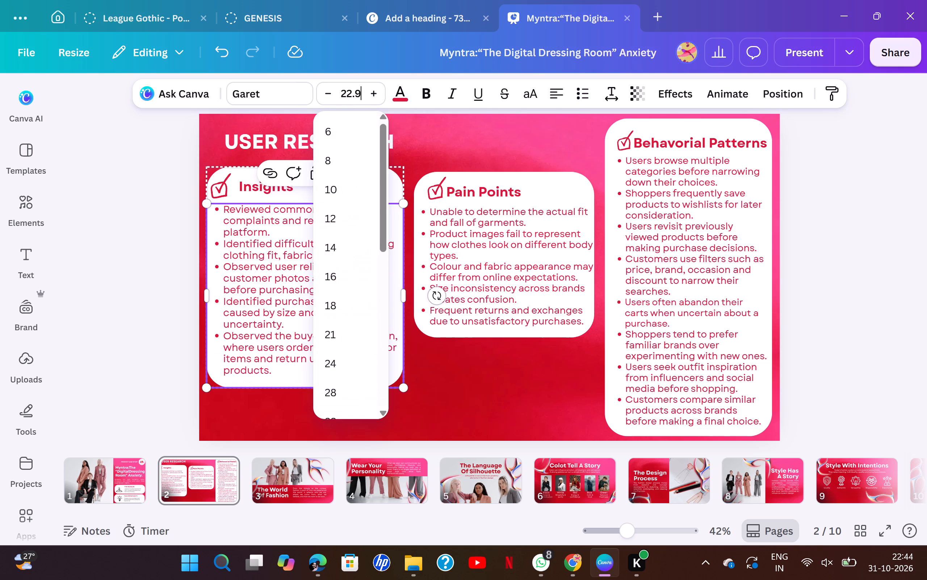
key(Return)
click(466, 353)
scroll(414, 366, left, 1)
Widen the Insights card's white background slightly and shorten it from the bottom to fit its bullet list.
click(344, 376)
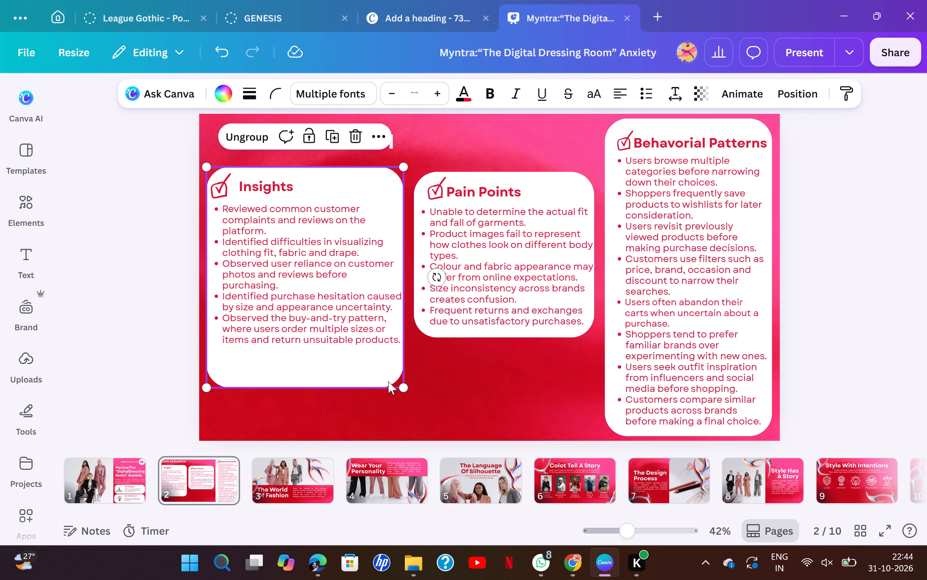
double_click(358, 375)
drag(402, 385, 418, 378)
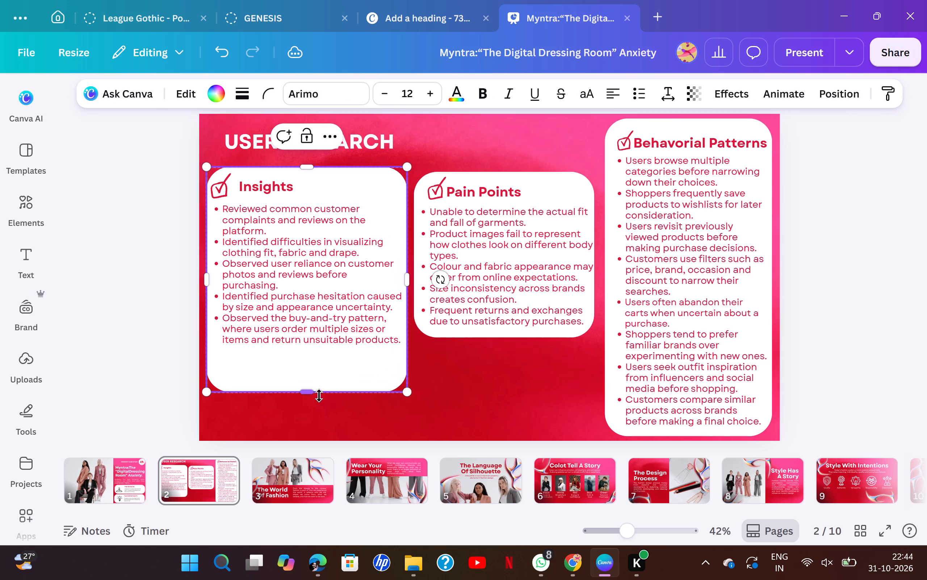
drag(305, 393, 320, 366)
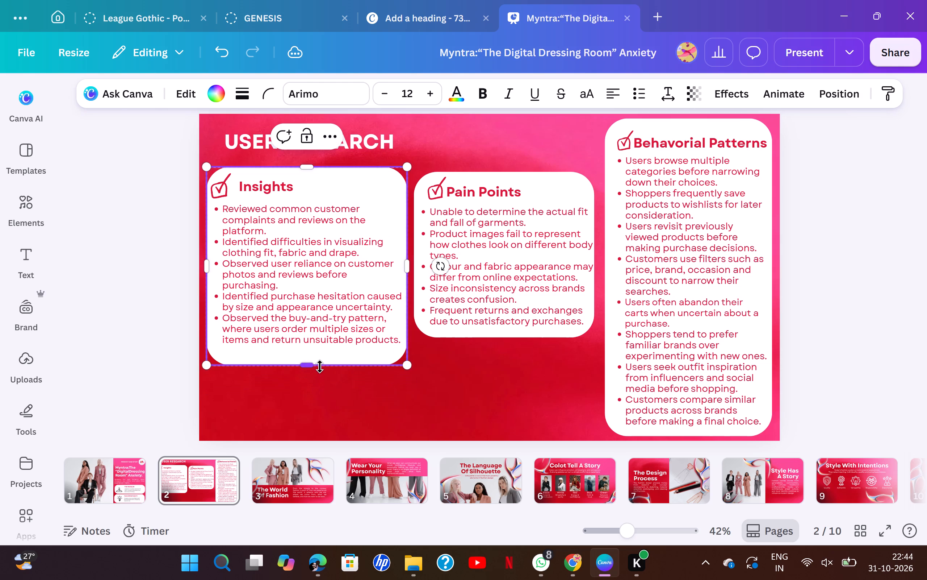
click(474, 392)
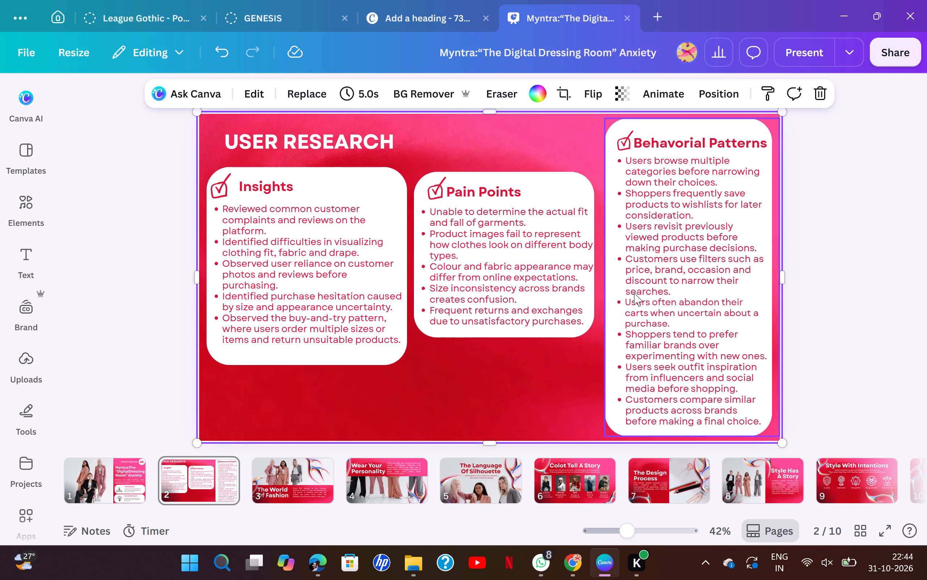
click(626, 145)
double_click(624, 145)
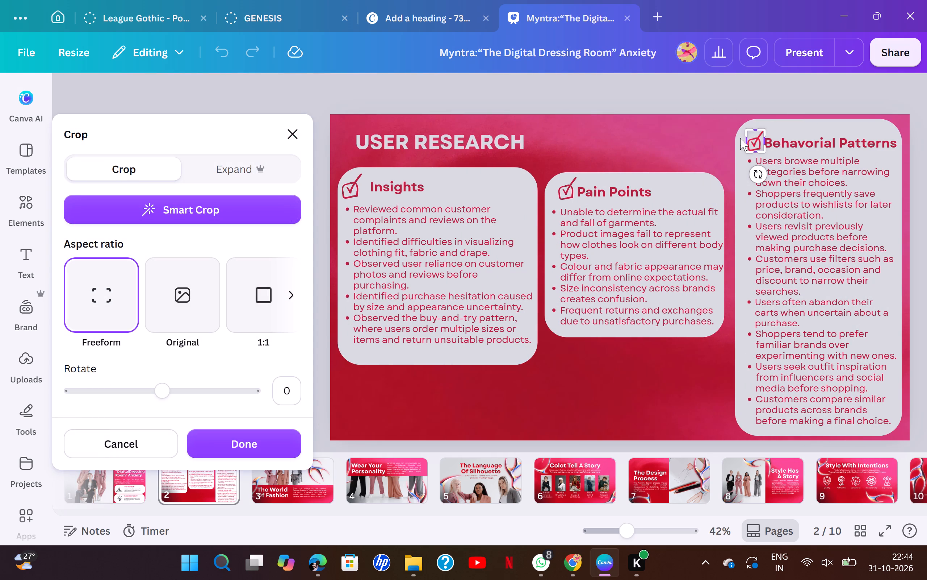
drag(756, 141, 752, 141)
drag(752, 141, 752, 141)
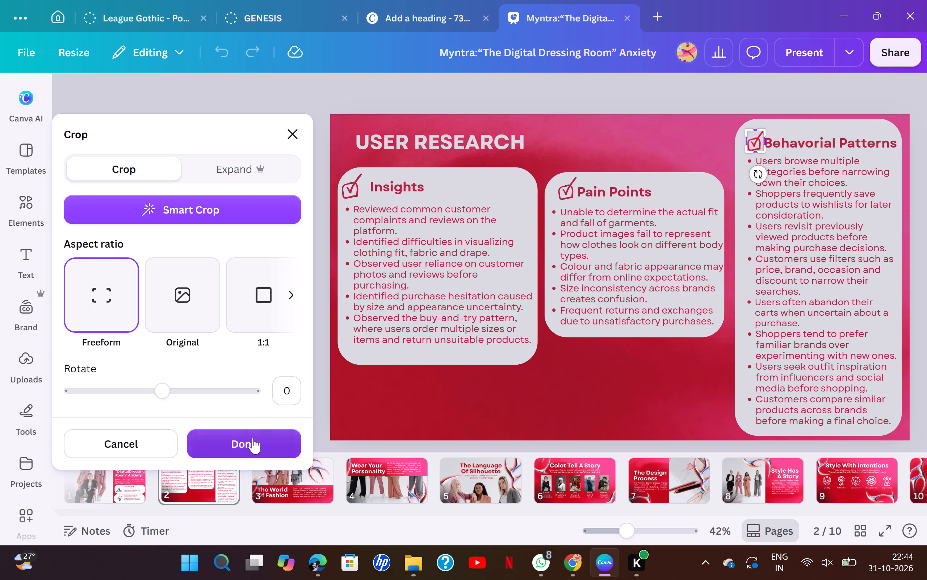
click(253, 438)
Move the Behavorial Patterns checkmark icon and heading slightly left inside the card, keeping them level and close together.
drag(626, 135, 620, 135)
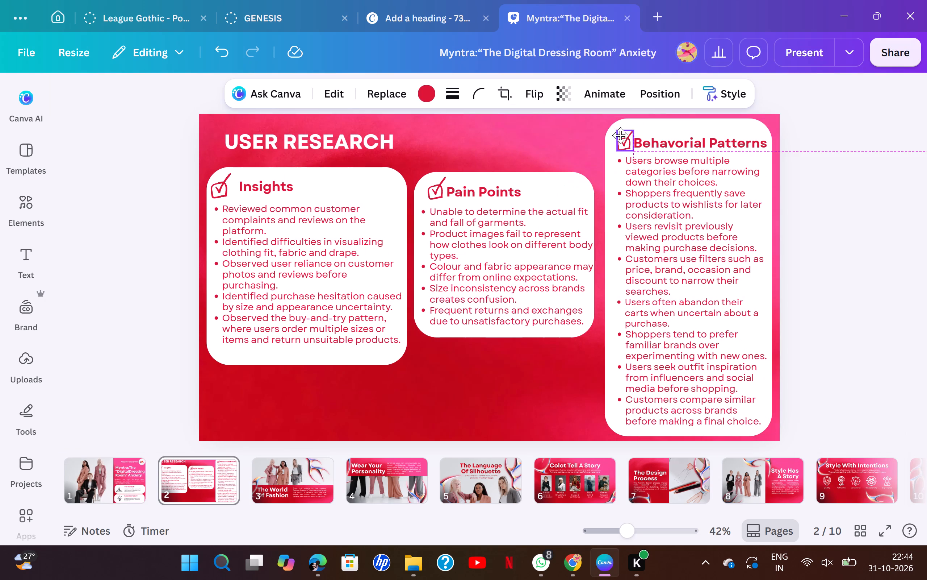
drag(620, 135, 622, 135)
drag(622, 135, 622, 135)
click(658, 145)
click(658, 145)
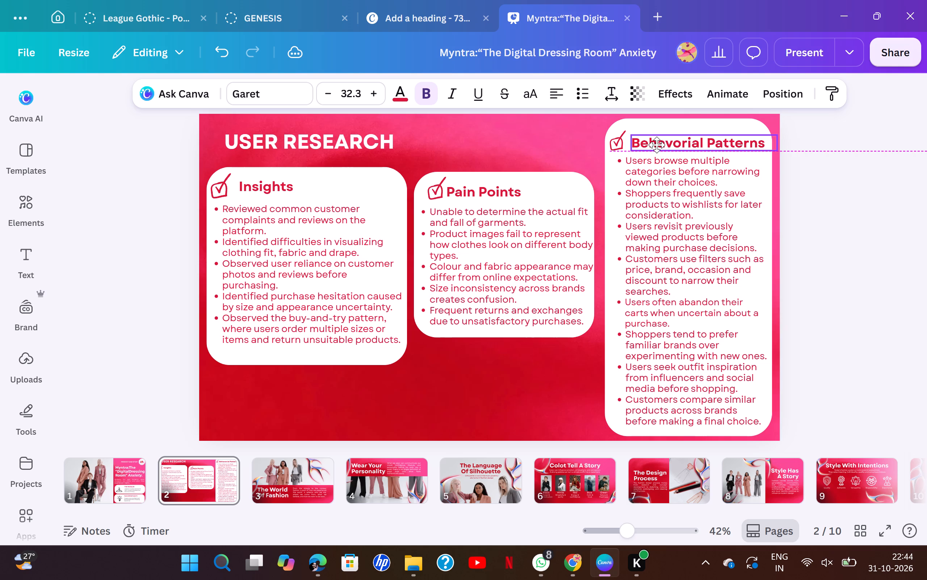
click(864, 301)
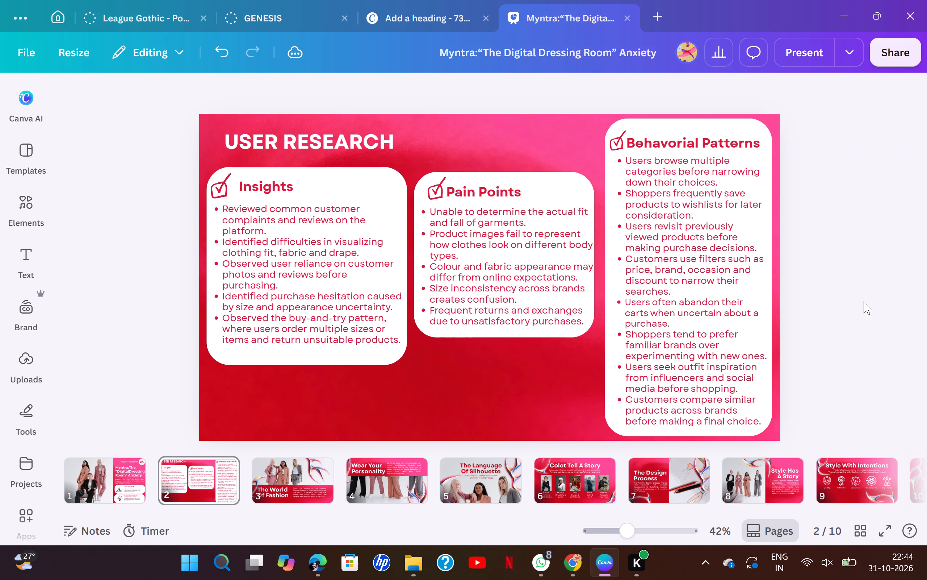
Shrink the Behavorial Patterns card's white background shape slightly from its top-right corner, leaving less space above the heading.
click(737, 127)
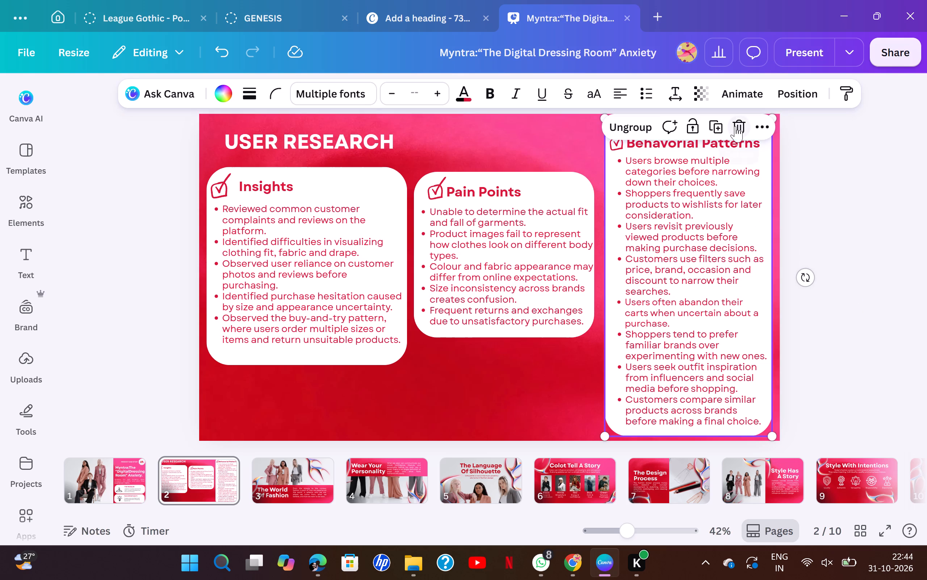
click(751, 171)
click(764, 153)
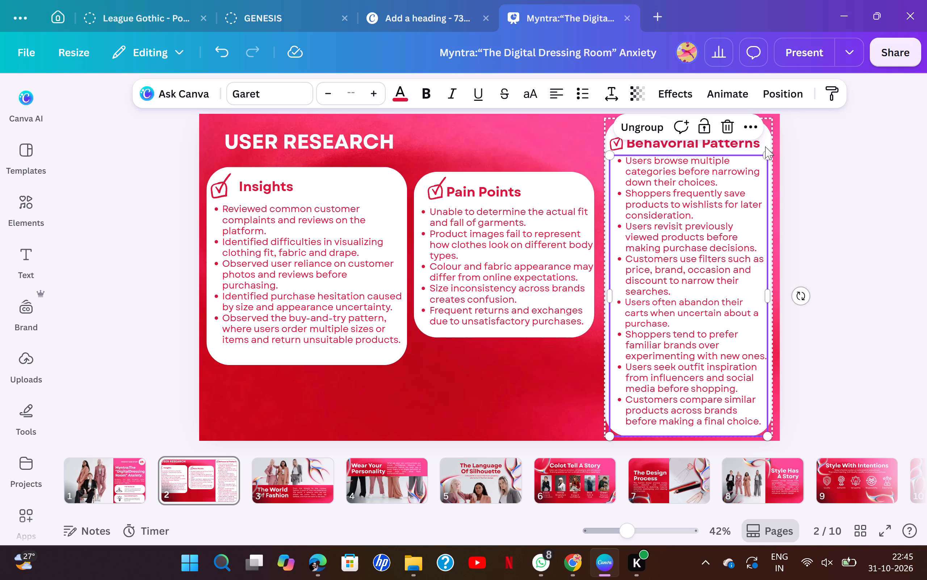
double_click(765, 146)
click(717, 130)
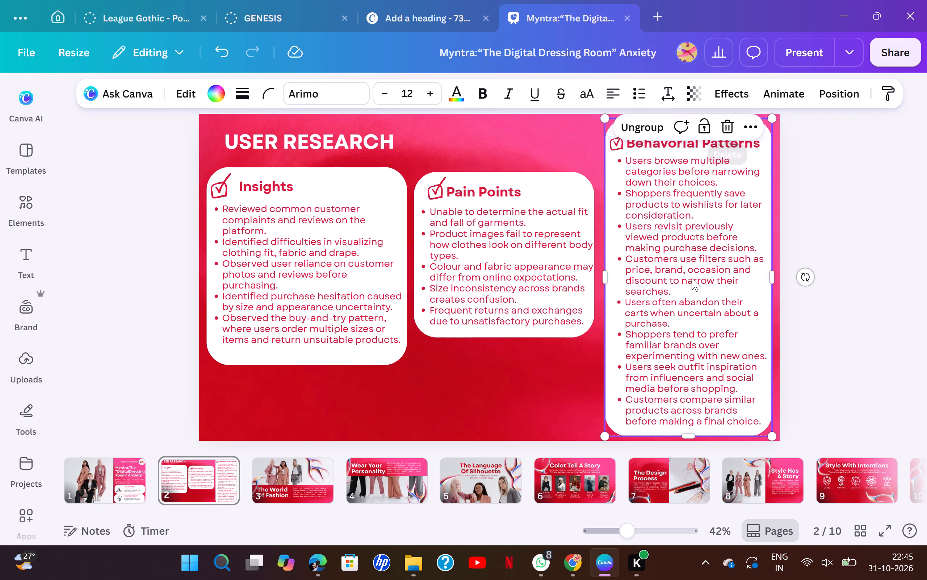
drag(769, 119, 771, 128)
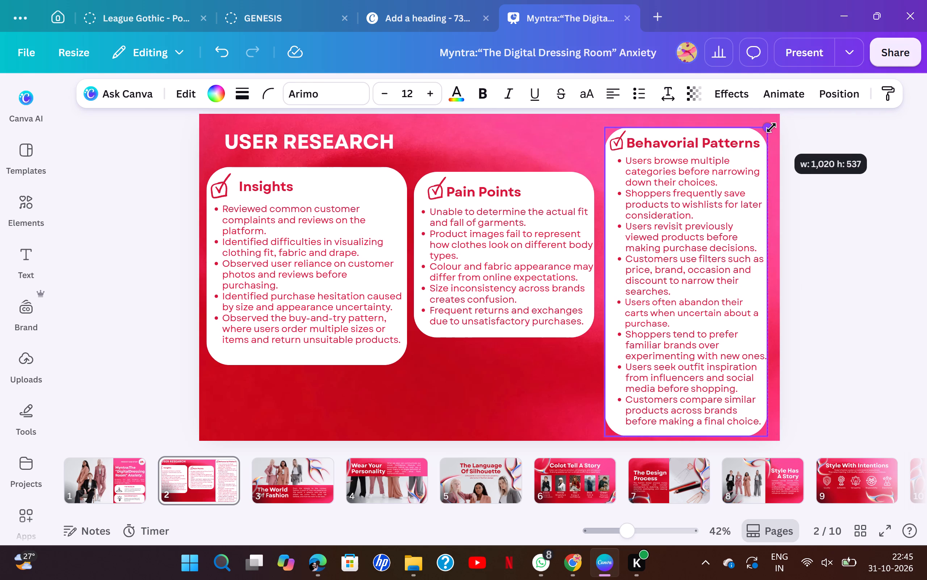
drag(771, 128, 774, 128)
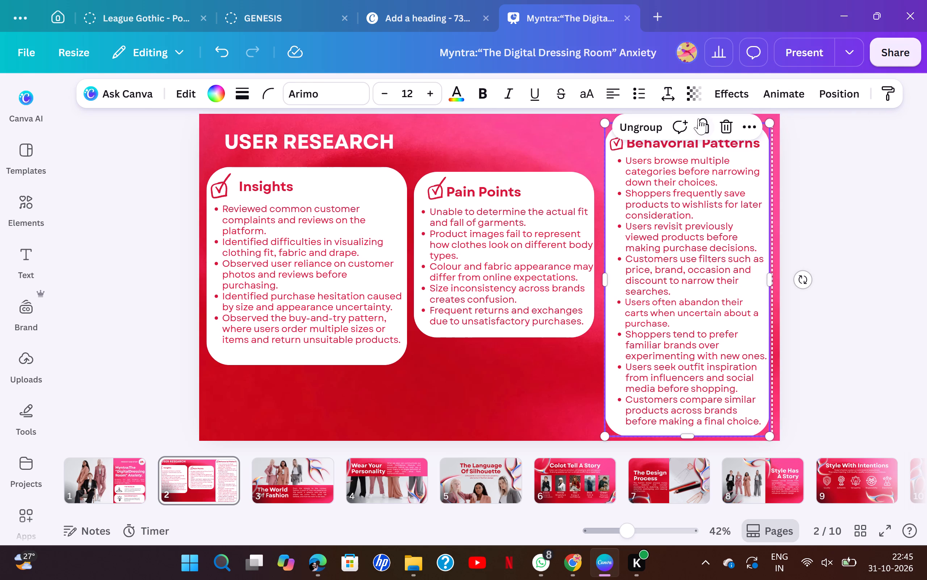
click(886, 225)
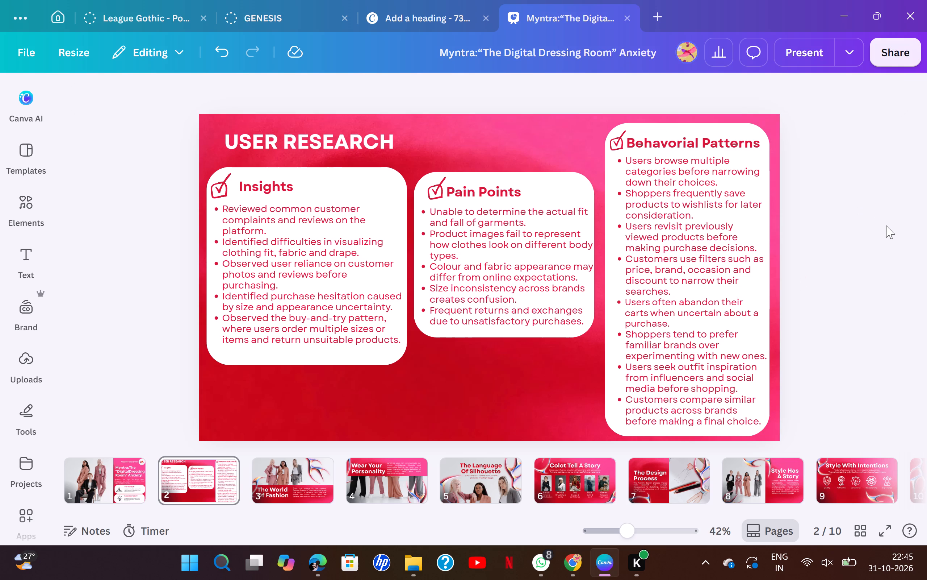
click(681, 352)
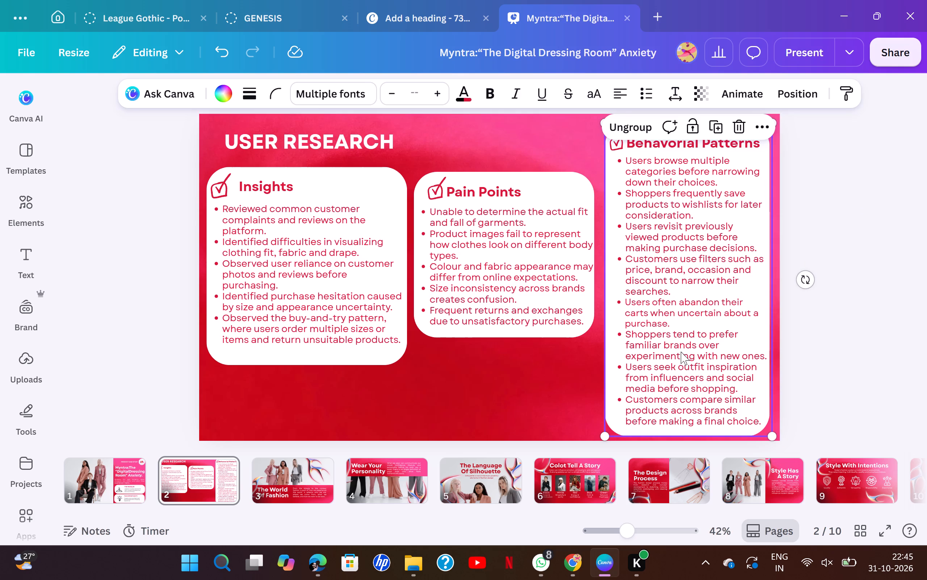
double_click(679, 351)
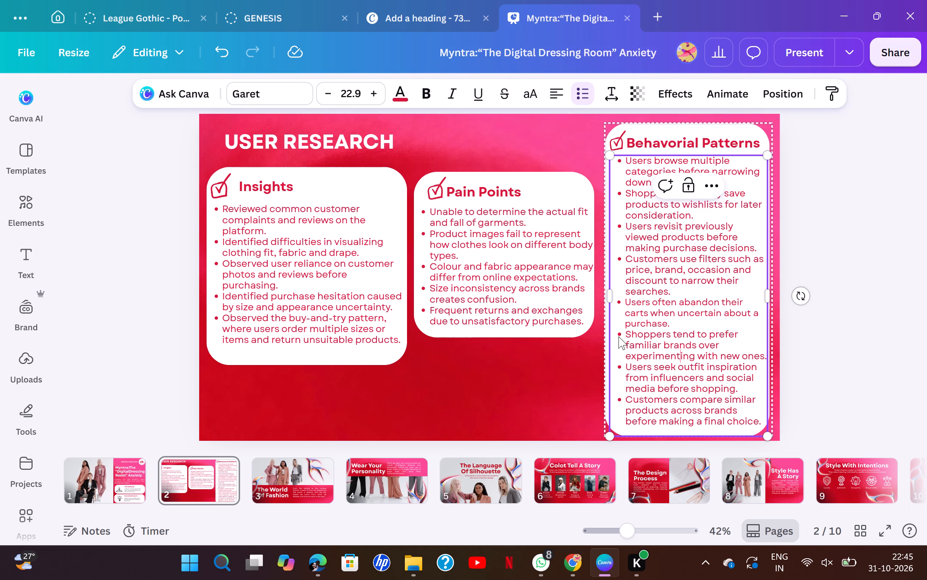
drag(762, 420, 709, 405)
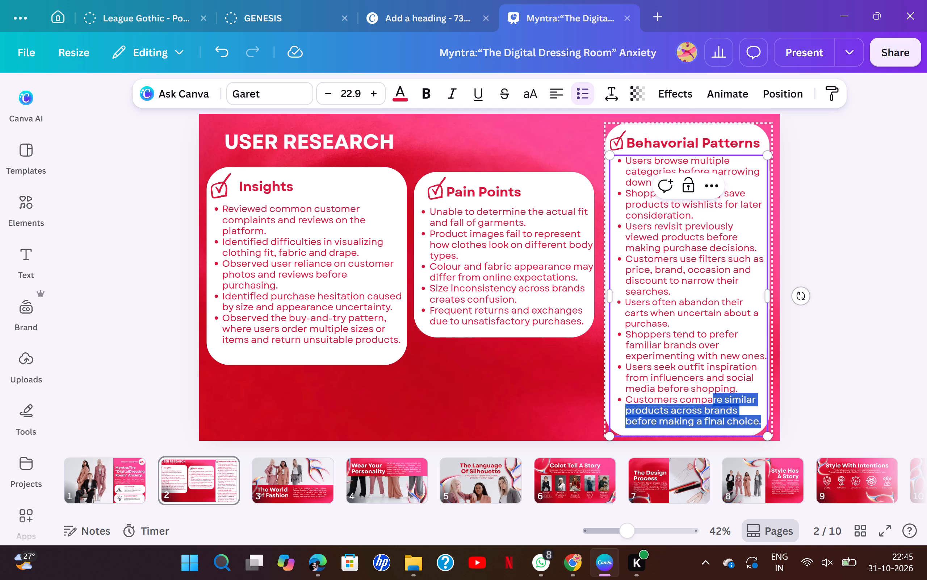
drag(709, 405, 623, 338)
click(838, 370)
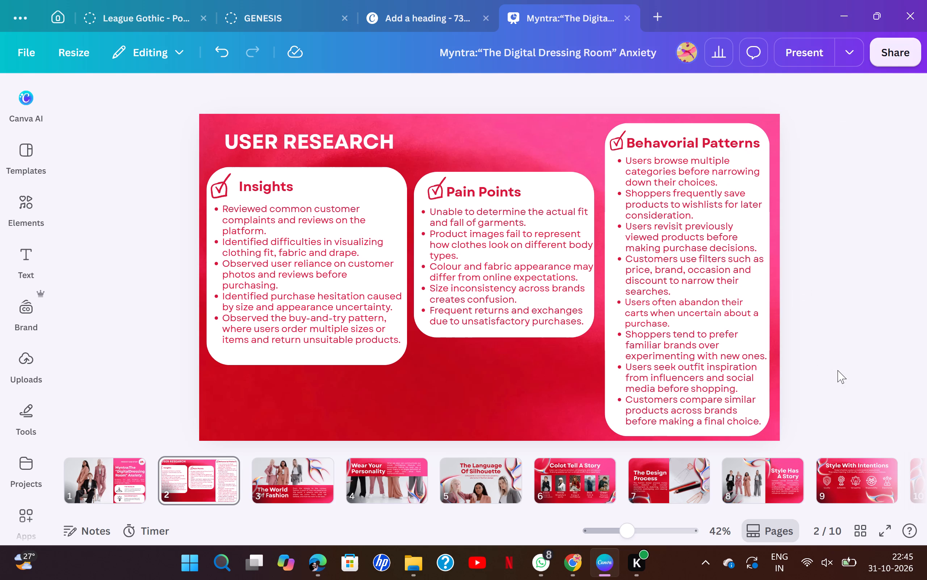
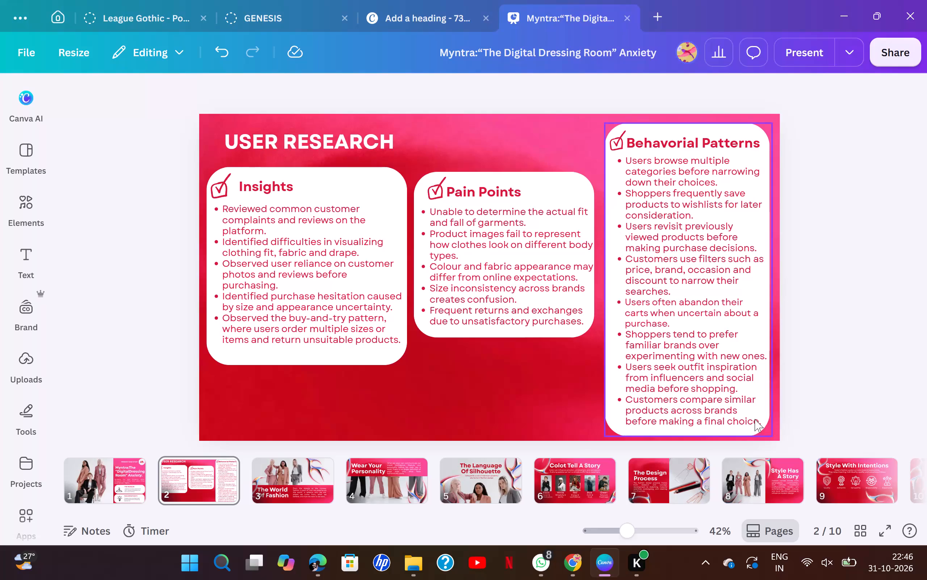
Cut the last four bullets, starting at "Users often abandon their carts", from the Behavorial Patterns list and remove the leftover empty bullet line.
click(759, 419)
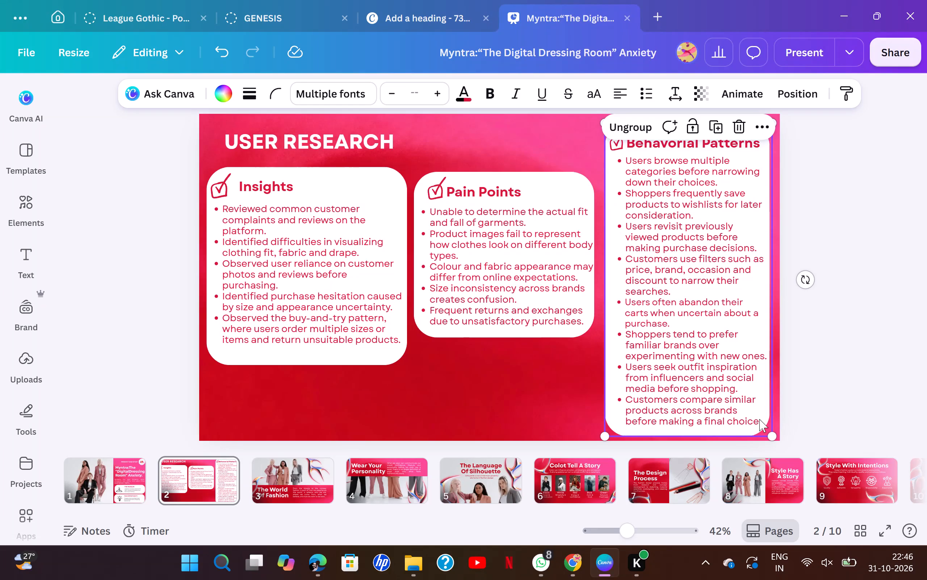
click(759, 419)
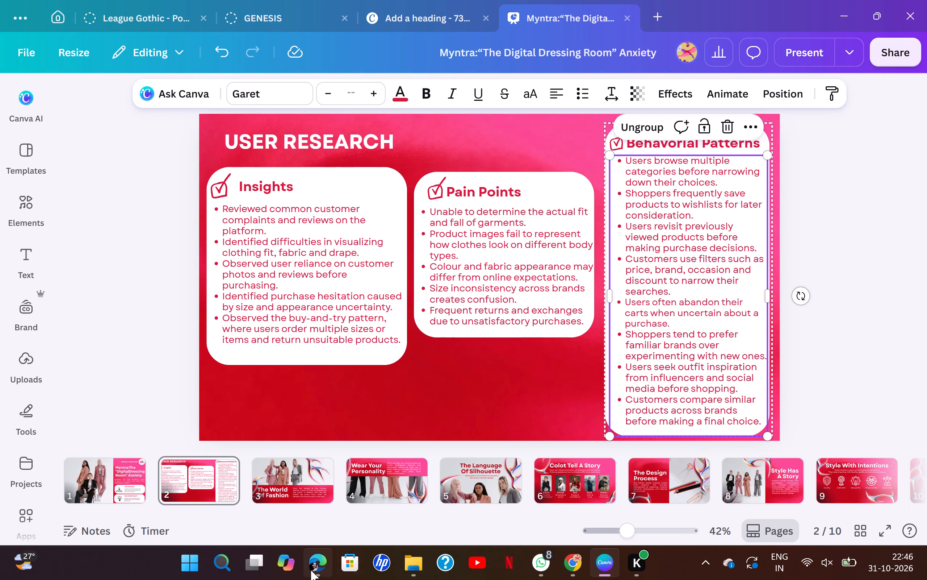
click(311, 568)
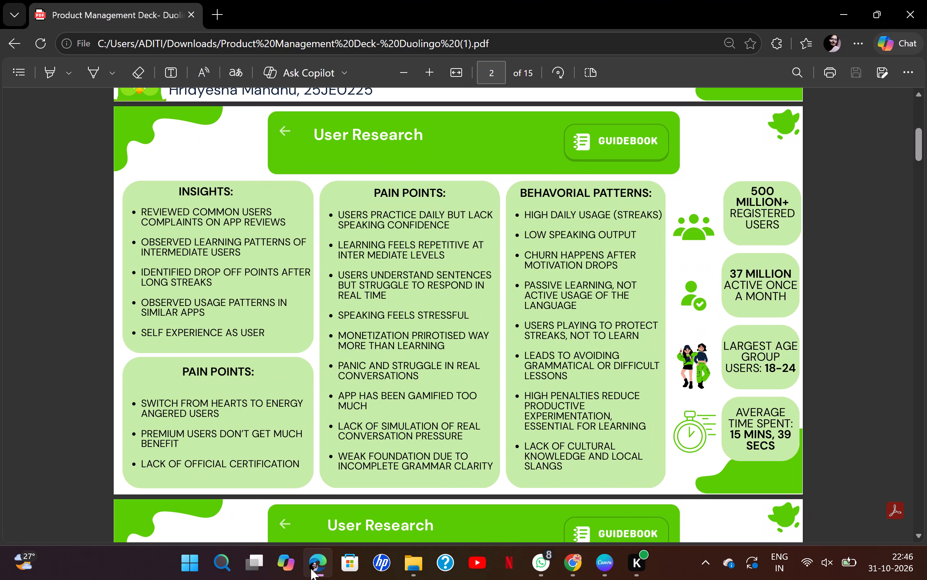
click(311, 568)
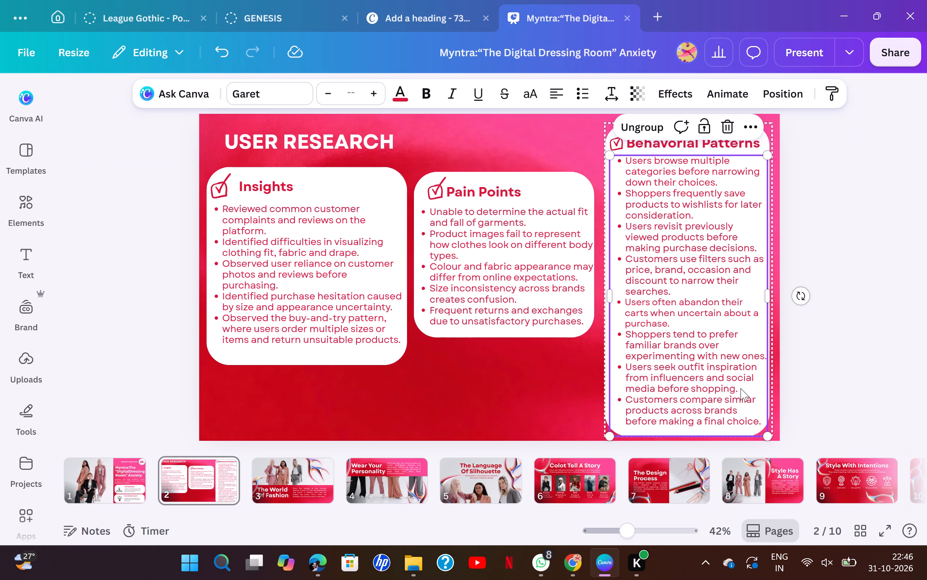
double_click(756, 415)
drag(761, 418, 655, 352)
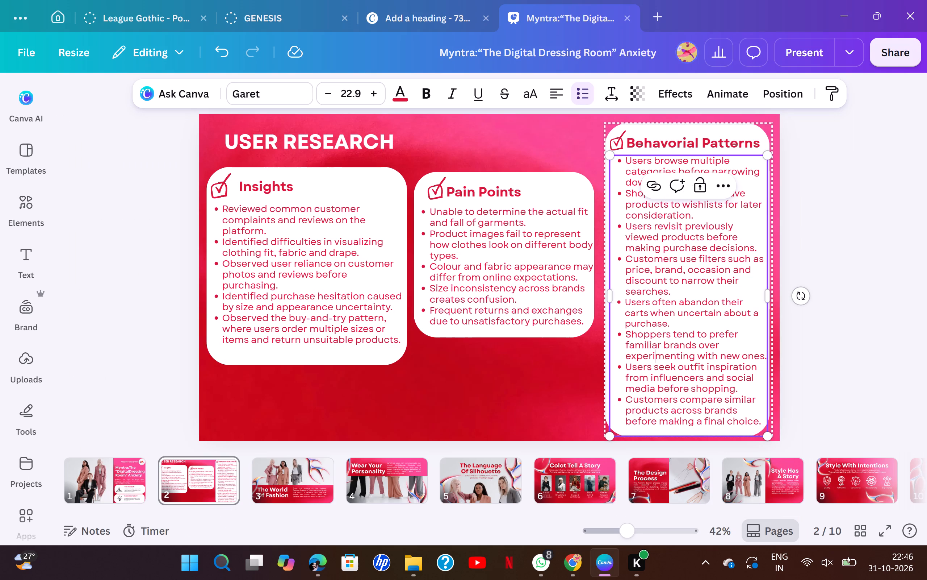
drag(655, 352, 641, 382)
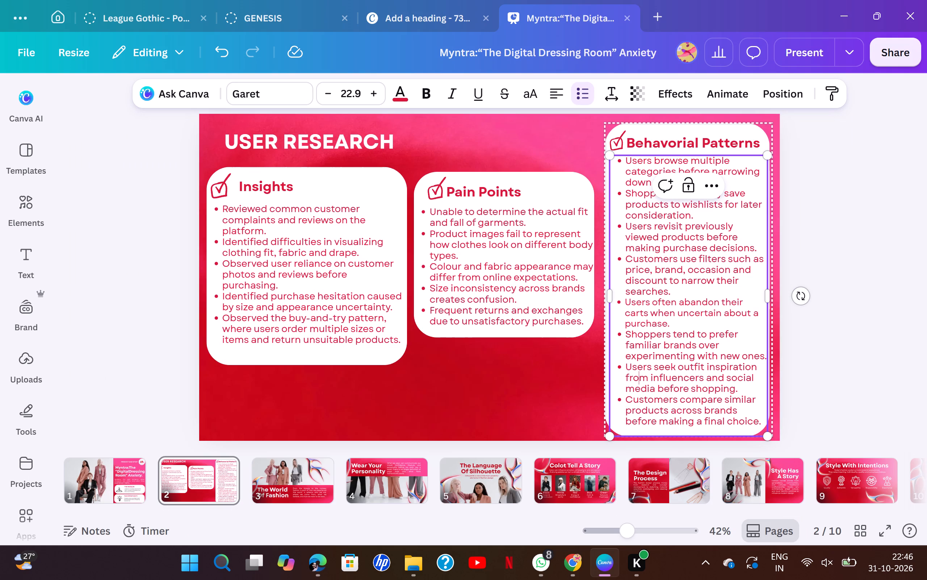
drag(762, 423, 612, 306)
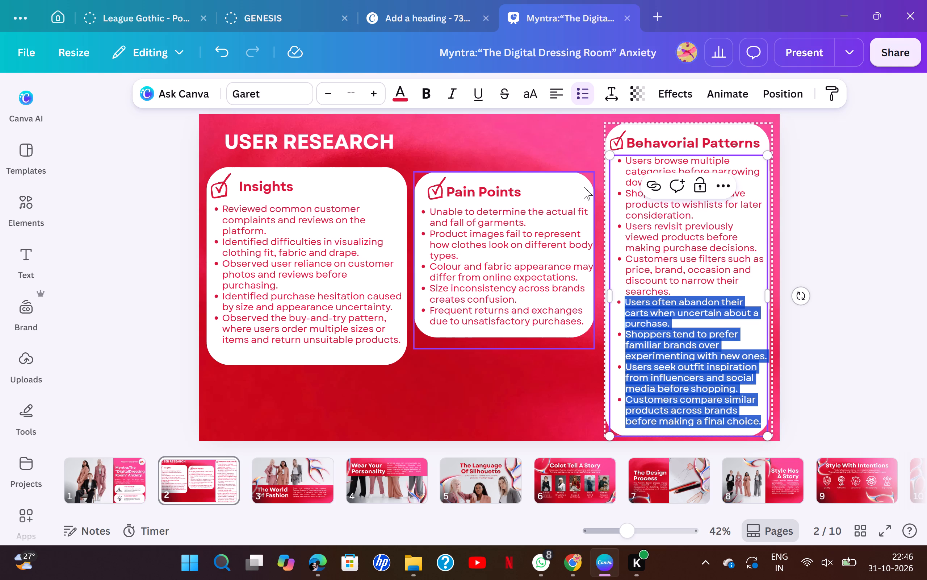
key(ctrl+x)
key(BackSpace)
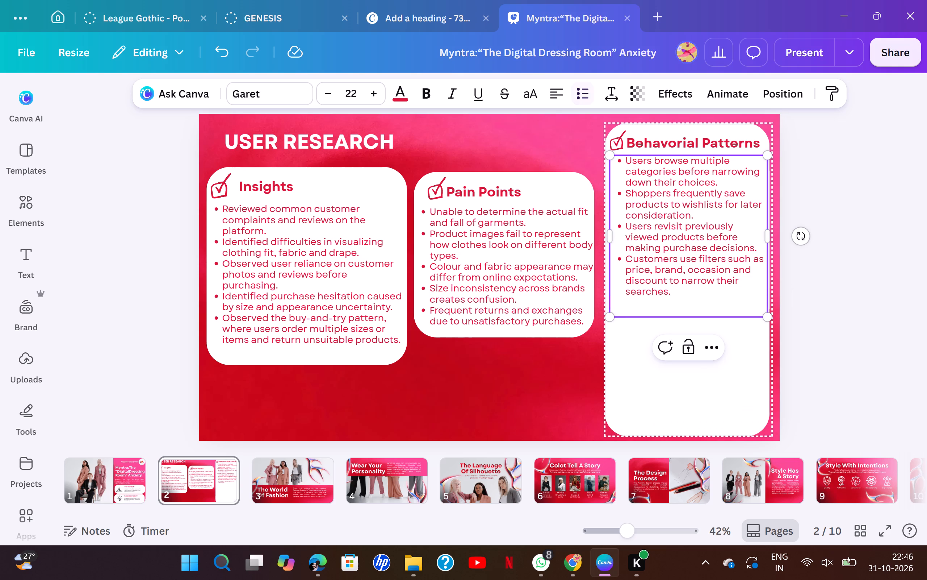
key(BackSpace)
Shorten the Behavorial Patterns card's white background from the bottom so it ends just below the "Customers use filters" bullet.
click(694, 430)
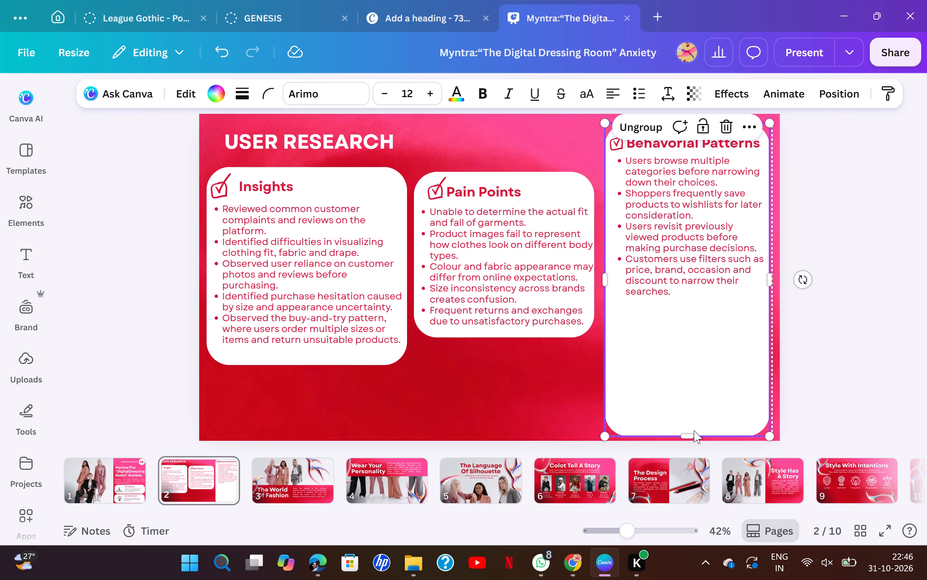
double_click(703, 411)
drag(688, 436, 693, 308)
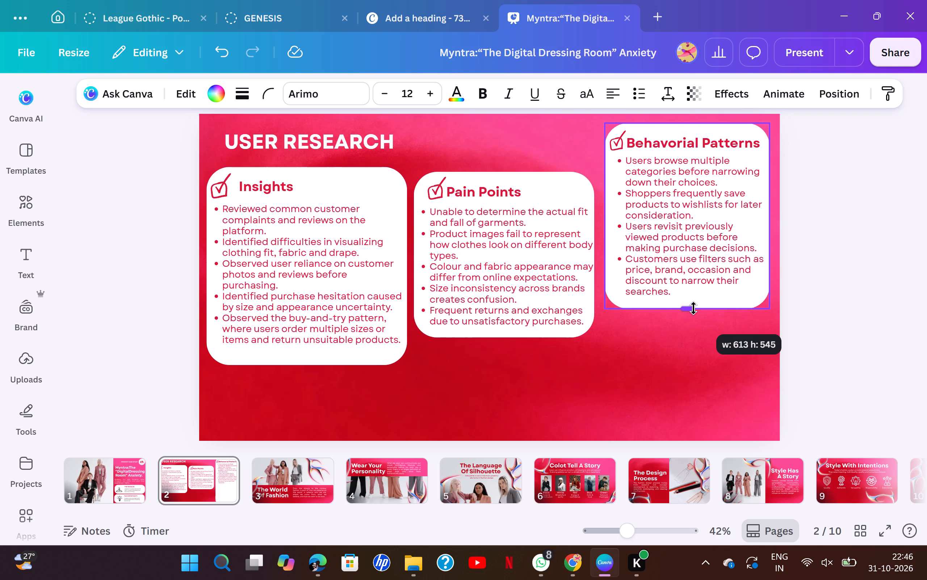
drag(693, 308, 693, 306)
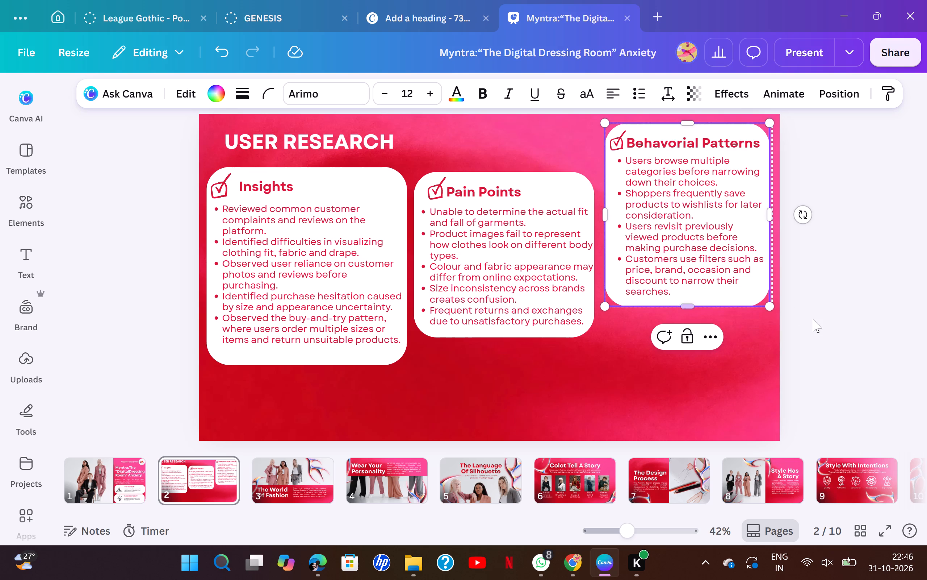
click(813, 319)
Duplicate the Behavorial Patterns card and replace the copy's bullets with the four cut bullets about carts, familiar brands, influencers and comparisons.
click(756, 187)
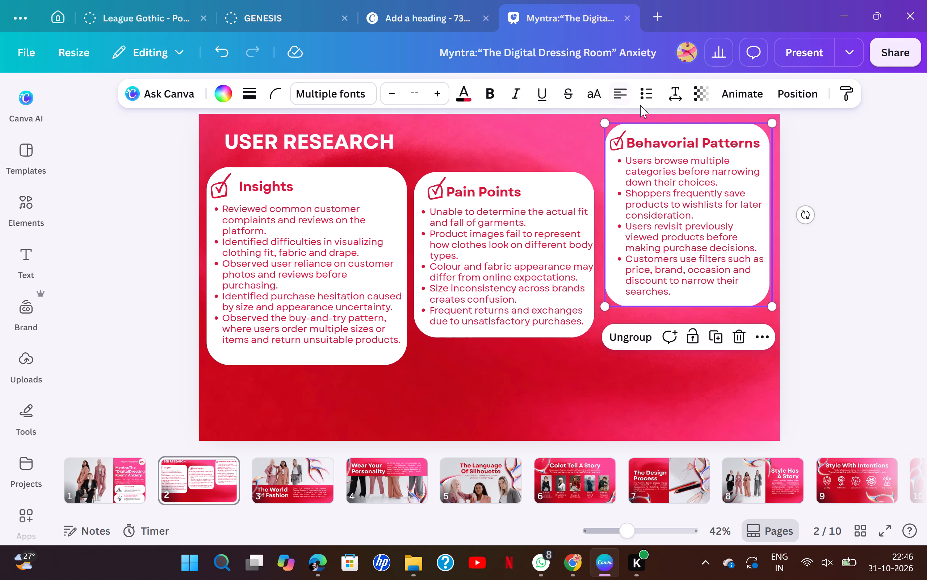
click(717, 335)
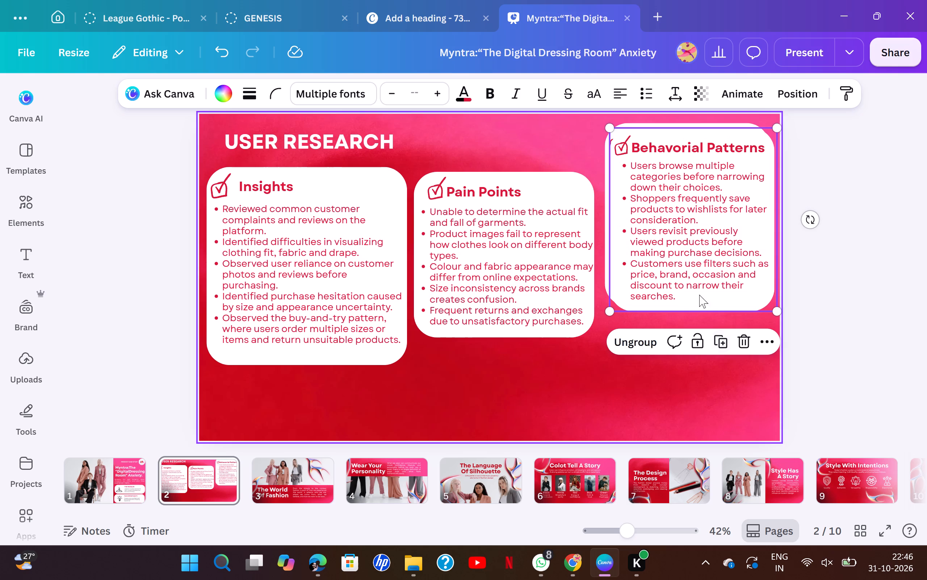
click(695, 203)
double_click(695, 203)
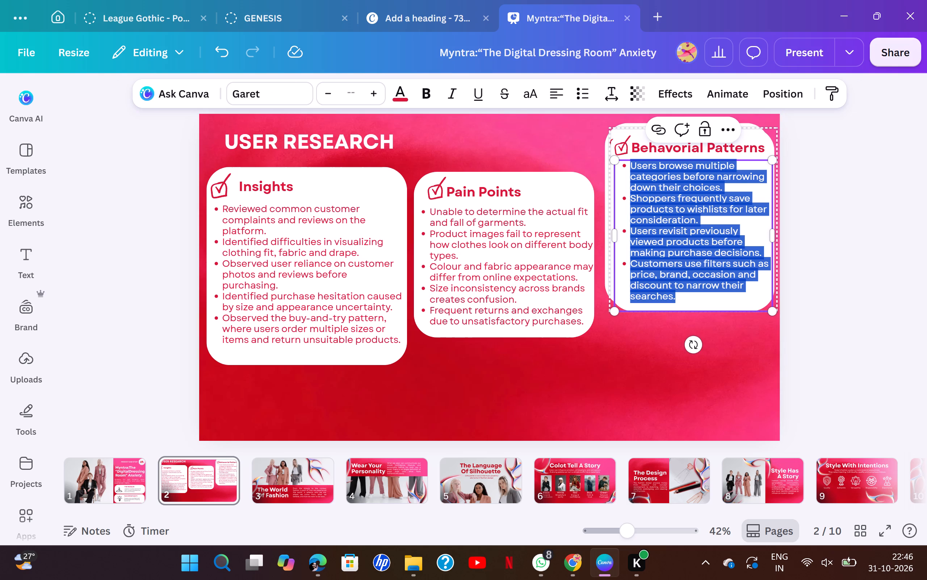
key(ctrl+v)
Delete the heading and the checkmark icon from the duplicate Behavorial Patterns card.
click(682, 151)
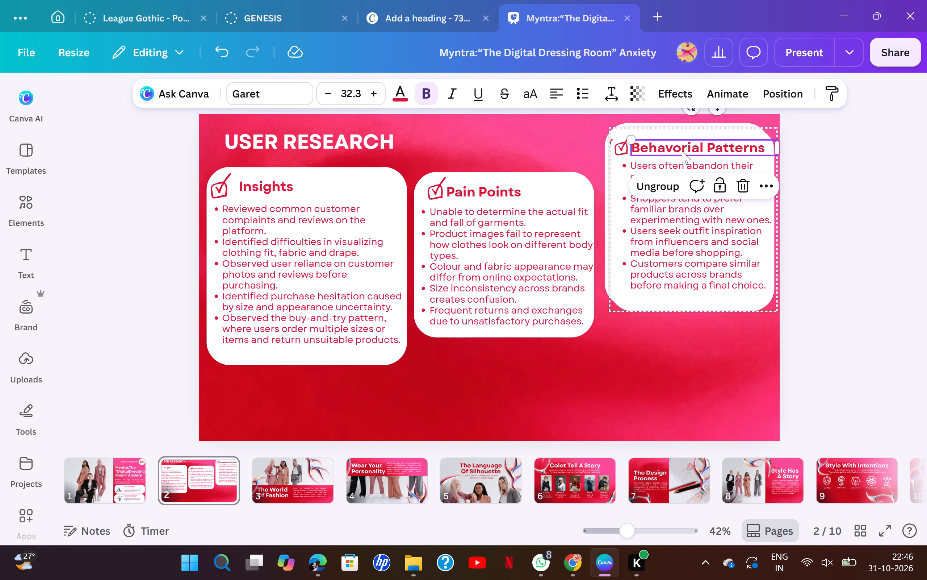
key(Delete)
click(619, 147)
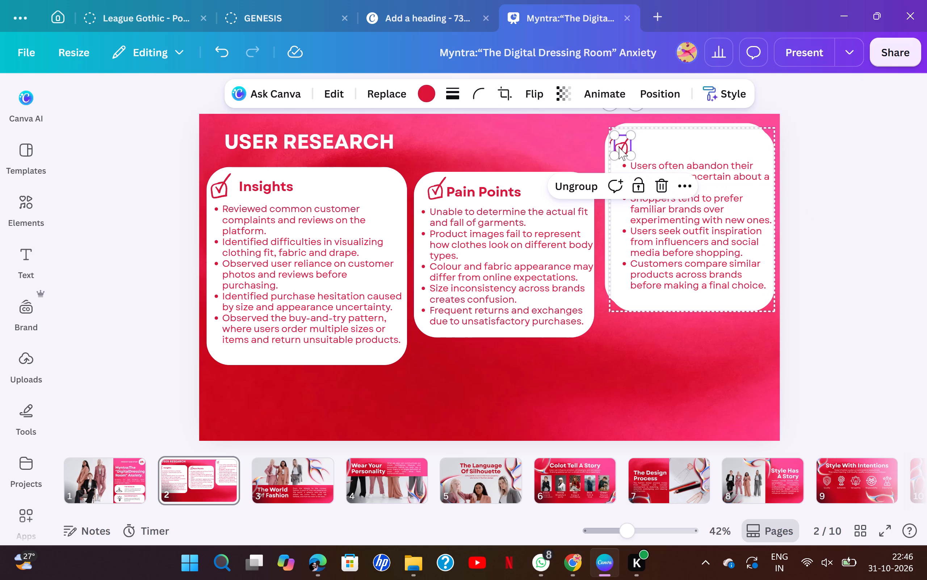
key(Delete)
Shorten the duplicate card's white background from the top so it starts just above its first bullet.
click(669, 191)
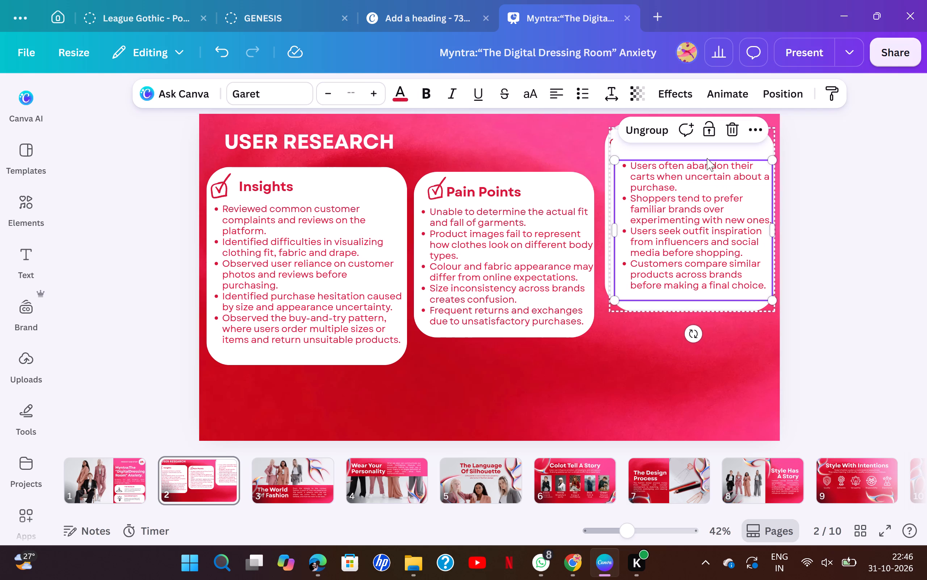
click(717, 147)
drag(692, 126, 694, 146)
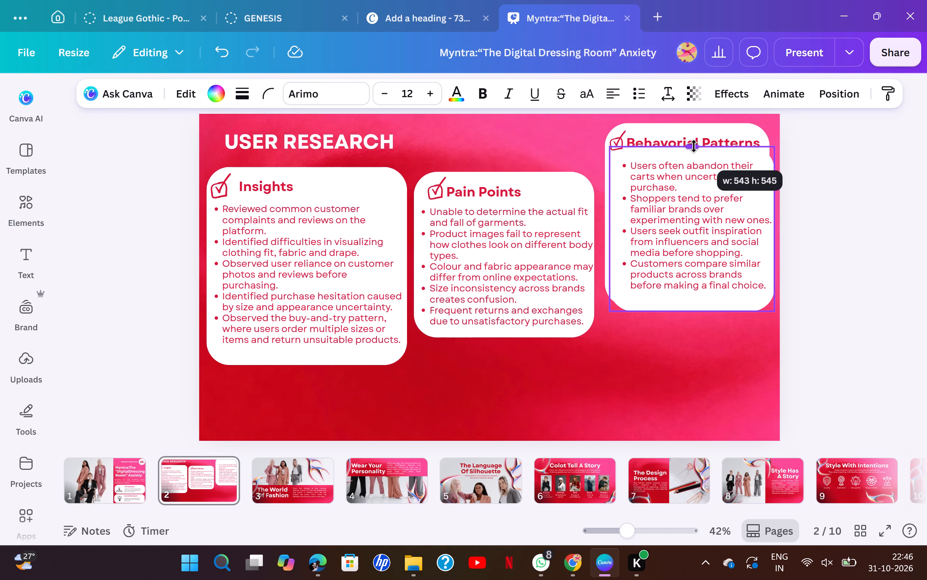
drag(694, 146, 694, 149)
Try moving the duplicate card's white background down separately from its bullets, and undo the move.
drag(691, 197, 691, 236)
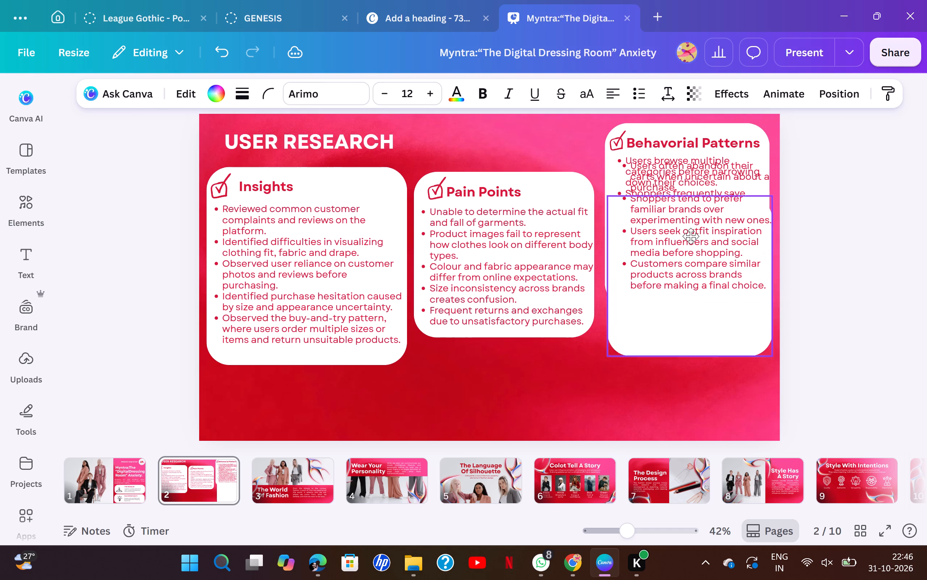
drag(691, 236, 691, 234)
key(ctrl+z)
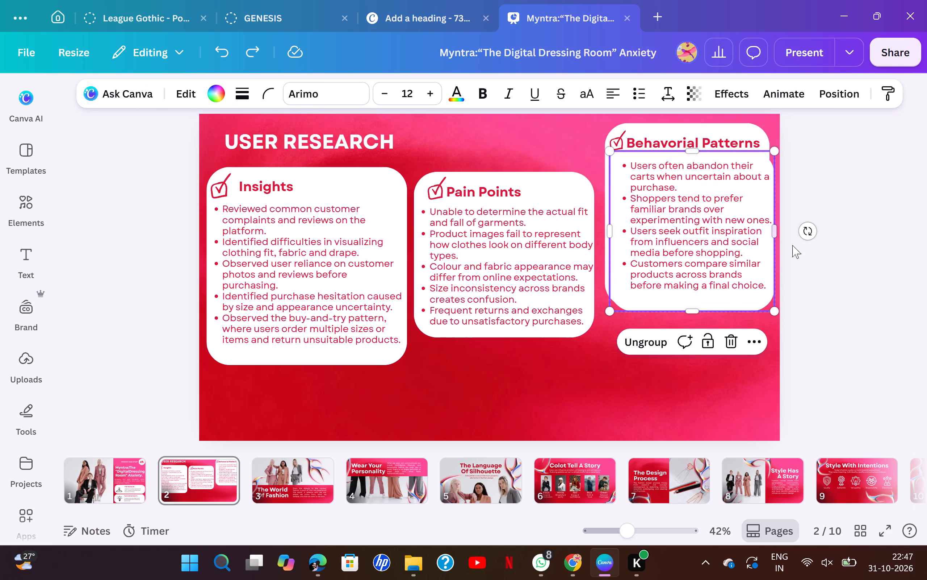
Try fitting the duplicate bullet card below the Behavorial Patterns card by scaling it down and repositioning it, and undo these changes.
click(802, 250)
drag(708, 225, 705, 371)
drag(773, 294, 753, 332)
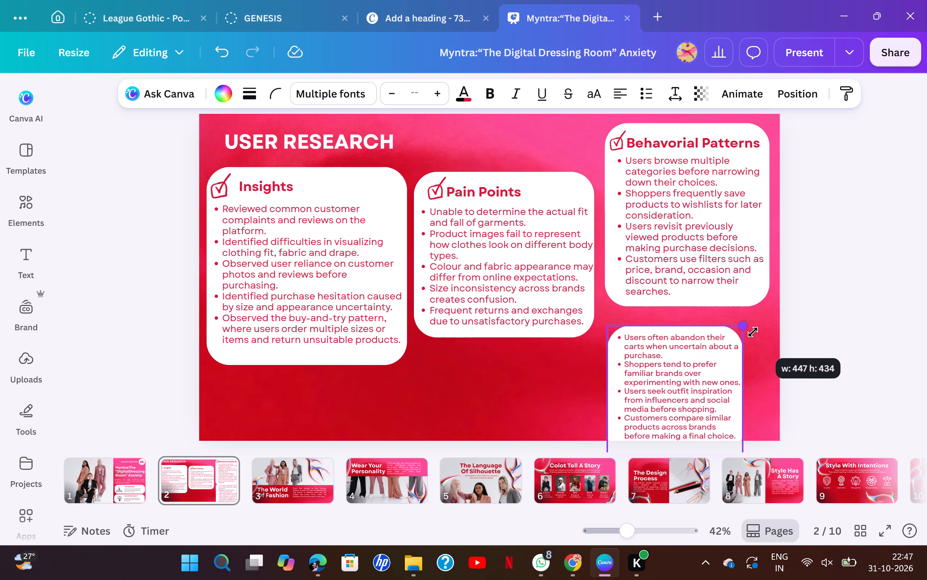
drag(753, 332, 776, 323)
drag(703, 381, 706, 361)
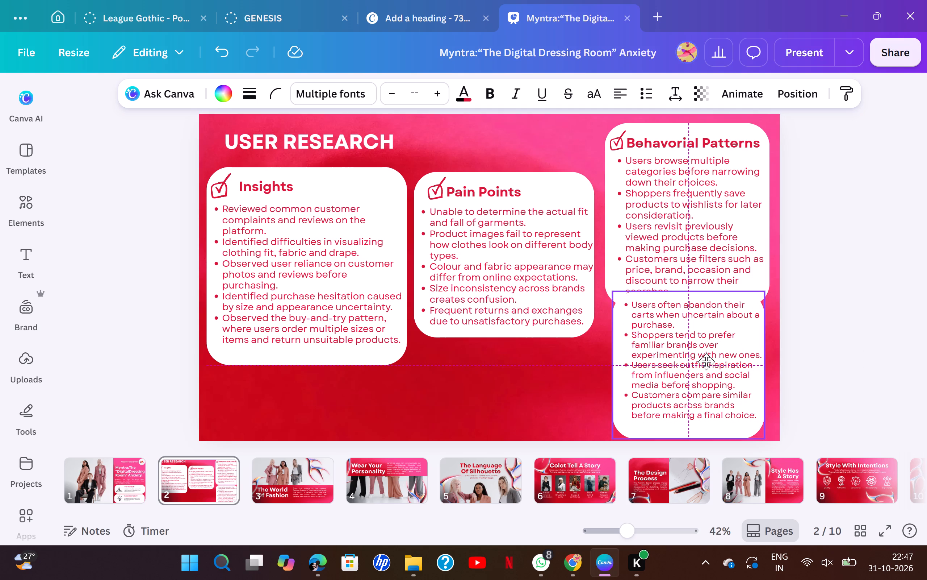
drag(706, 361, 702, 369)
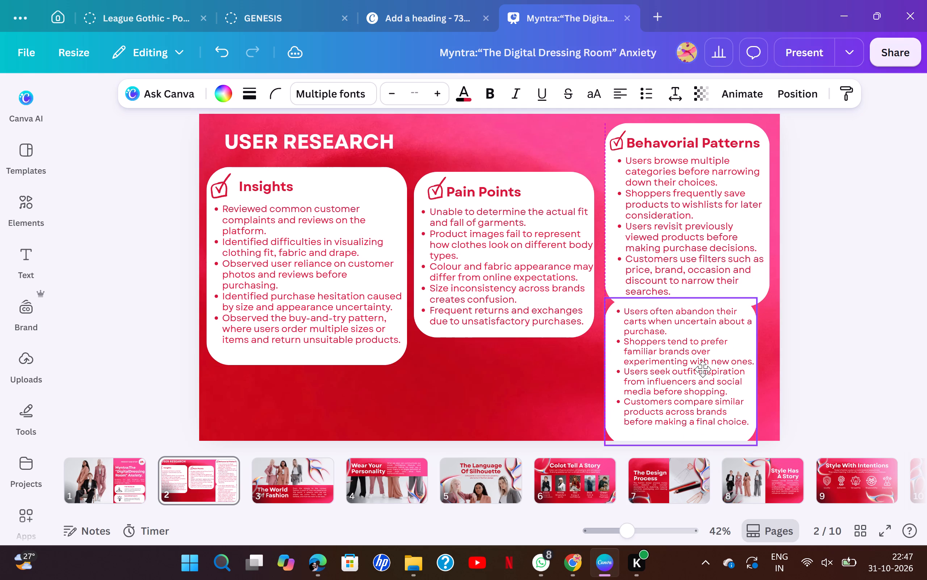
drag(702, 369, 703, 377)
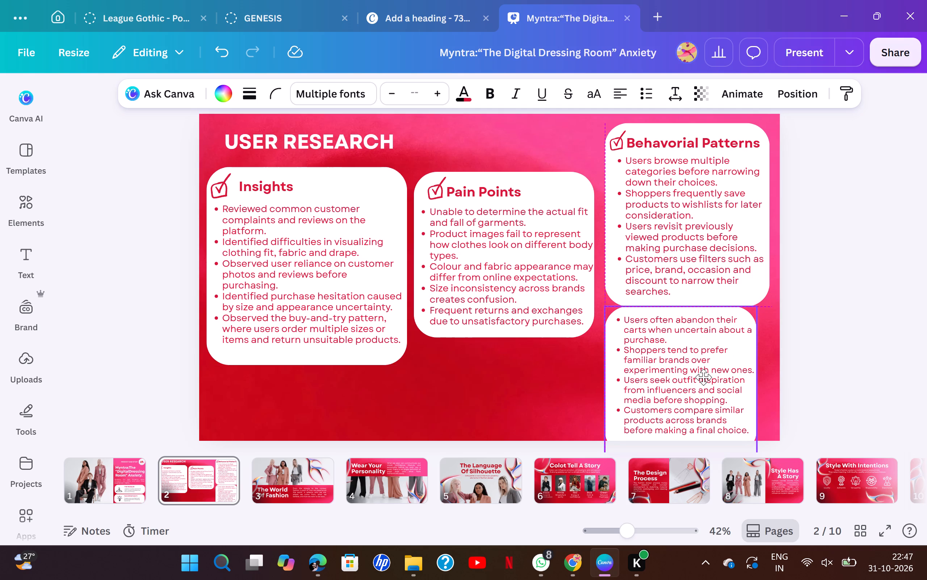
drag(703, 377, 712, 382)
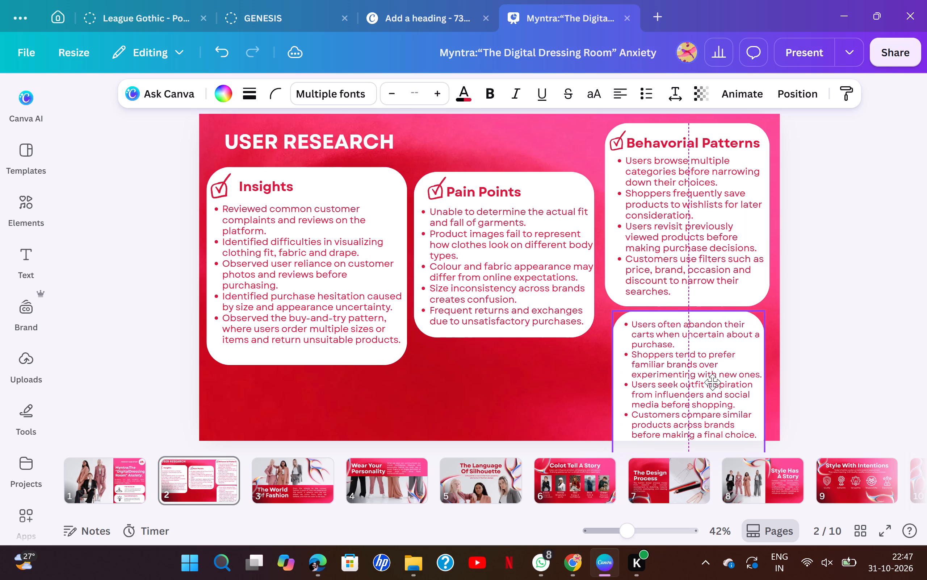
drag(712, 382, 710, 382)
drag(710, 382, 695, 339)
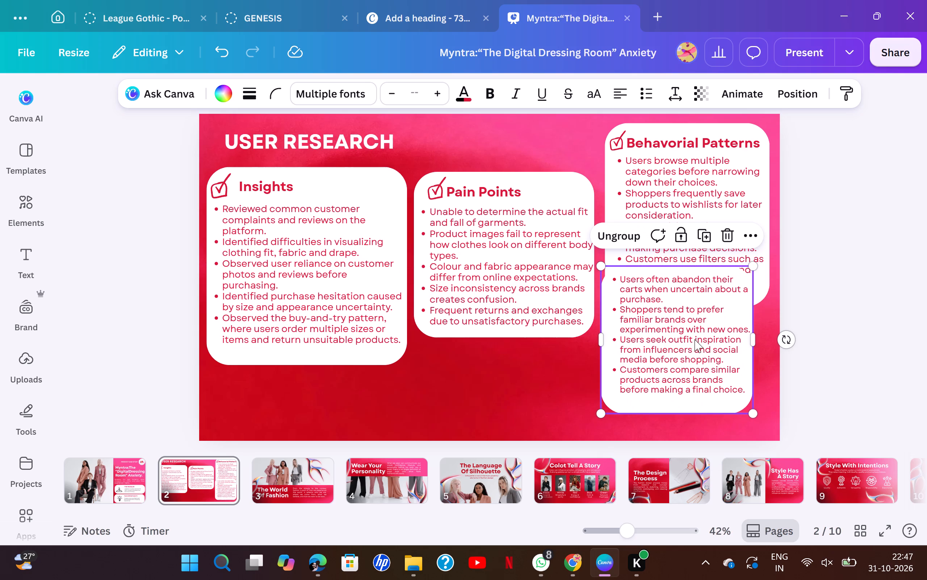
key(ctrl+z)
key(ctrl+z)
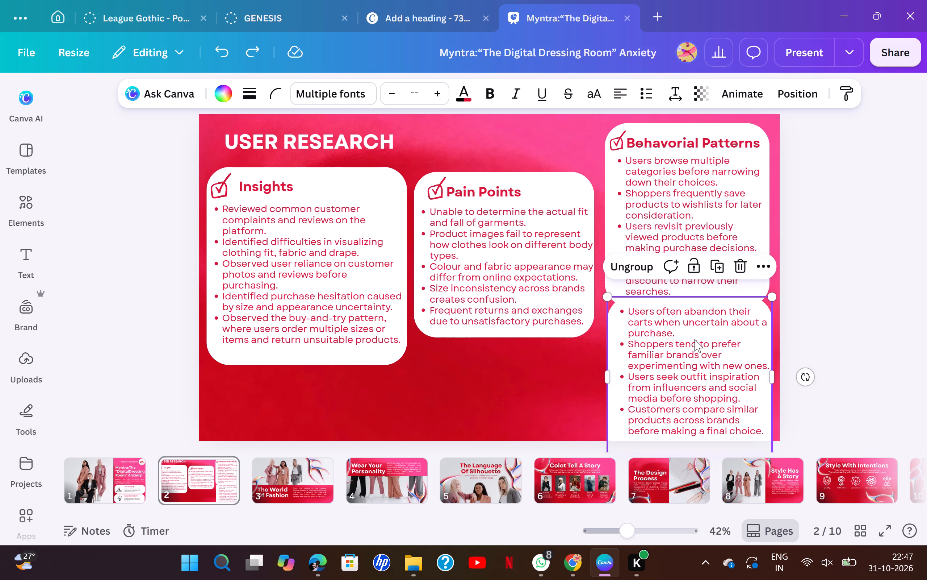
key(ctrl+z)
Move the full-size duplicate bullet card down over the lower edge of the Behavorial Patterns card, keeping it just inside the slide's bottom.
drag(690, 277, 686, 355)
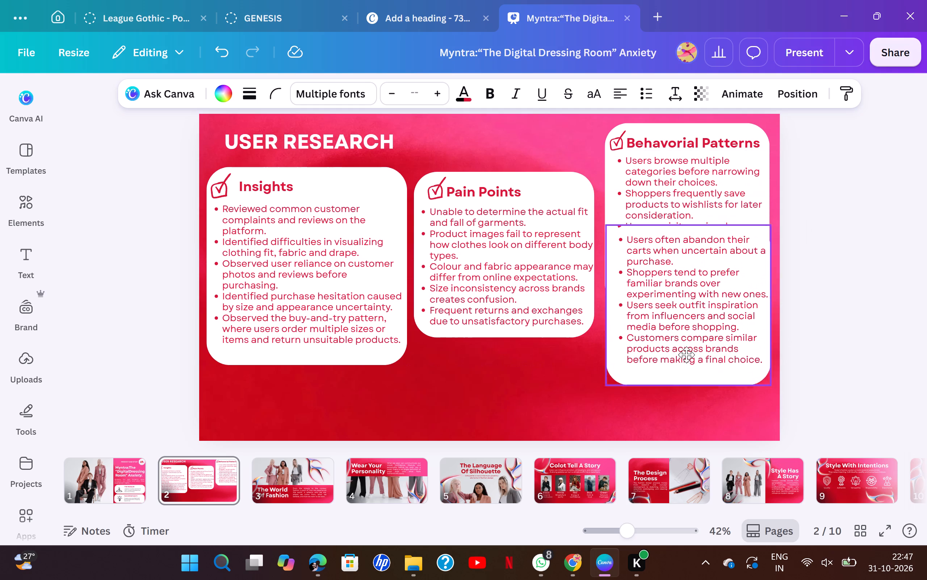
drag(686, 355, 680, 404)
Compare the slide's card layout with the User Research page of the Duolingo deck PDF in Microsoft Edge.
click(330, 569)
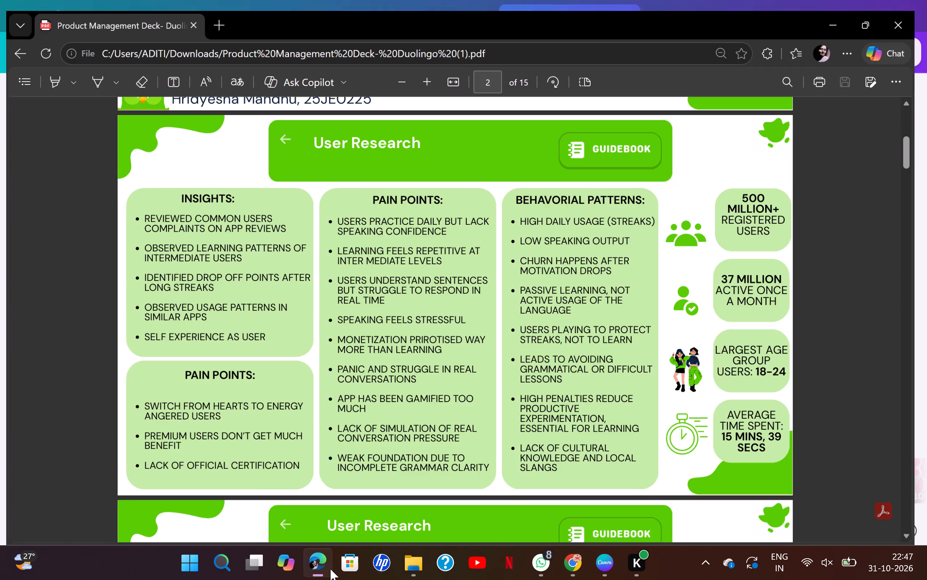
click(330, 569)
click(330, 569)
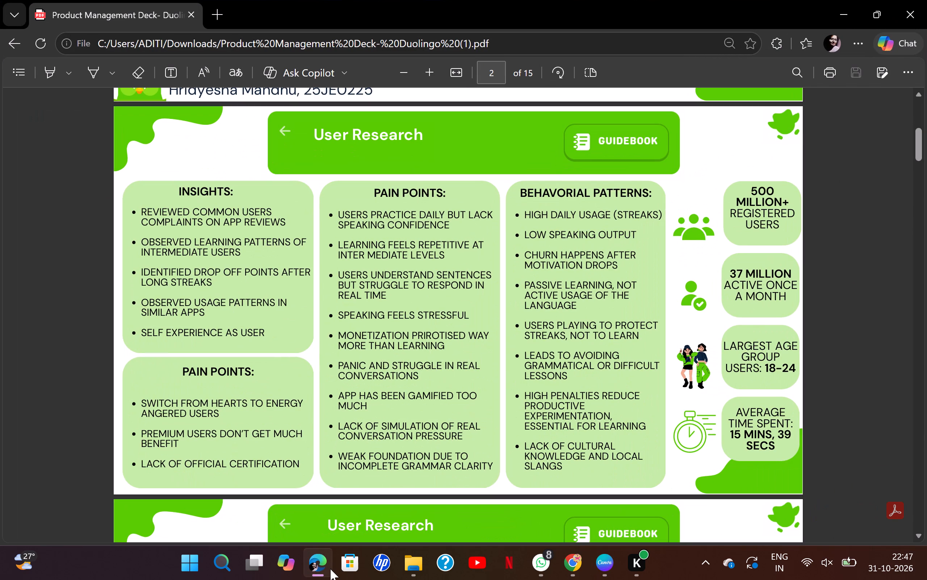
click(330, 569)
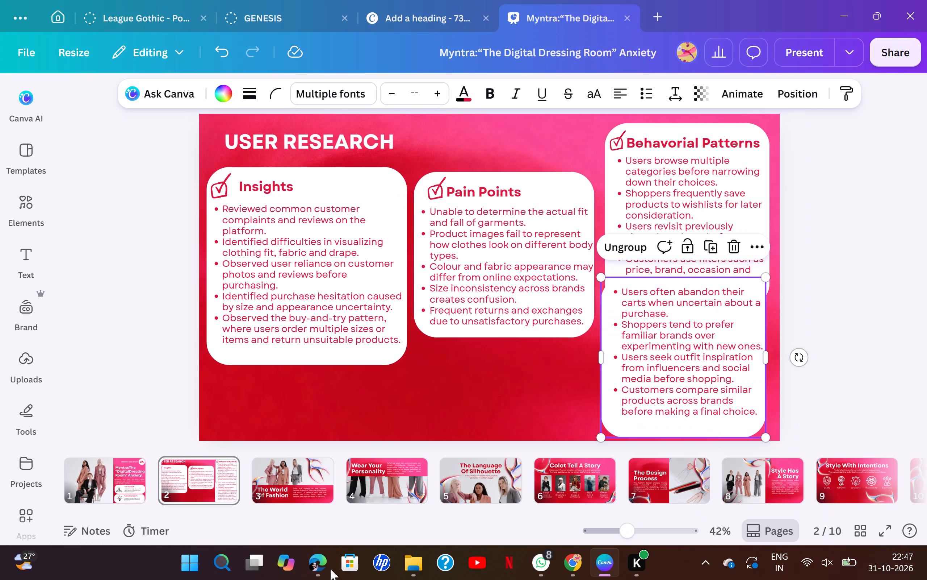
click(330, 569)
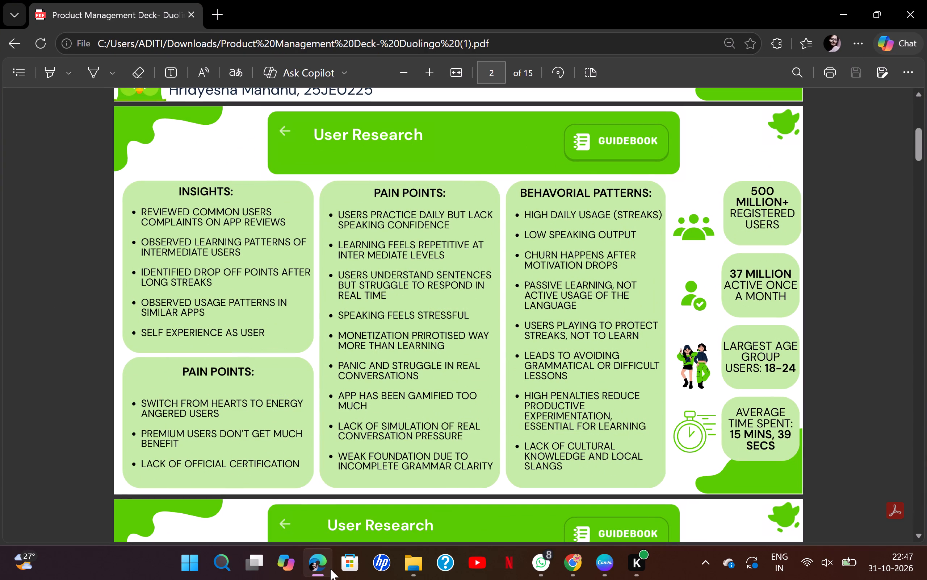
click(330, 569)
Extend the Insights card's white background down to just above the slide's bottom edge.
click(351, 295)
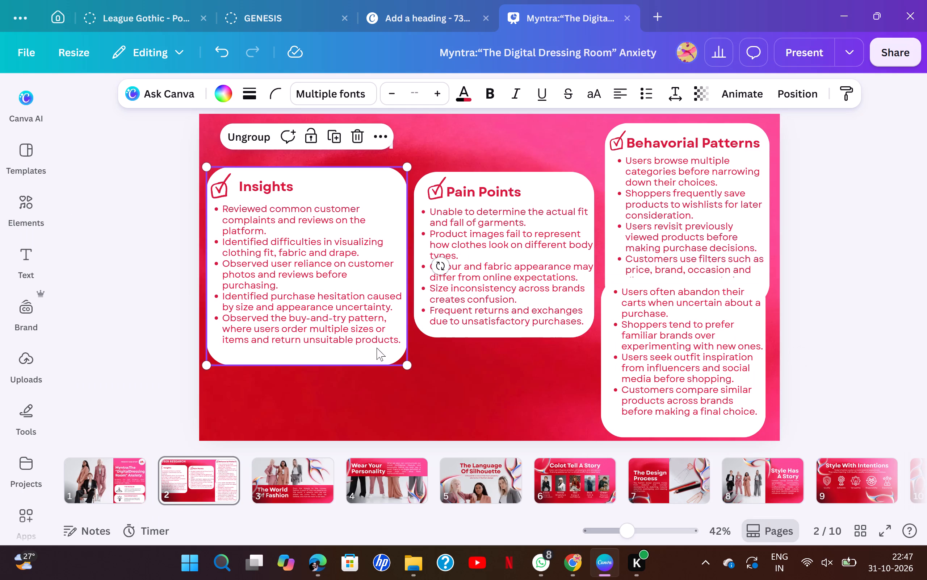
double_click(355, 353)
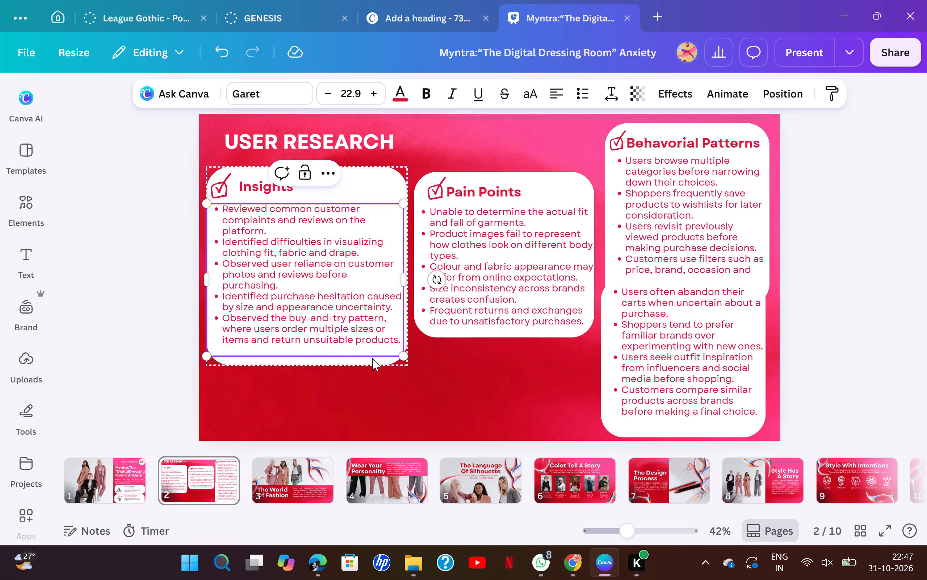
click(364, 363)
drag(309, 366, 307, 423)
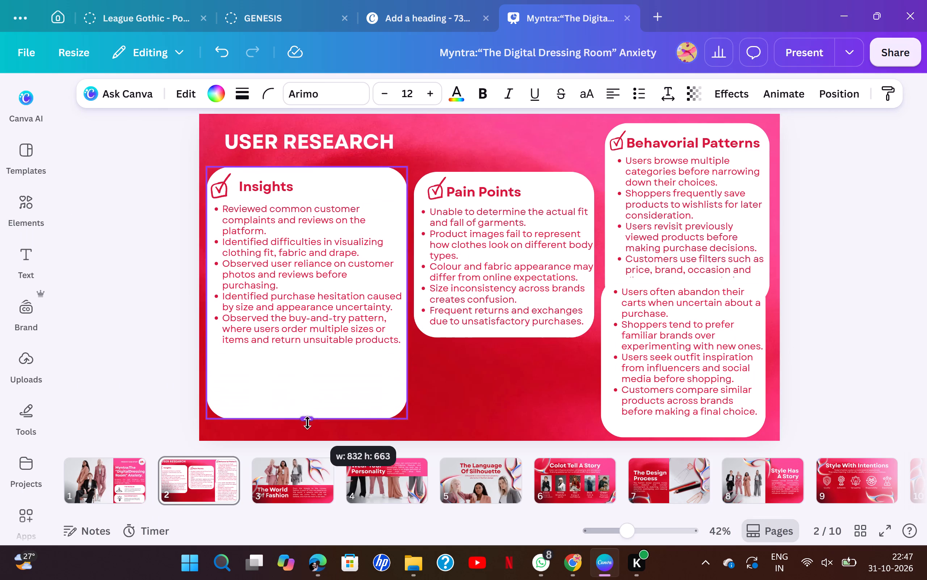
drag(307, 423, 305, 435)
Narrow the Insights bullet text and its white background so the card forms a tall, slim column with the bullets inside.
double_click(324, 324)
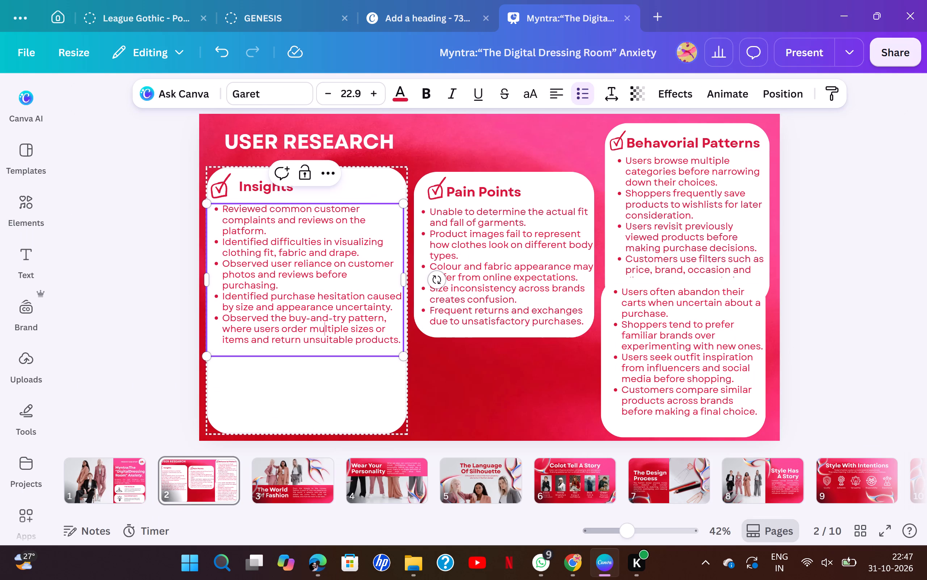
drag(405, 278, 361, 283)
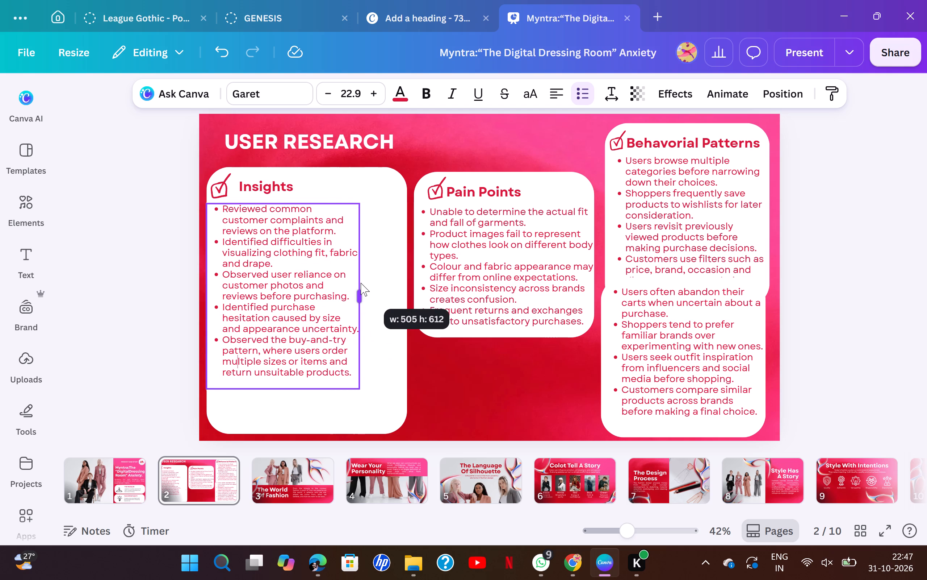
drag(361, 283, 344, 287)
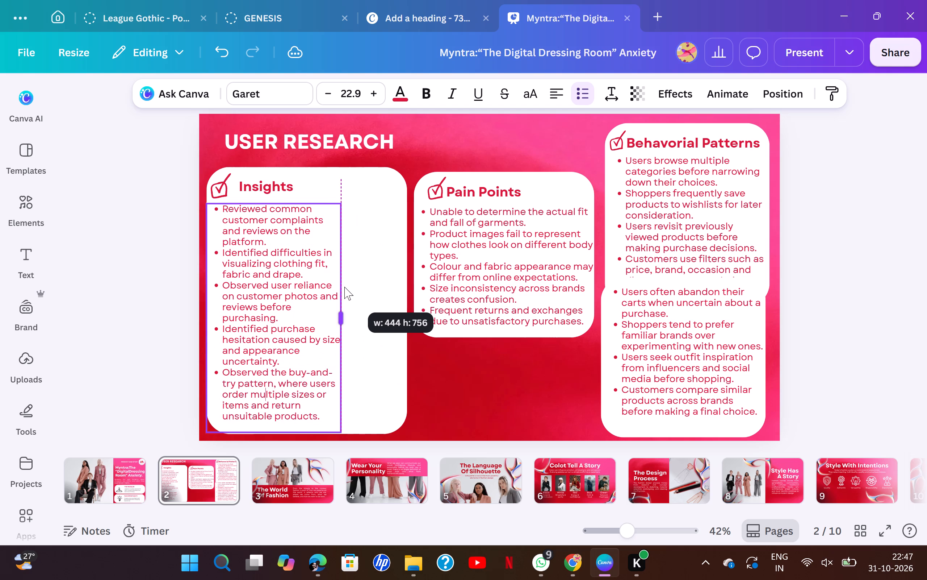
drag(344, 287, 345, 287)
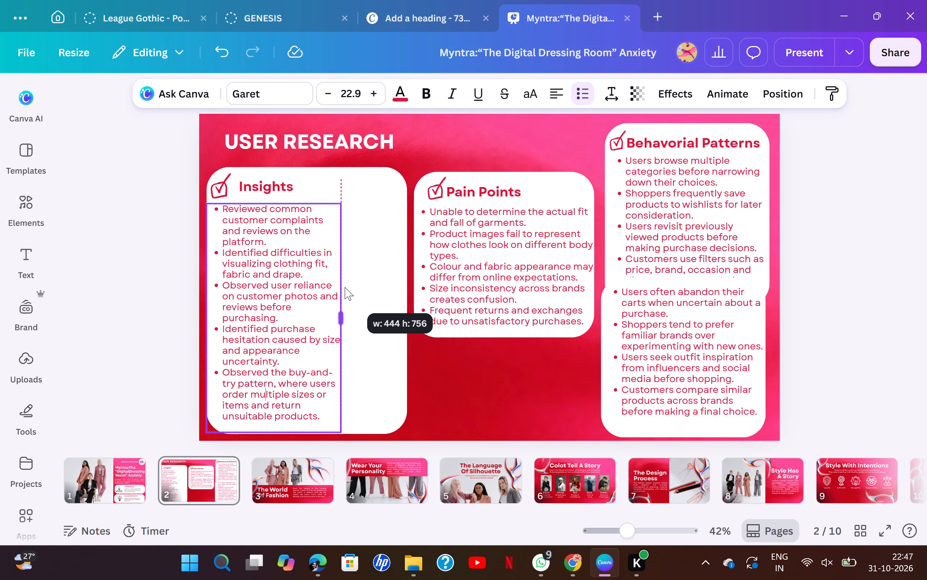
drag(345, 287, 347, 288)
click(404, 333)
drag(404, 303, 363, 302)
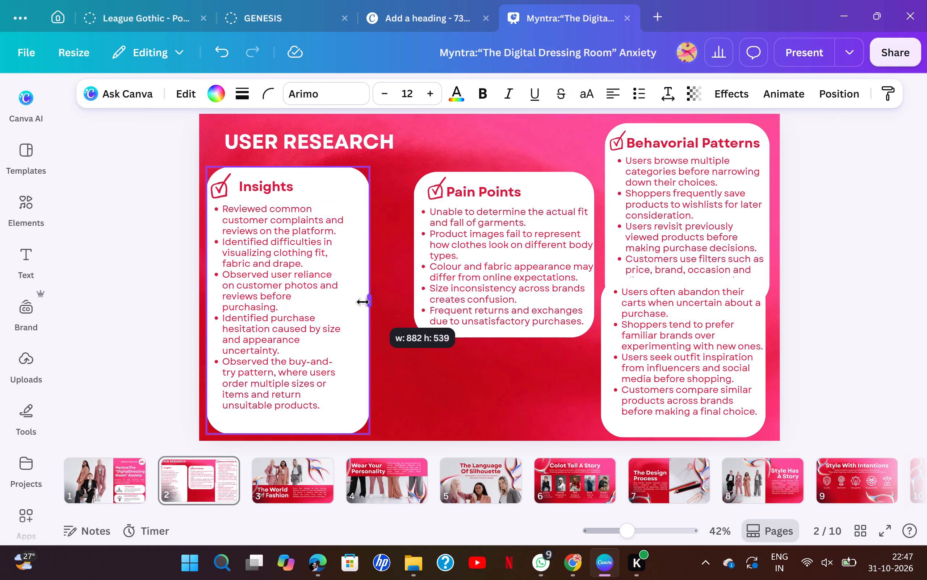
drag(363, 302, 355, 302)
Move the Pain Points card close beside the Insights card, aligning their top edges and leaving a small gap.
click(478, 277)
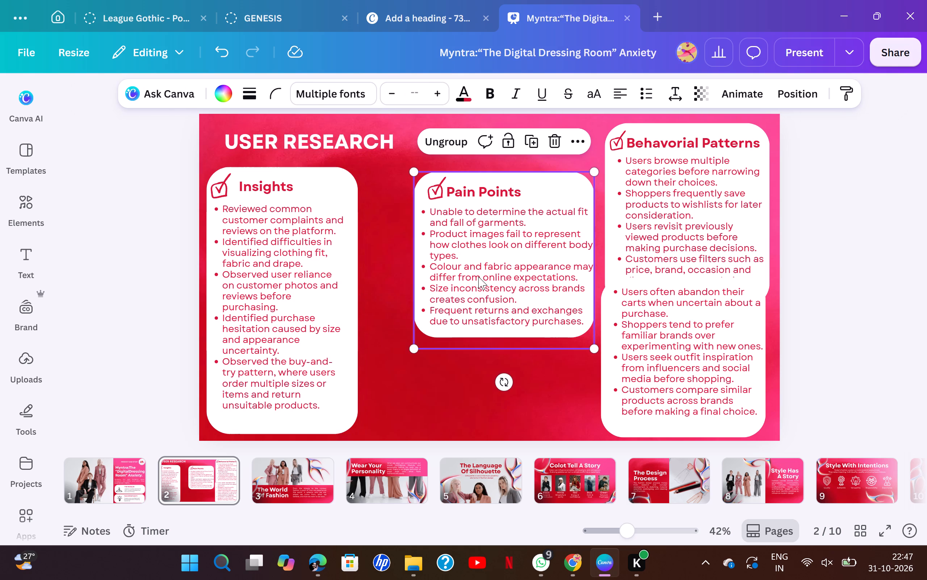
drag(478, 277, 428, 274)
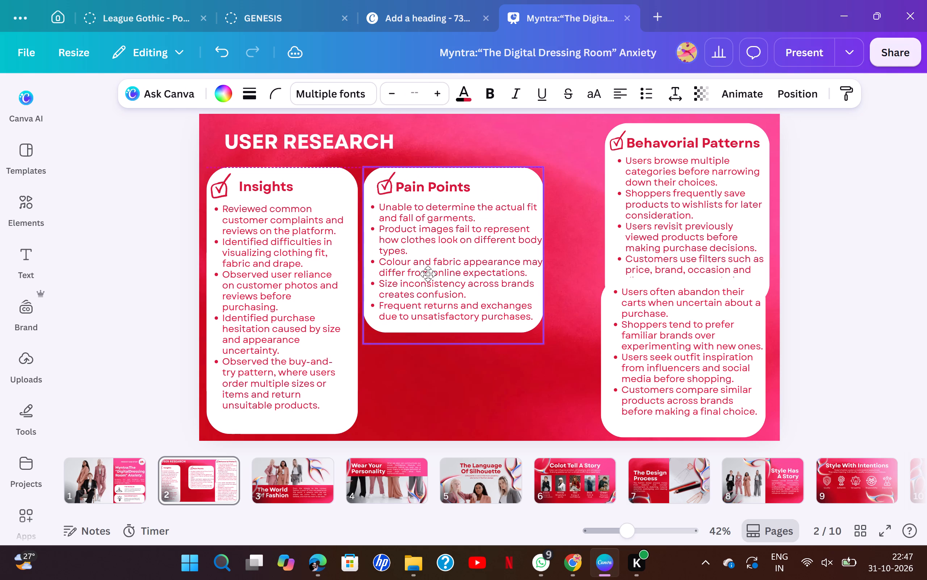
drag(428, 274, 431, 274)
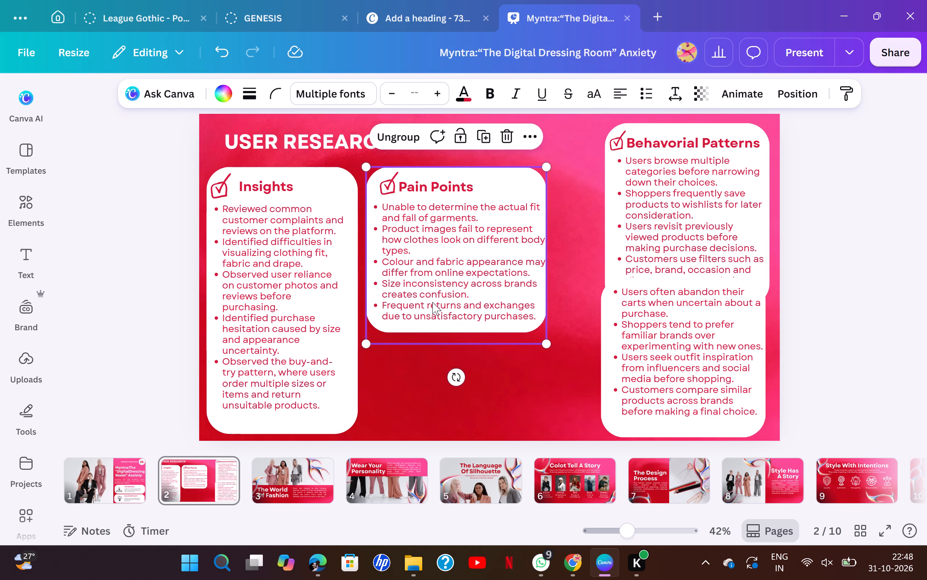
Extend the Pain Points card's white background downward, leaving it somewhat shorter than the Insights card.
double_click(450, 327)
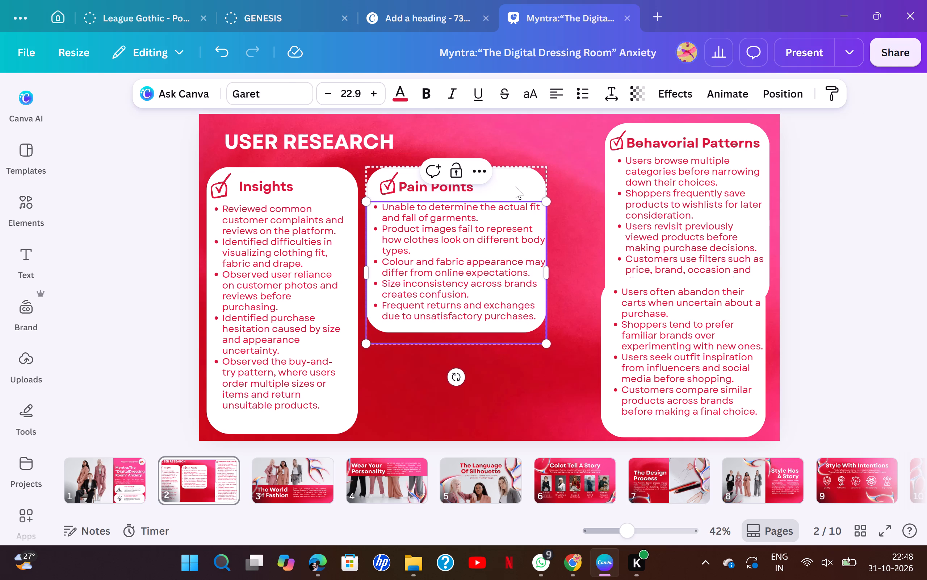
double_click(515, 186)
drag(453, 335, 452, 369)
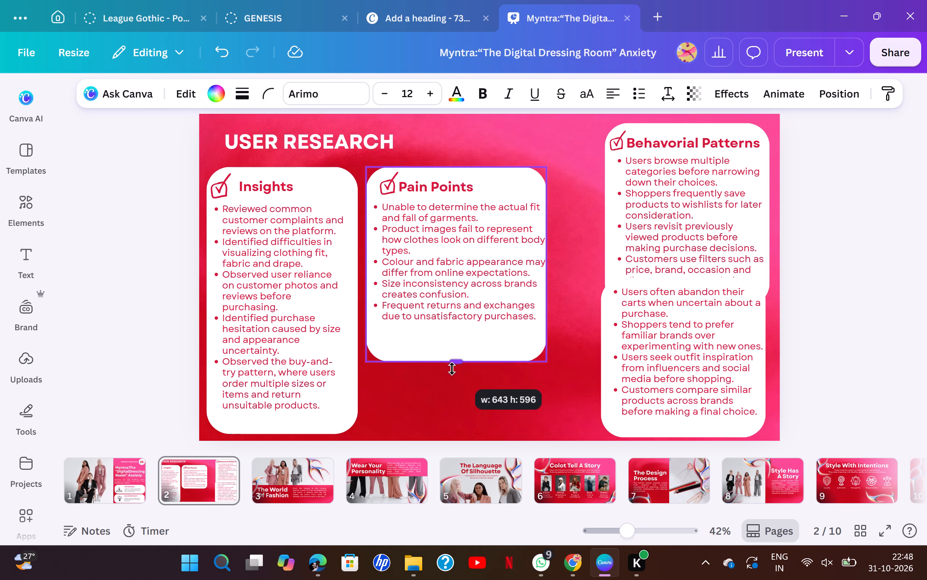
drag(452, 369, 453, 395)
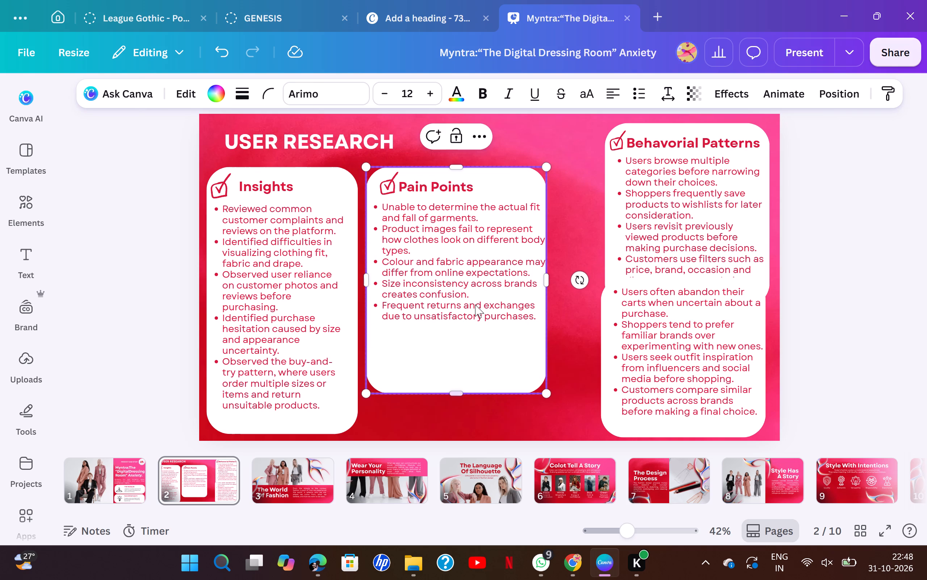
Narrow the Pain Points bullet text box to about 450 wide so its lines wrap into a slimmer column.
click(475, 304)
click(475, 321)
click(475, 321)
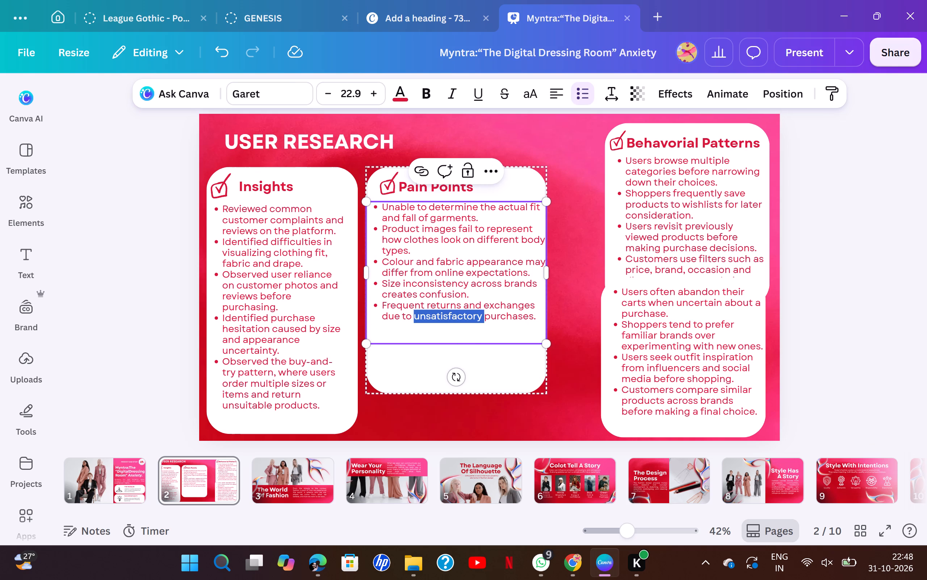
click(476, 331)
double_click(483, 272)
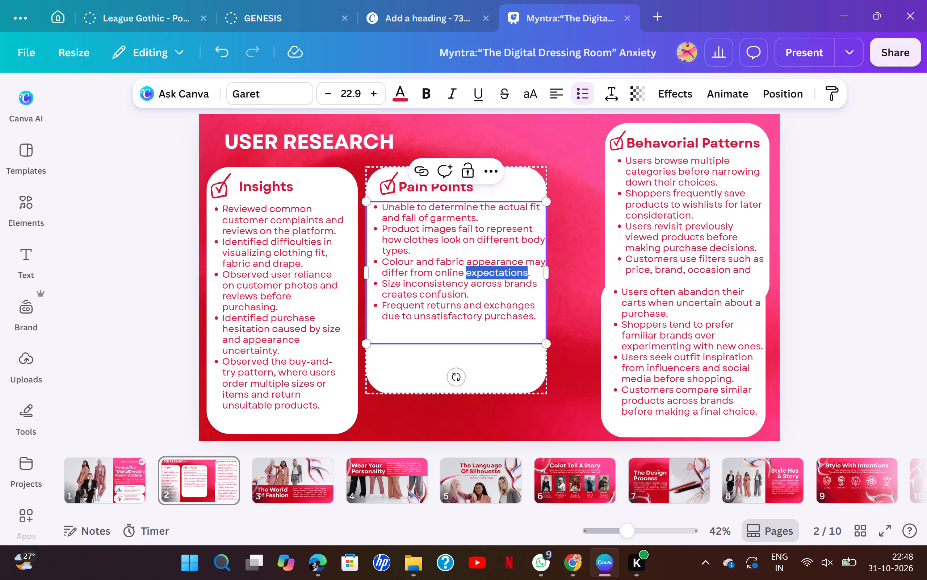
drag(547, 275, 502, 273)
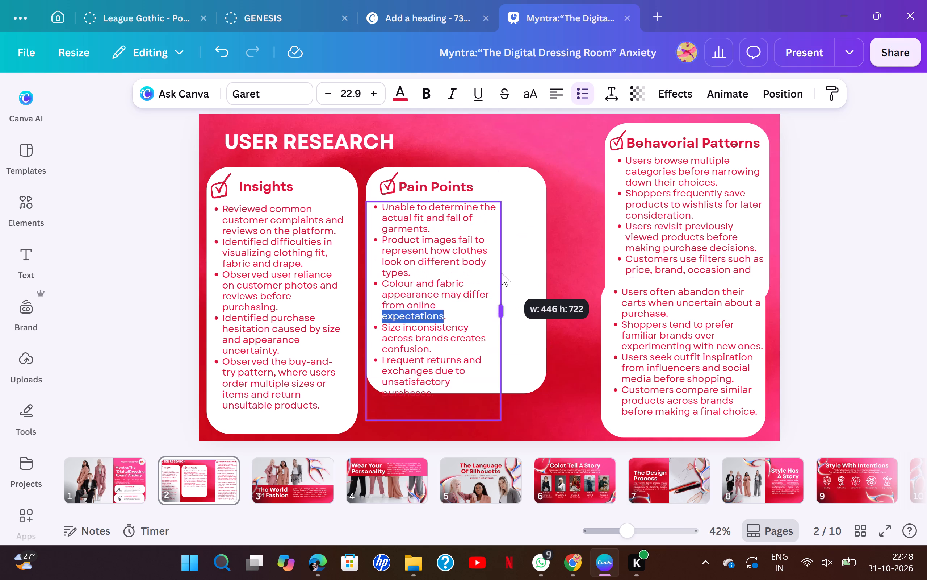
drag(502, 273, 506, 275)
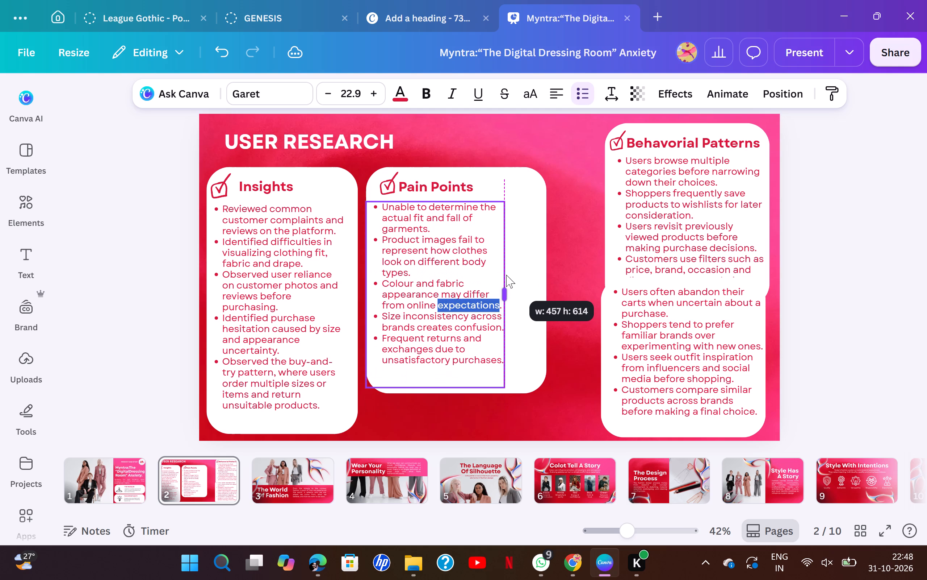
drag(506, 275, 504, 275)
Narrow the Pain Points card's white background to fit closely around its bullet text.
click(603, 287)
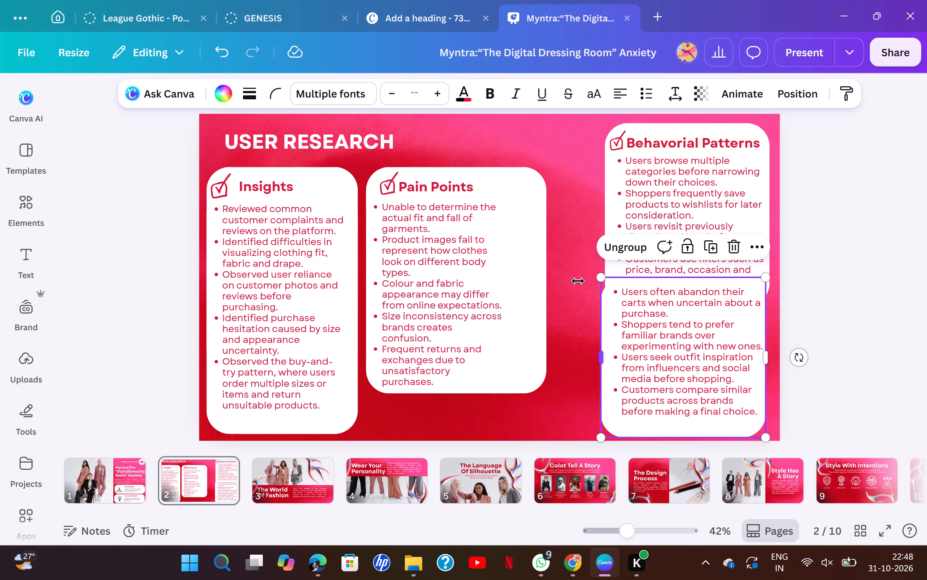
click(514, 283)
double_click(515, 352)
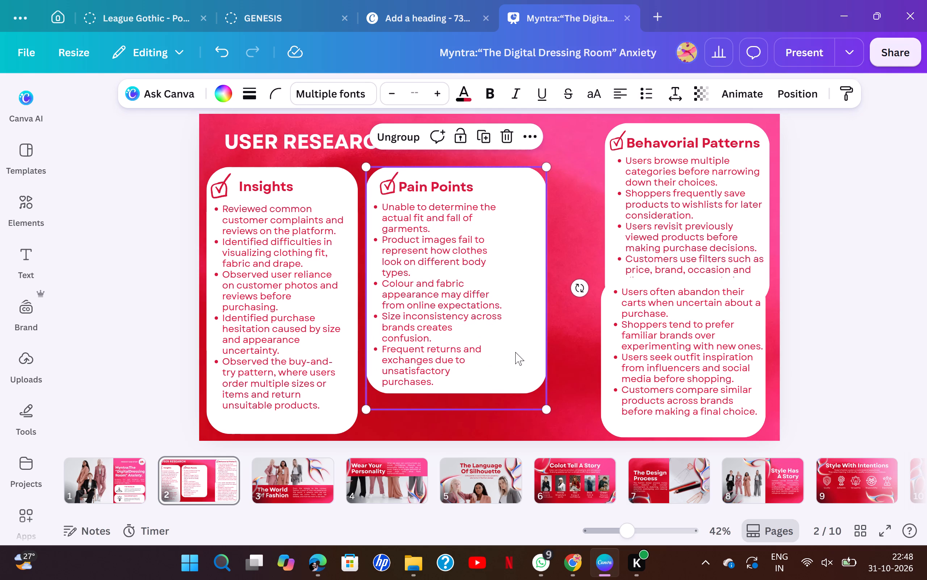
drag(550, 281, 514, 279)
click(460, 304)
click(571, 362)
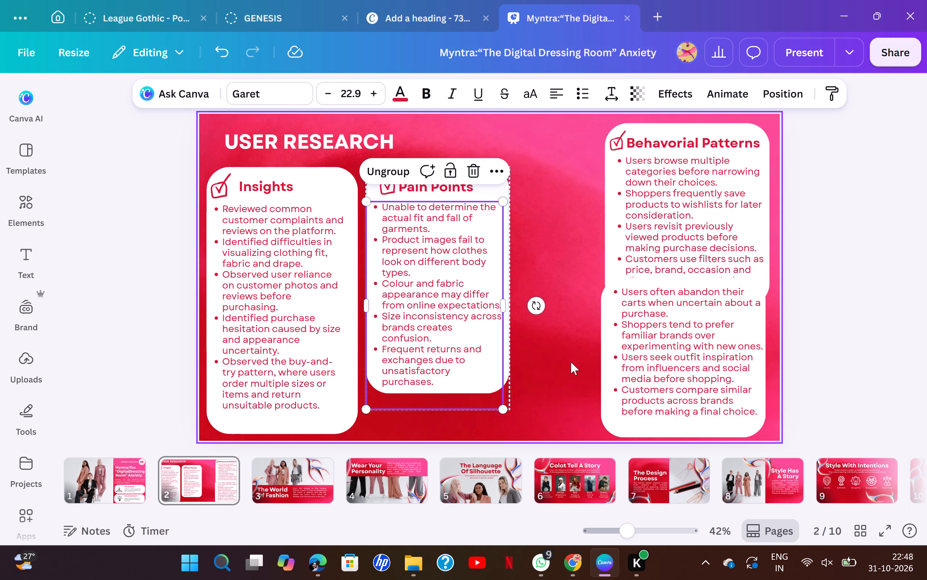
double_click(487, 381)
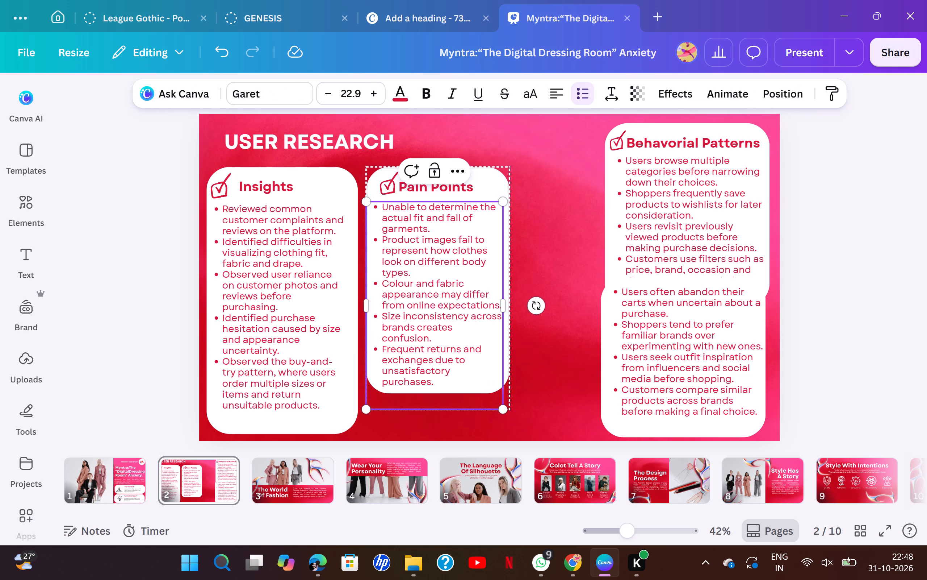
click(562, 382)
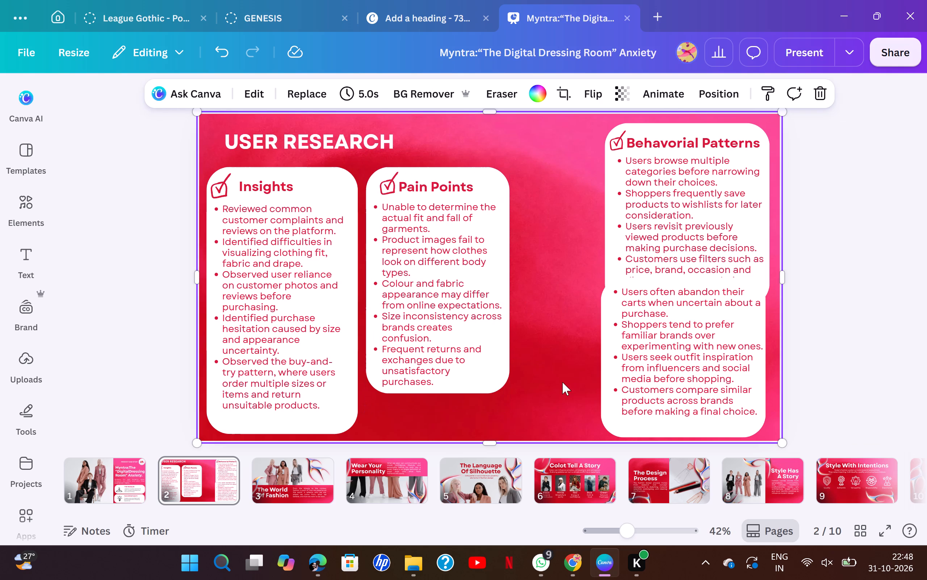
Move the Behavorial Patterns card beside the Pain Points card, aligning their tops and matching the gap of about 27 between cards.
drag(682, 256, 651, 267)
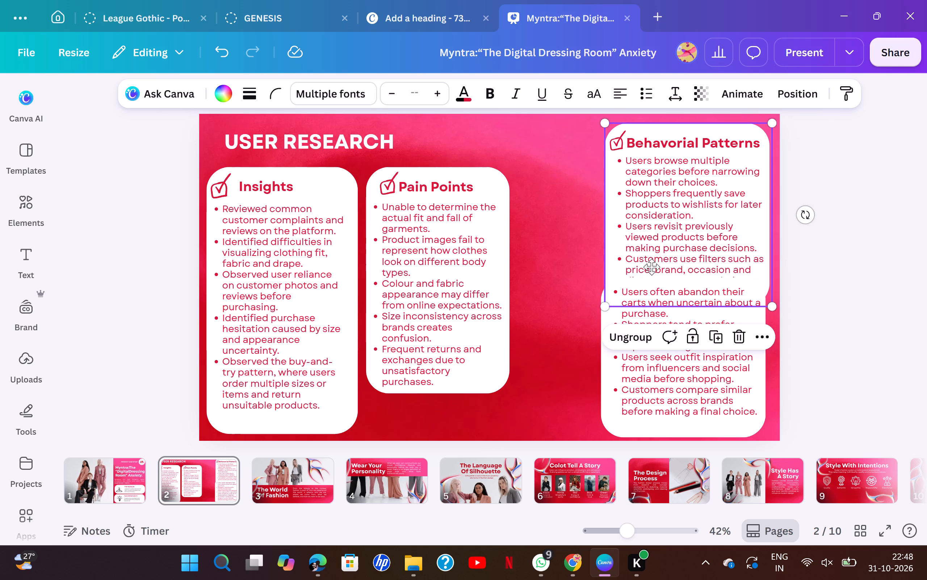
drag(651, 267, 595, 297)
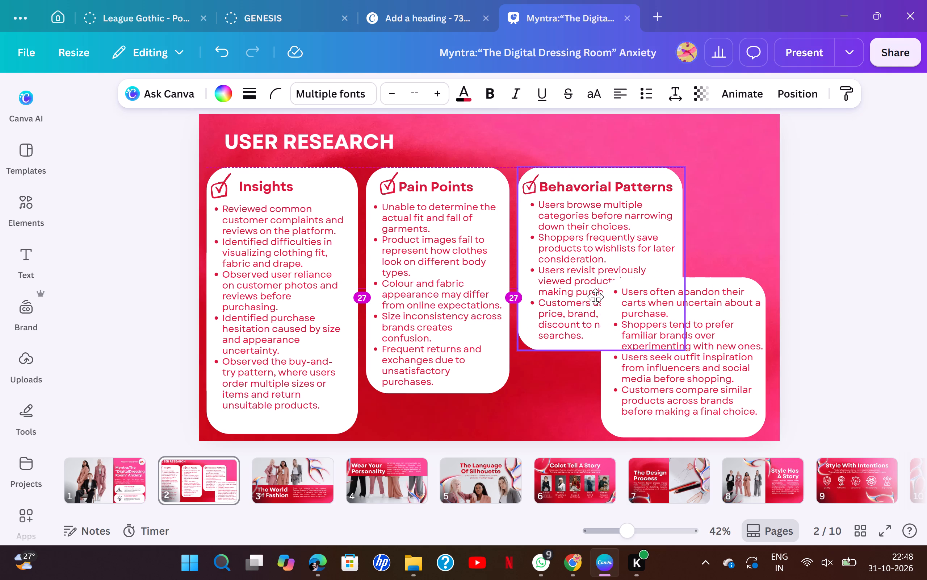
drag(595, 297, 595, 297)
drag(595, 297, 594, 297)
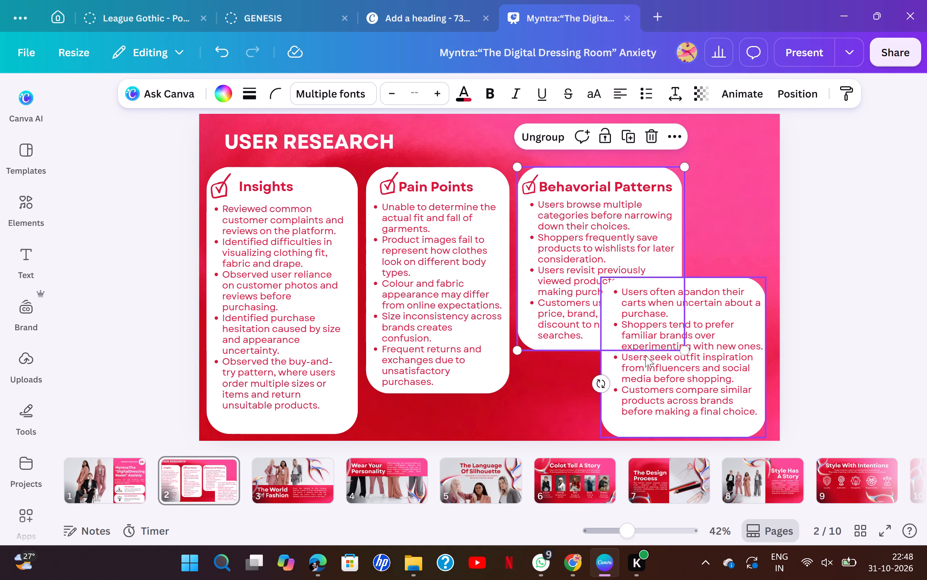
Slightly narrow the Behavorial Patterns card's white background and extend it down to nearly the Insights card's lower edge.
double_click(671, 267)
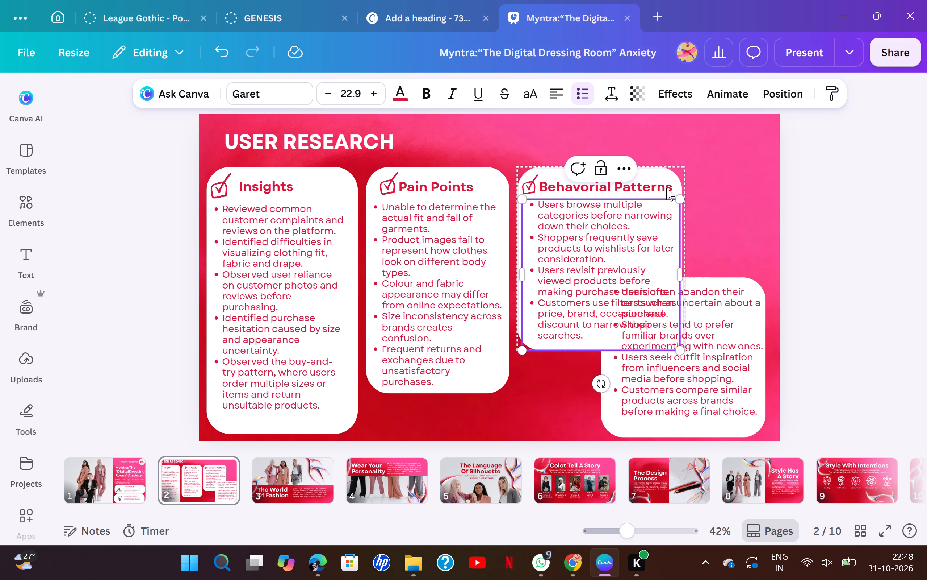
double_click(677, 185)
double_click(639, 172)
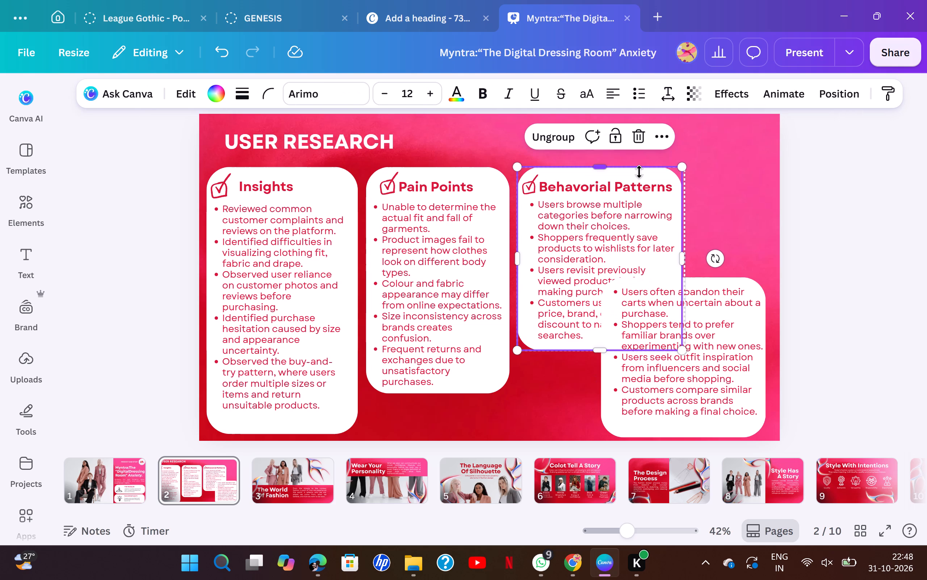
click(683, 261)
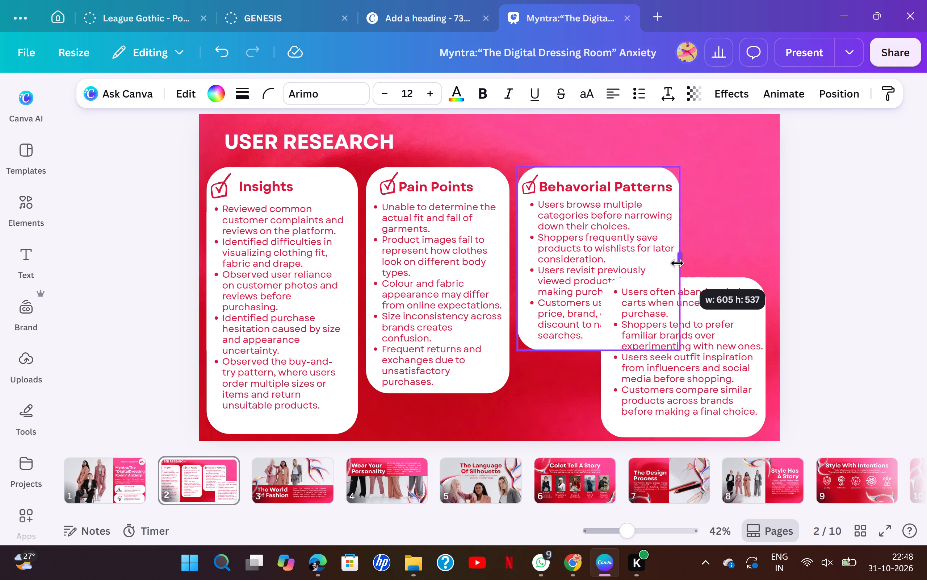
drag(600, 353, 588, 421)
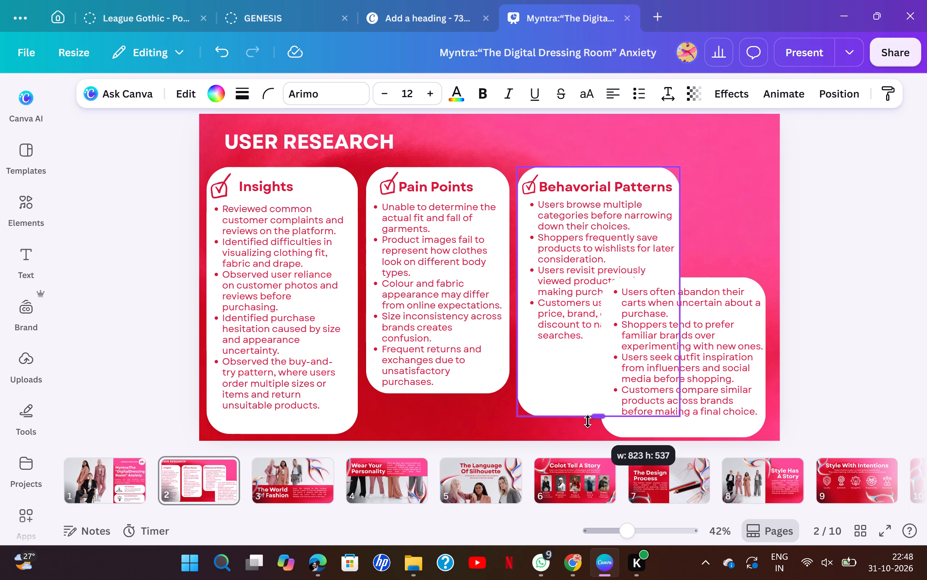
drag(588, 421, 584, 430)
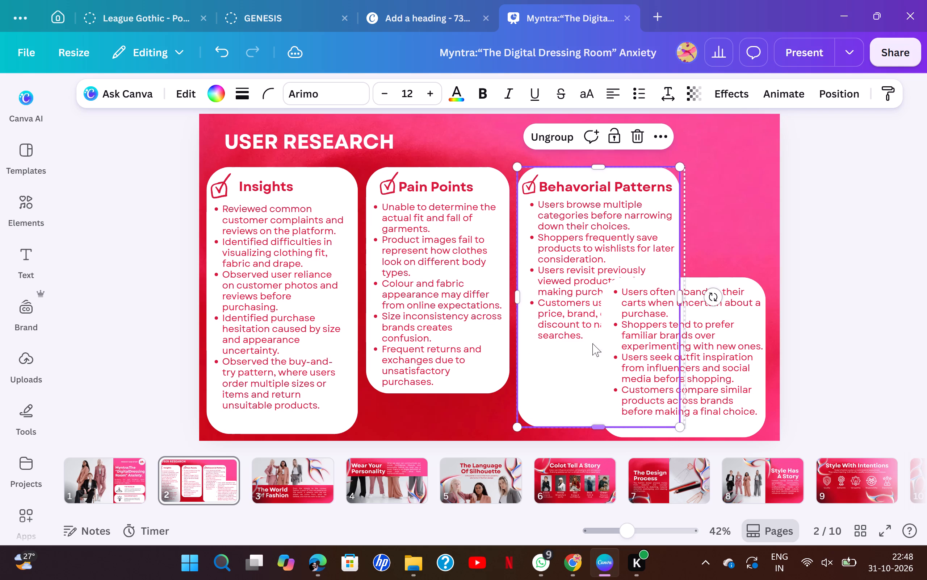
Narrow the Behavorial Patterns bullet text box so its lines wrap within the card, leaving a margin beside the text.
click(565, 323)
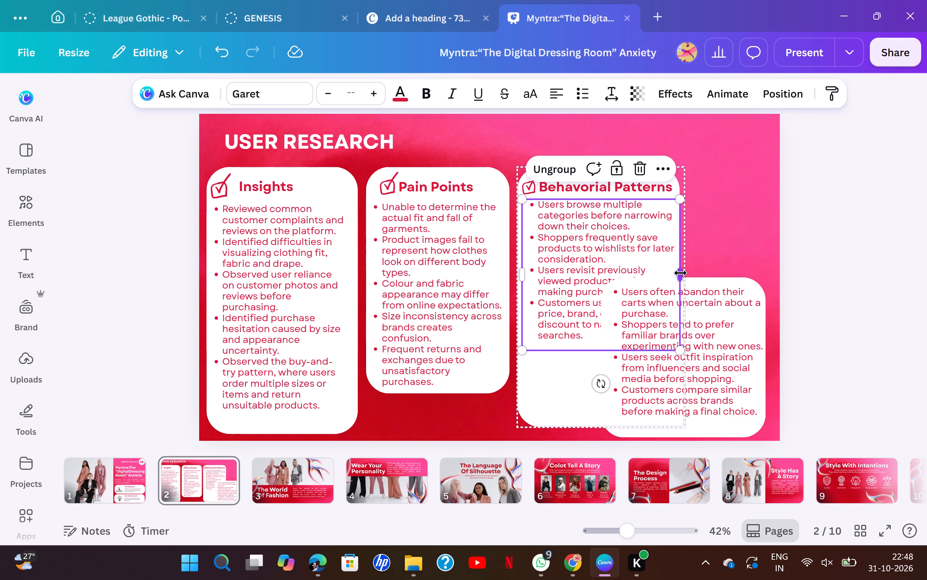
drag(680, 273, 634, 283)
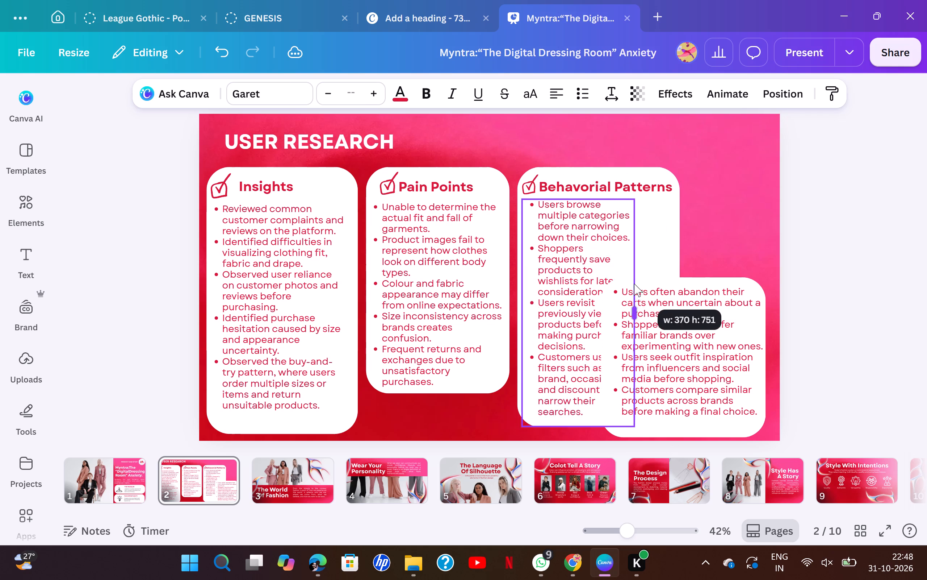
drag(634, 283, 653, 285)
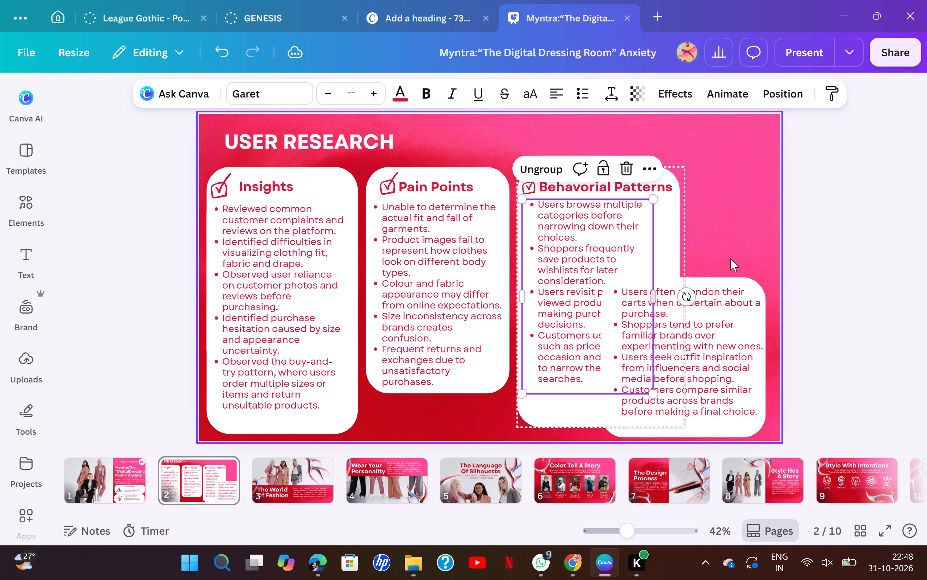
Move the extra bullet card off the Behavorial Patterns card, leaving it partly past the slide's outer edge.
click(731, 258)
drag(714, 318, 810, 237)
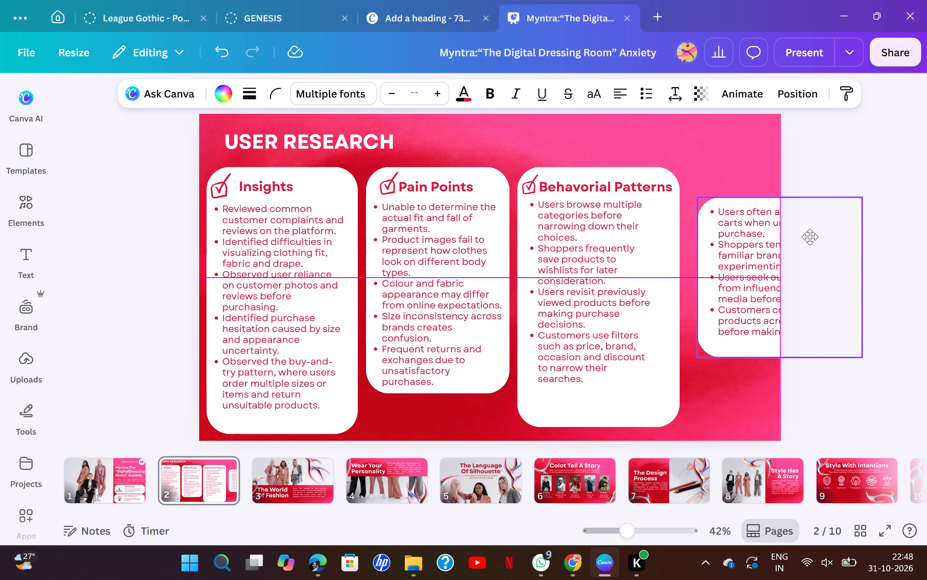
drag(810, 237, 803, 243)
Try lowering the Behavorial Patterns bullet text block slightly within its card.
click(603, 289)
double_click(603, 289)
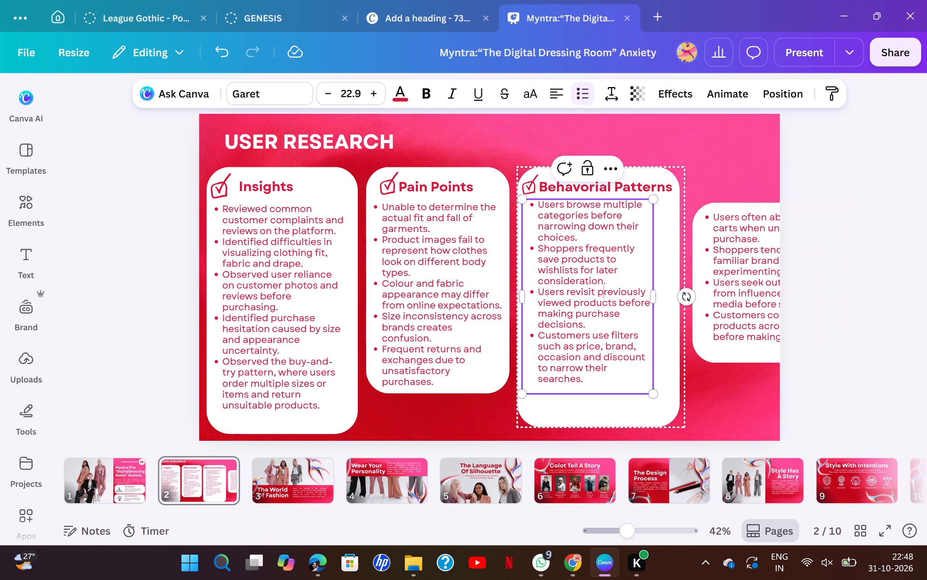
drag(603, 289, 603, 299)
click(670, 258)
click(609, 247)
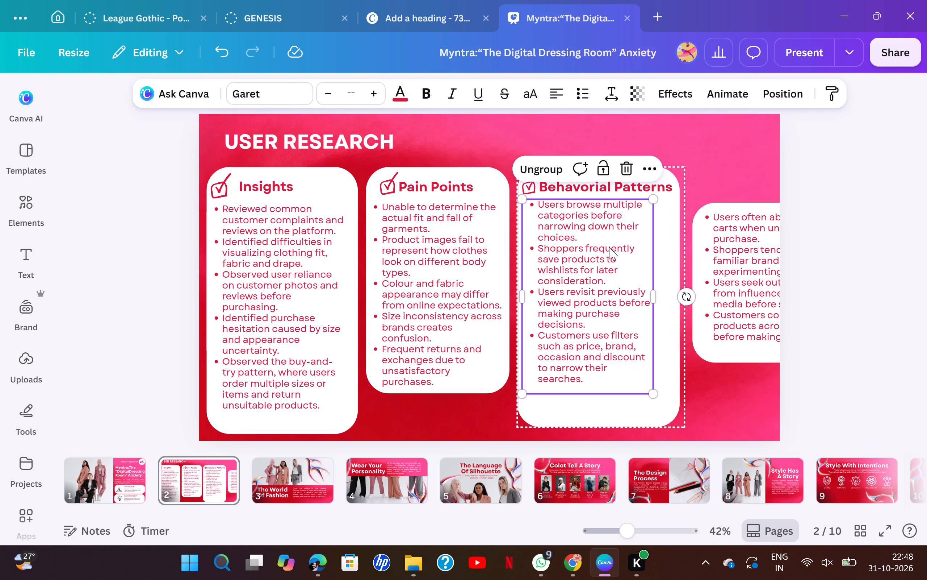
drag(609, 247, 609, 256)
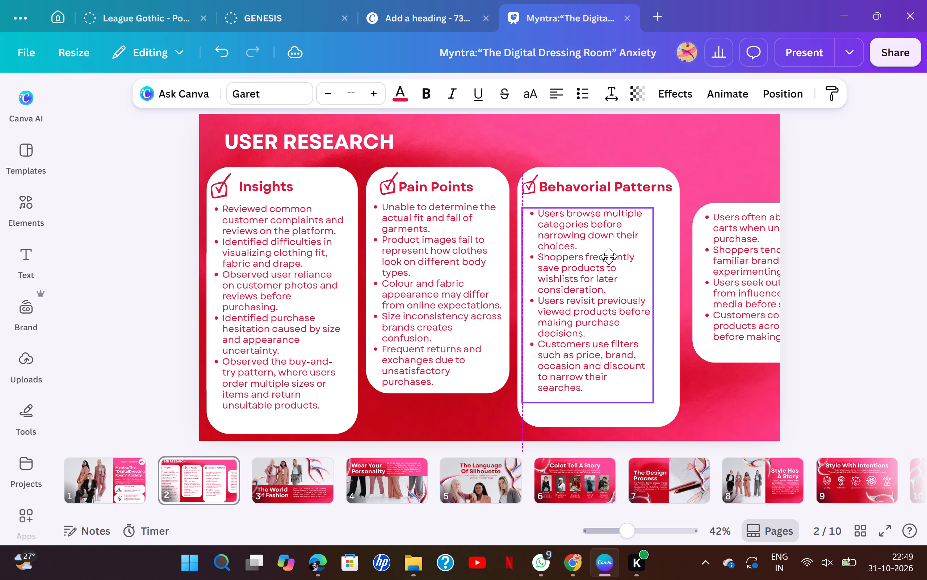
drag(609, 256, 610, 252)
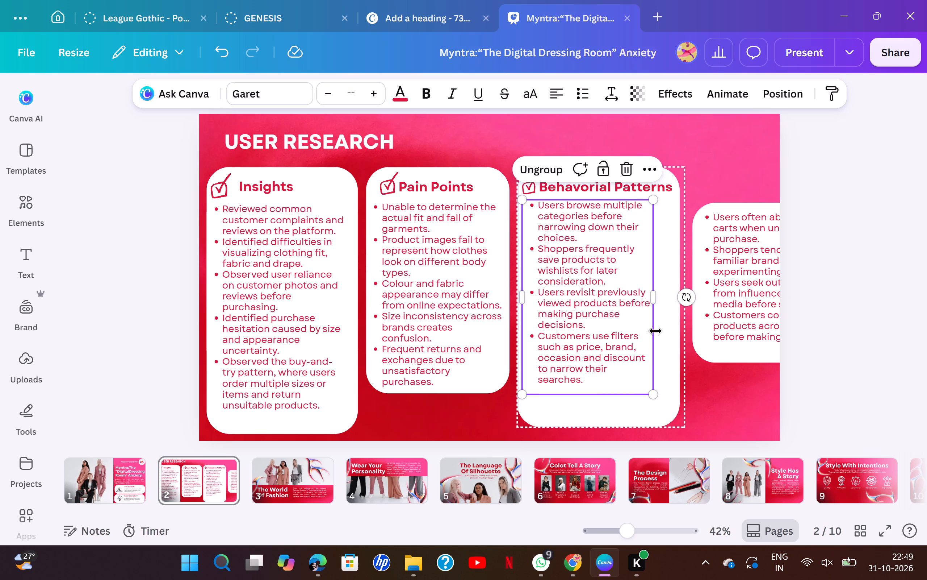
Shorten the Behavorial Patterns card's white background so it ends just below its last bullet.
click(642, 413)
drag(602, 429, 603, 416)
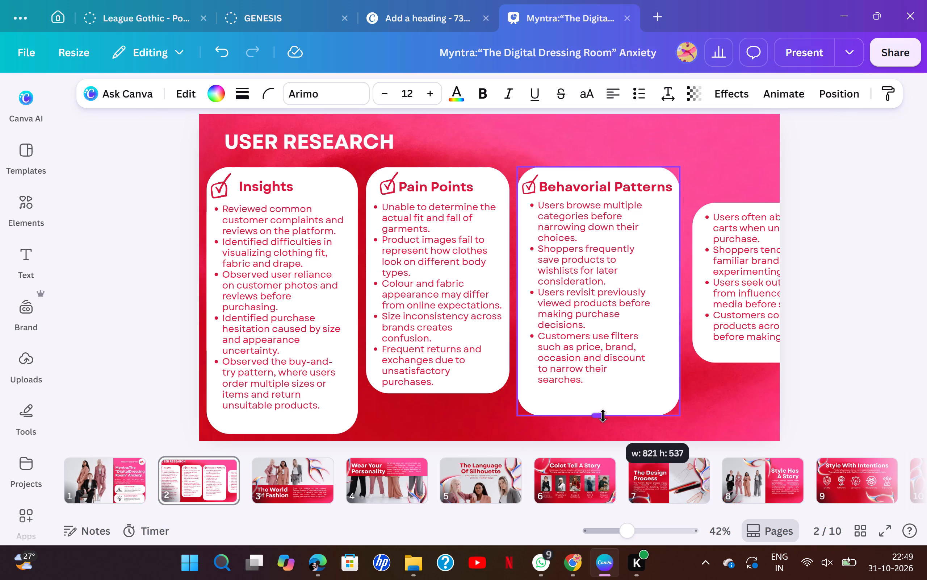
drag(603, 416, 606, 410)
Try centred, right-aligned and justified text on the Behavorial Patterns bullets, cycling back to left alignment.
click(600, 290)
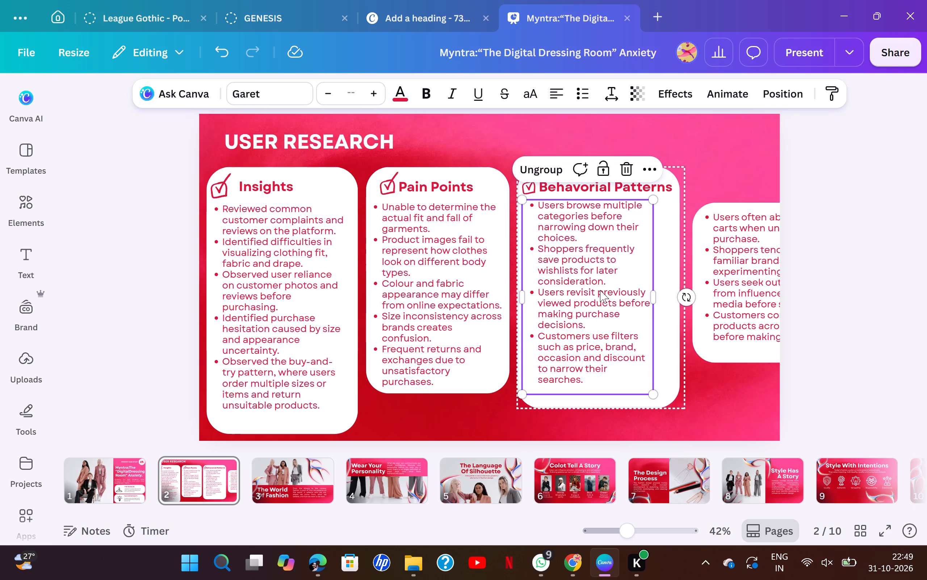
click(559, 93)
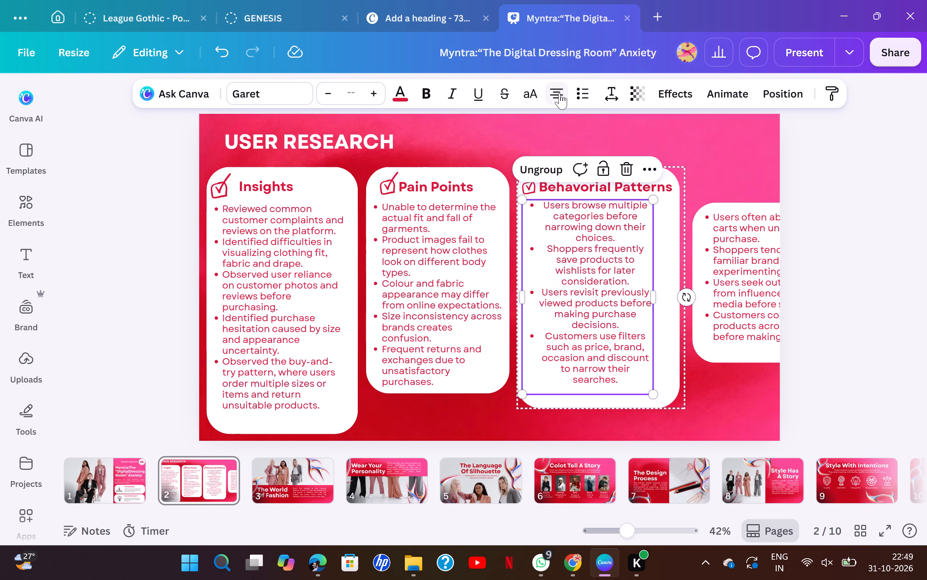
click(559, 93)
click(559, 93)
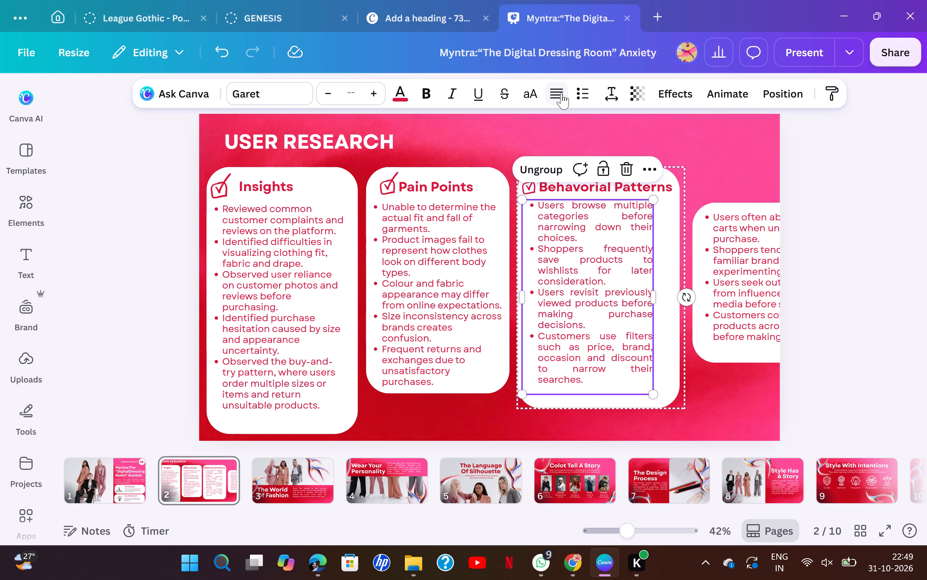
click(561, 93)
Narrow the Behavorial Patterns heading box so it wraps onto two lines, and lower the bullet text to clear it.
click(731, 179)
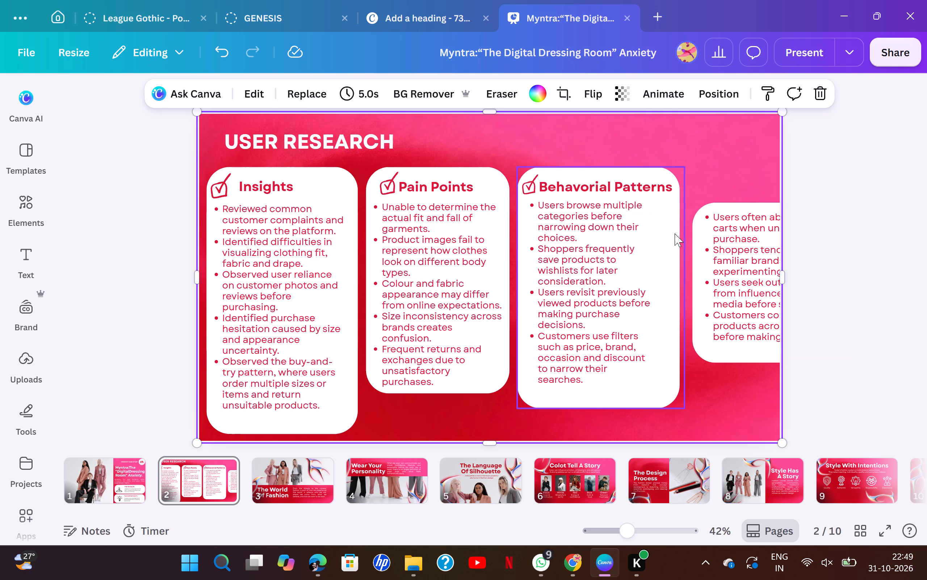
click(662, 247)
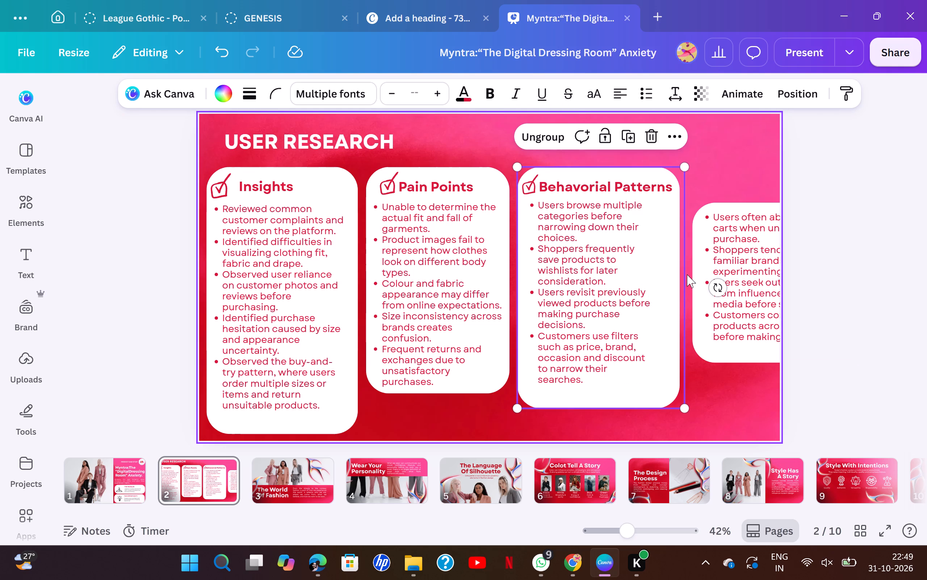
click(647, 187)
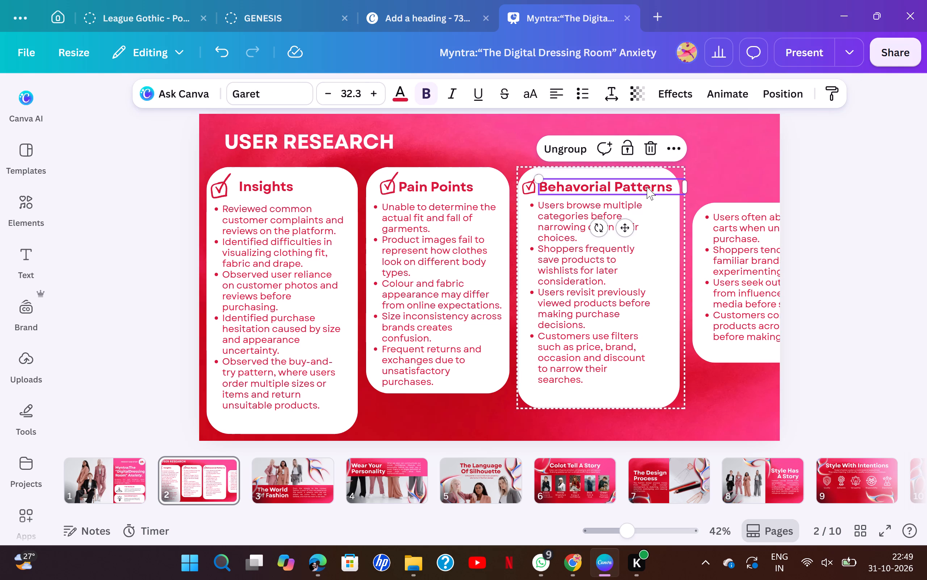
click(684, 186)
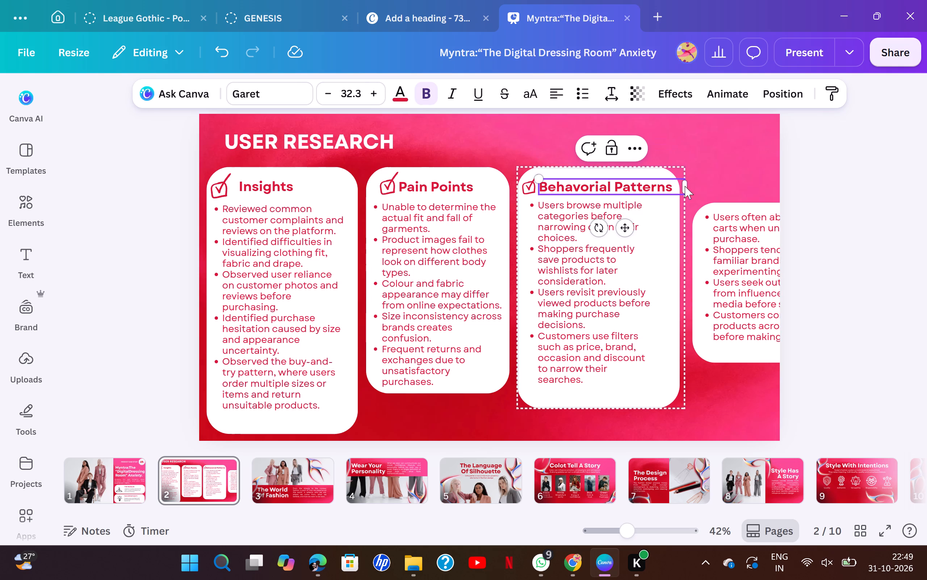
drag(685, 186, 670, 187)
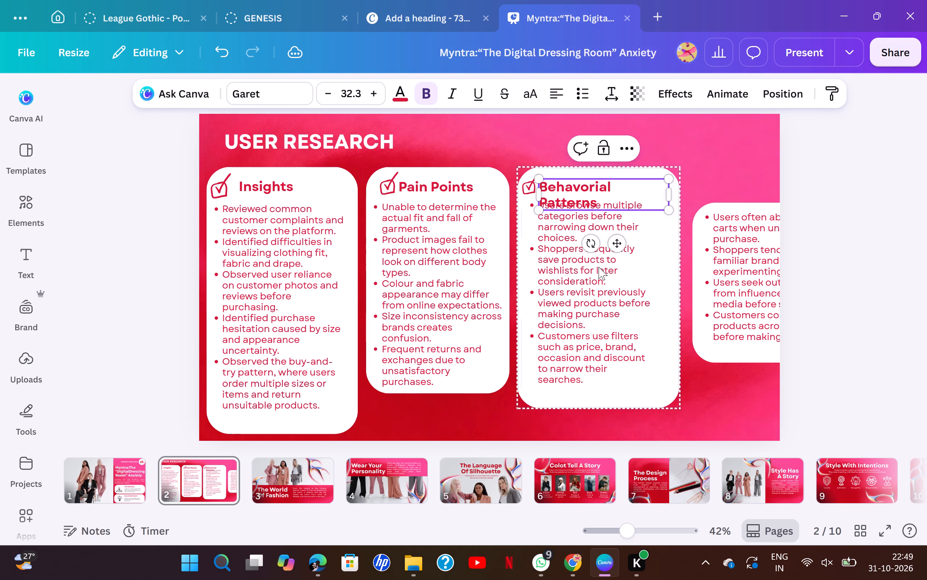
click(599, 267)
drag(596, 270, 596, 284)
Narrow the Behavorial Patterns card's white background to fit its text and shift it slightly toward the Pain Points card.
click(668, 279)
drag(683, 285, 667, 288)
click(630, 302)
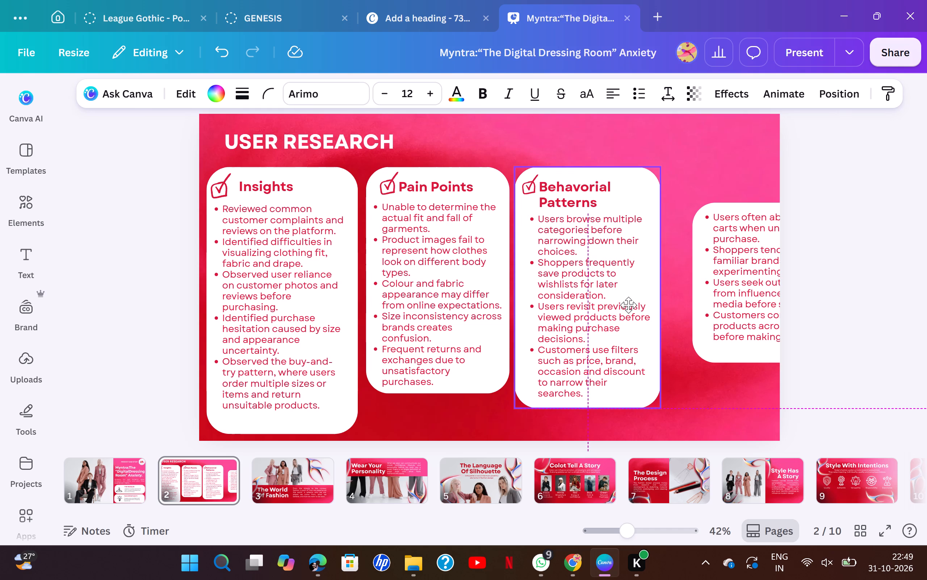
click(682, 222)
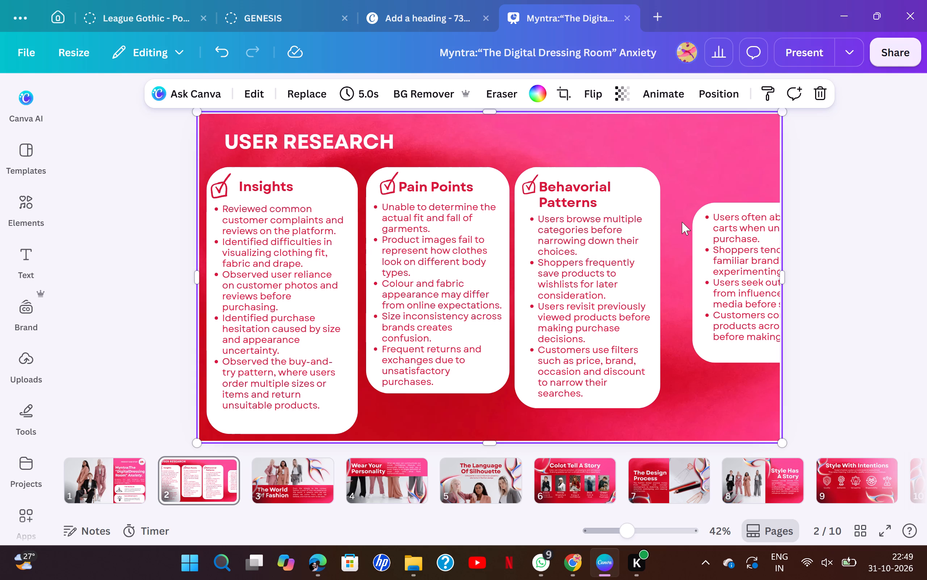
Move the Pain Points card slightly lower, centred between its neighbours with gaps of about 22 on both sides.
click(754, 250)
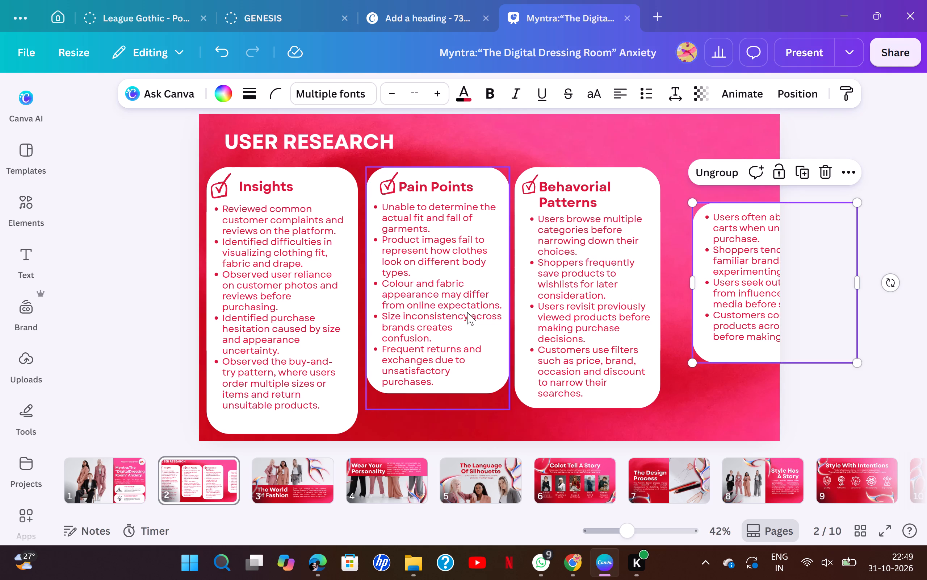
drag(467, 312, 463, 348)
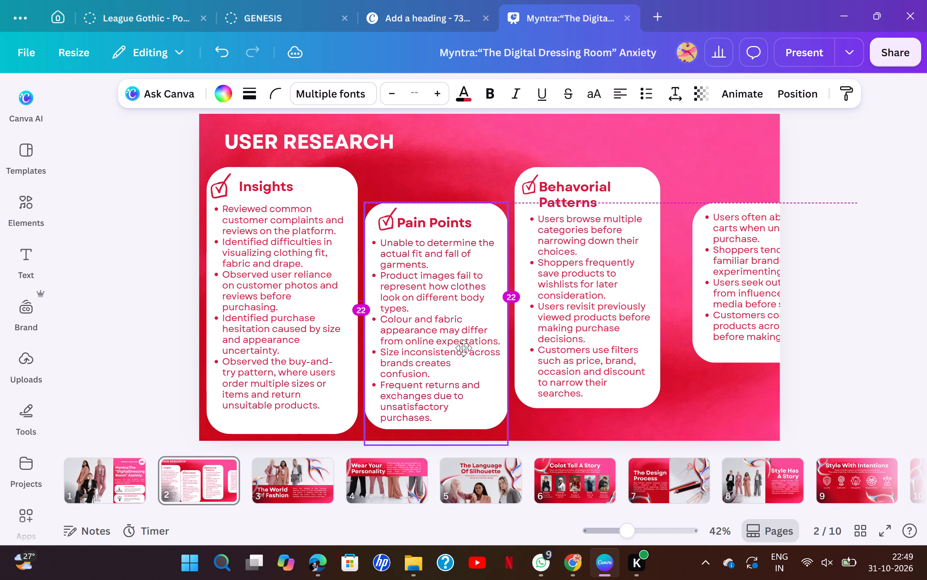
drag(463, 348, 462, 333)
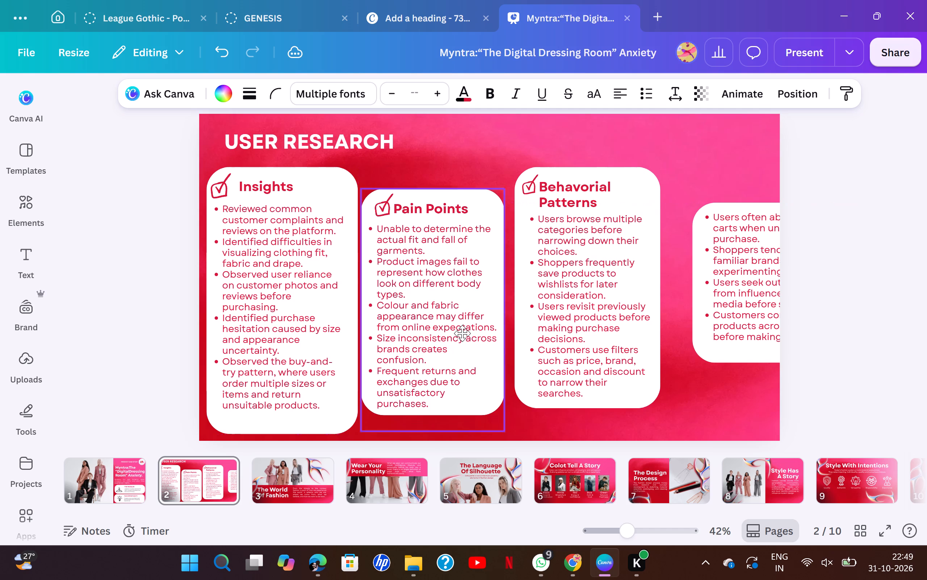
drag(462, 333, 464, 319)
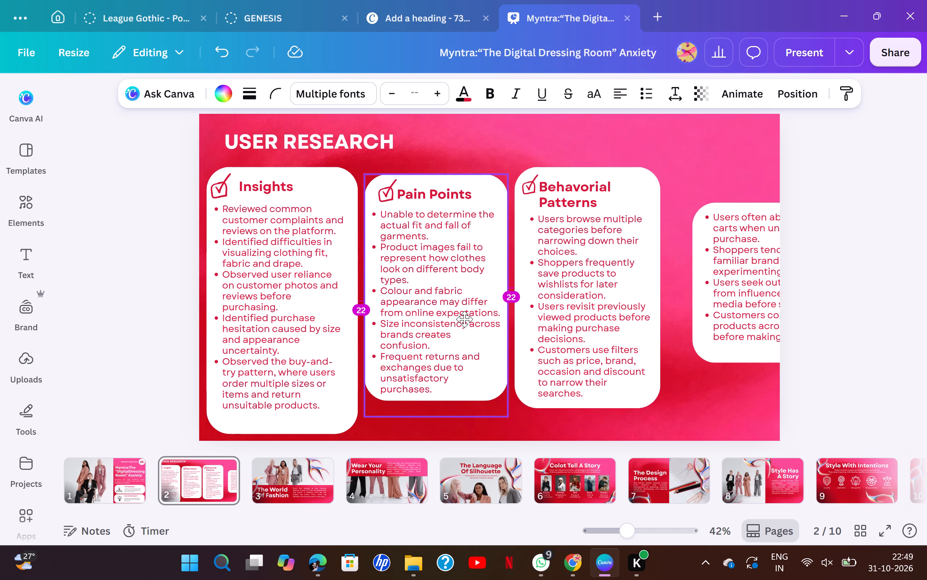
drag(464, 319, 463, 323)
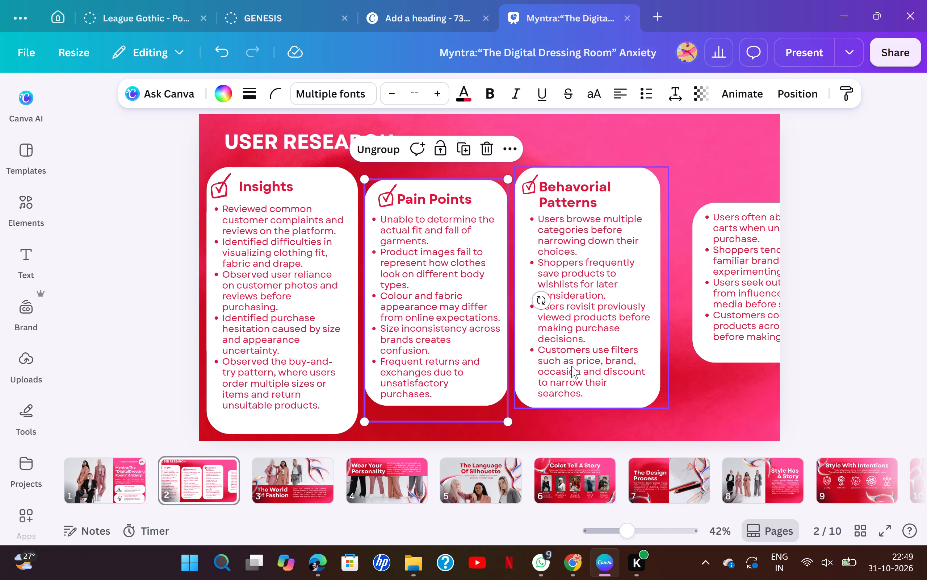
Scale down the whole Behavorial Patterns card so its top lines up with the Pain Points card's top.
click(639, 196)
drag(673, 165, 665, 173)
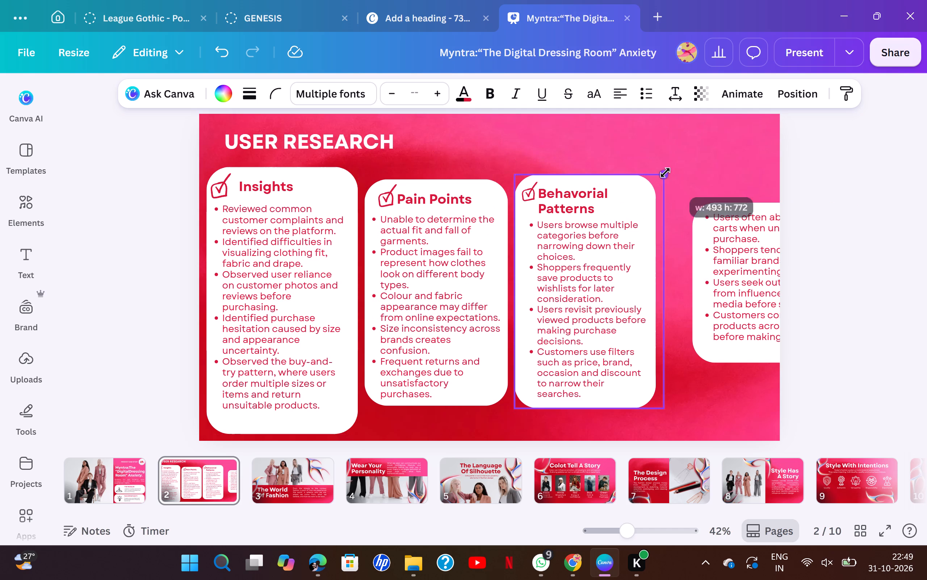
drag(665, 173, 663, 176)
click(811, 159)
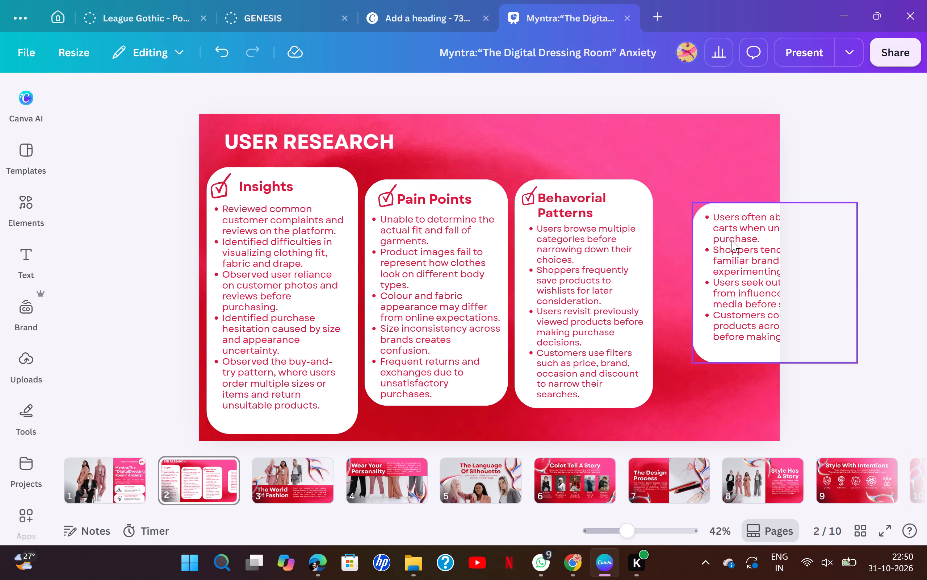
Move the extra bullet card close beside the Behavorial Patterns card, with its top slightly lower than that card's.
click(725, 252)
drag(725, 252, 689, 232)
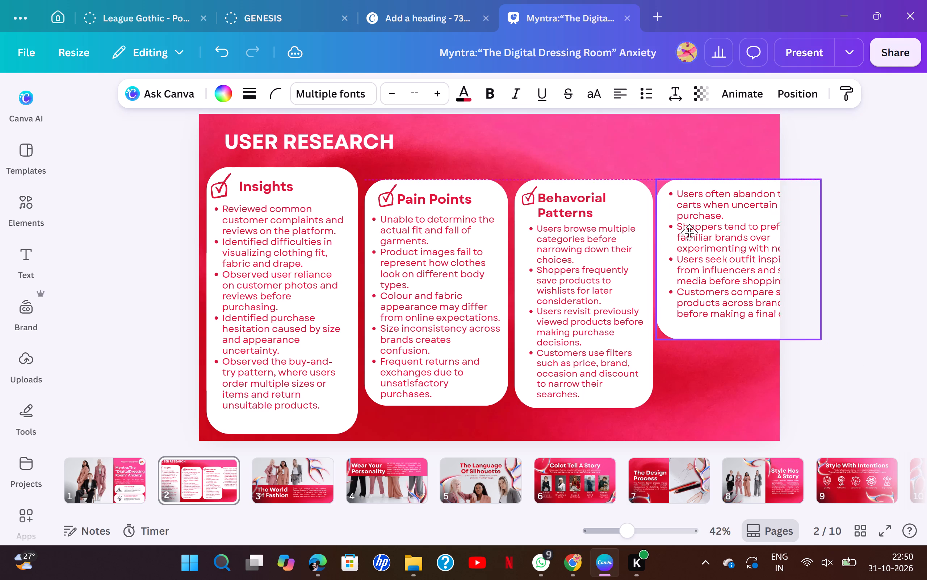
drag(689, 232, 690, 234)
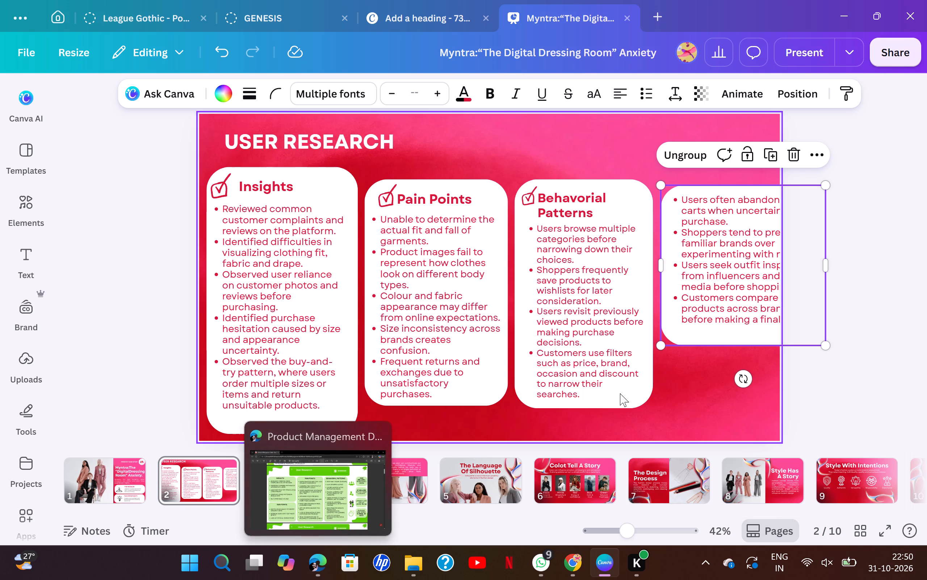
Narrow the extra bullet card to about 368 wide so it fits inside the slide's edge.
drag(825, 260, 762, 266)
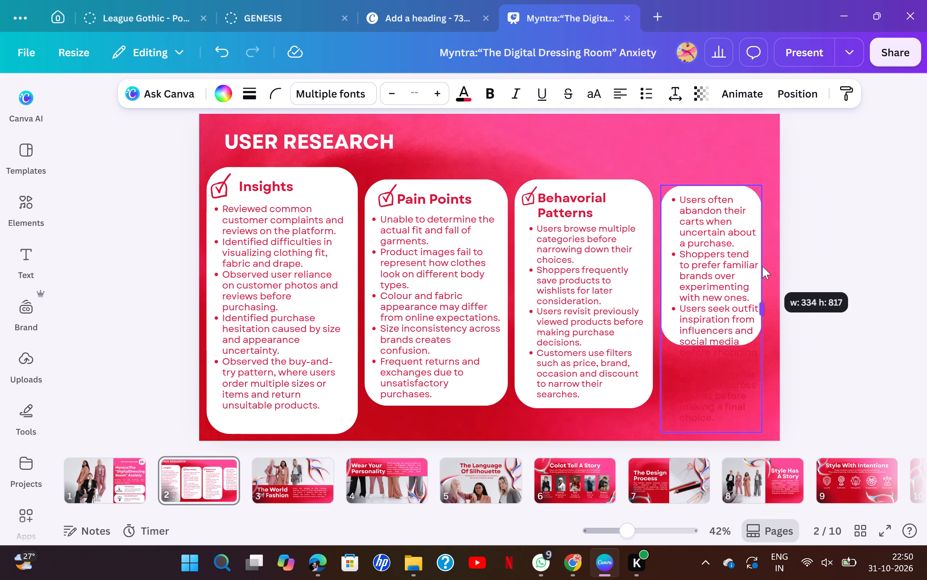
drag(762, 266, 771, 266)
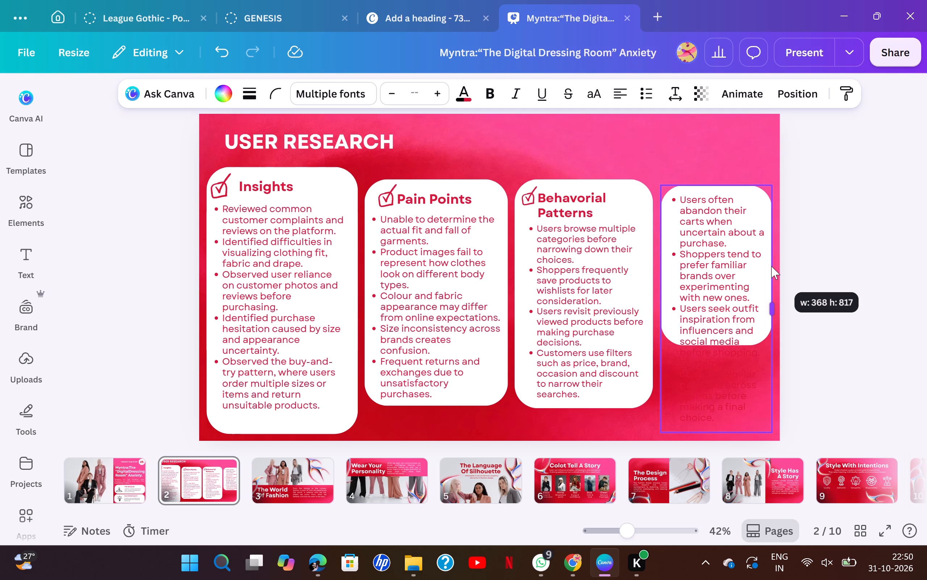
click(752, 244)
click(739, 247)
double_click(608, 274)
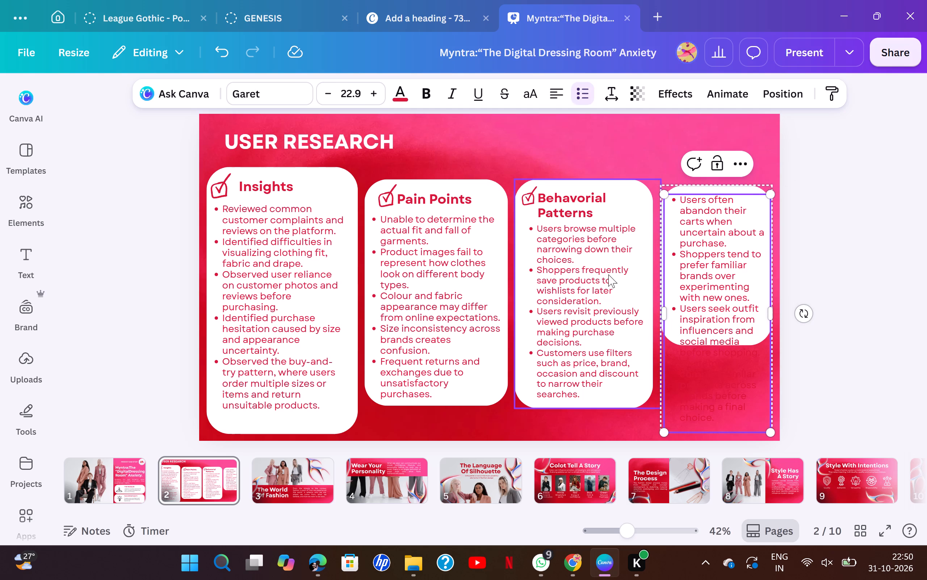
Extend the extra bullet card's white background downward to cover all of its bullet text.
click(717, 304)
double_click(764, 333)
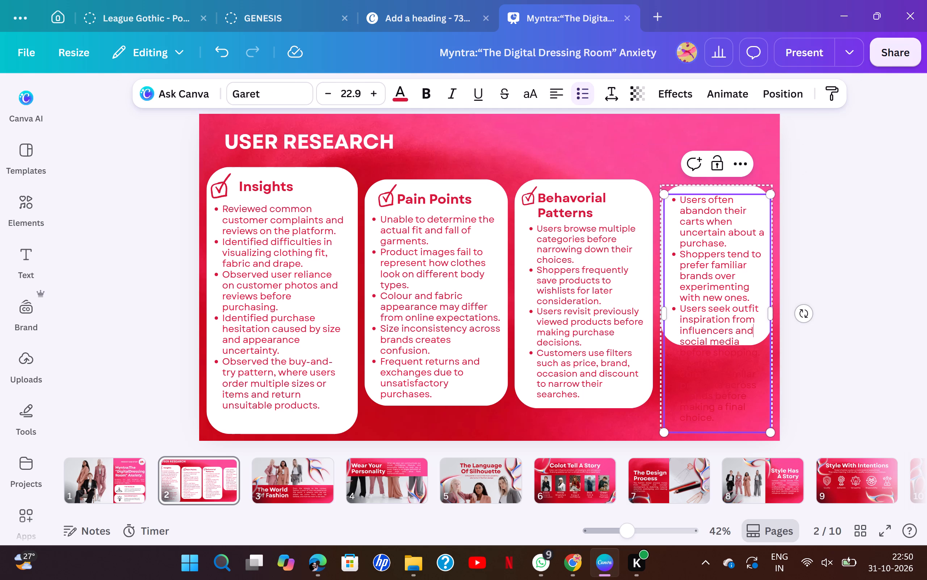
click(850, 232)
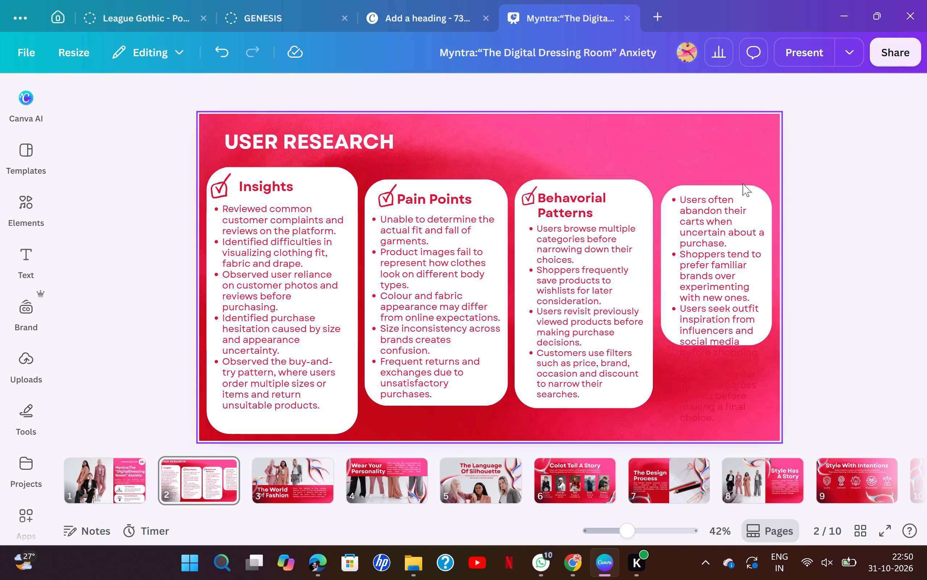
double_click(735, 190)
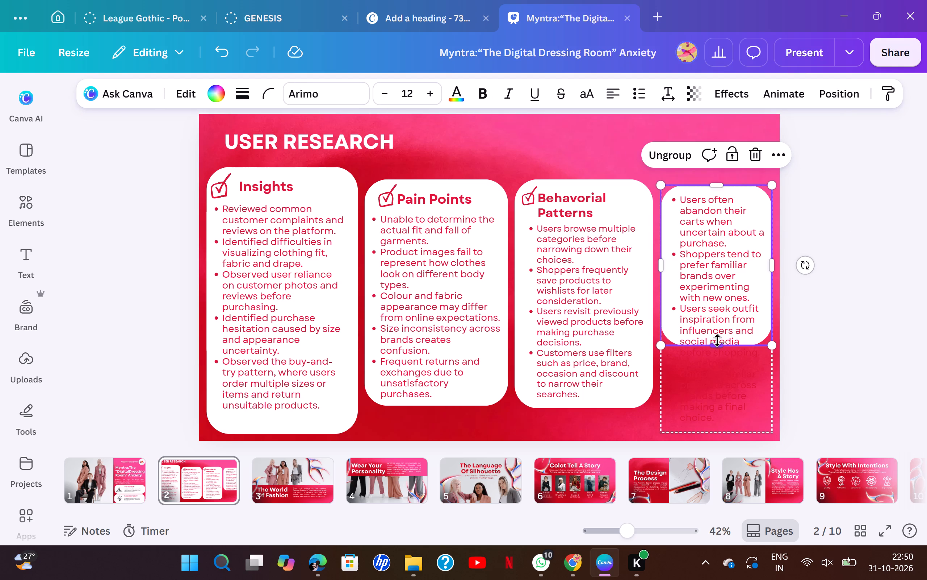
drag(717, 340, 719, 429)
click(837, 319)
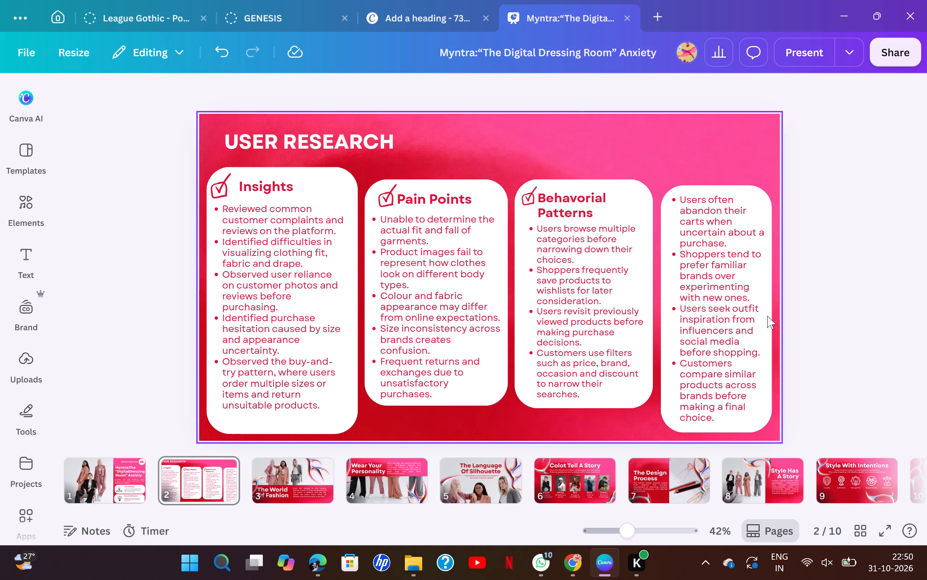
Raise the extra bullet card level with the Behavorial Patterns card's top and enlarge it slightly down to the Insights card's lower edge.
drag(737, 313, 737, 305)
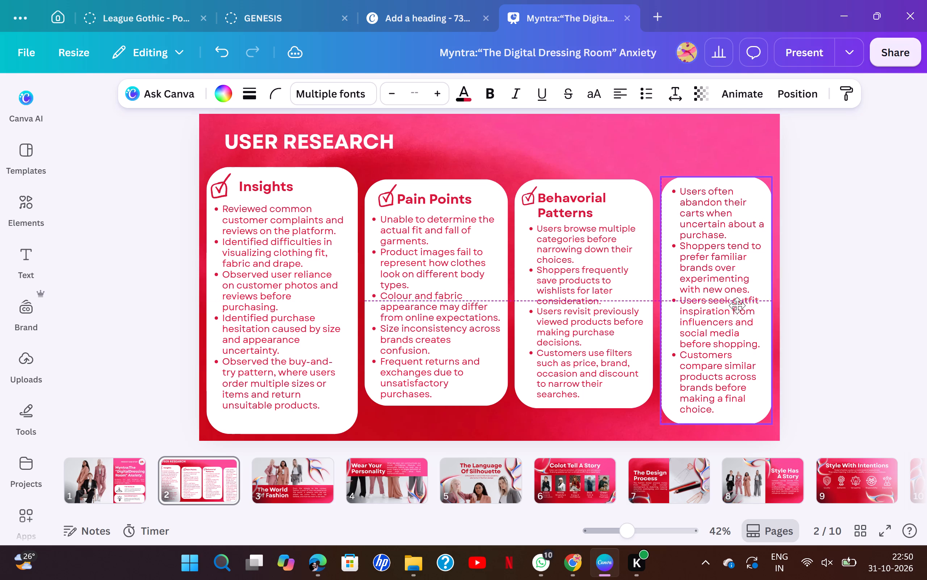
drag(737, 305, 736, 307)
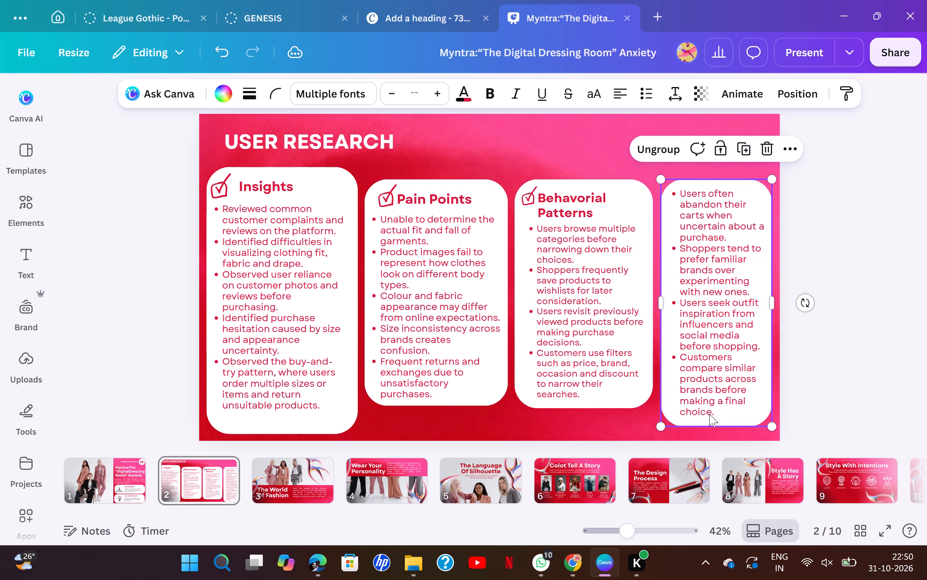
drag(770, 423, 771, 432)
click(842, 370)
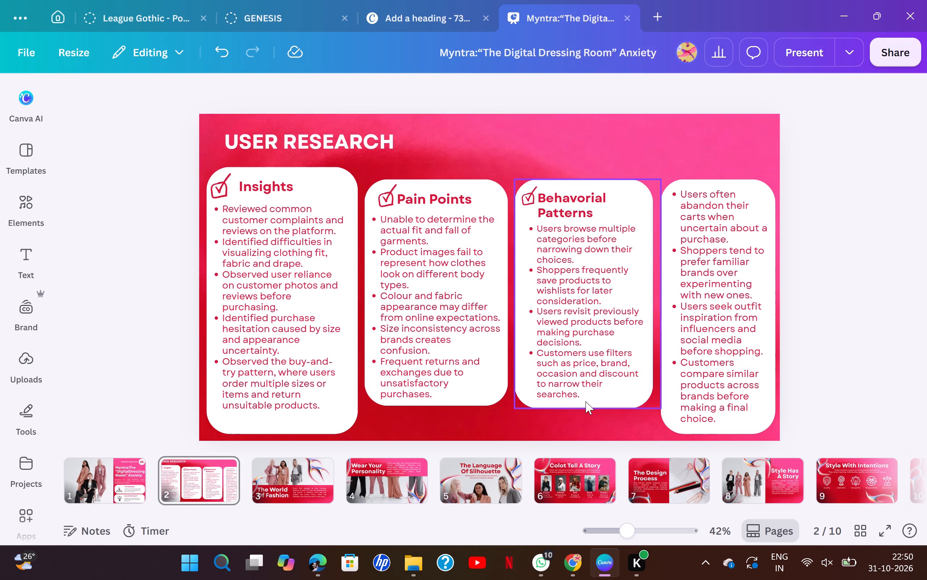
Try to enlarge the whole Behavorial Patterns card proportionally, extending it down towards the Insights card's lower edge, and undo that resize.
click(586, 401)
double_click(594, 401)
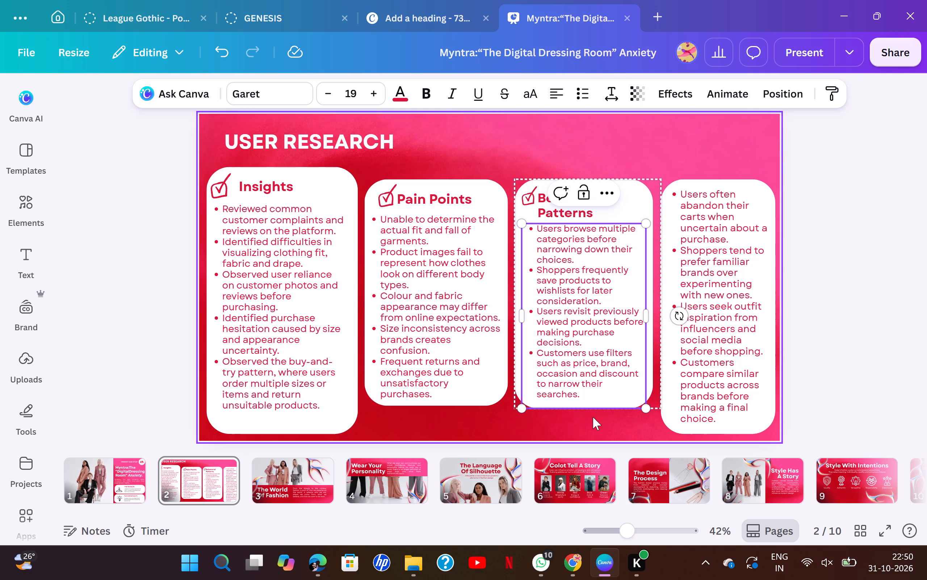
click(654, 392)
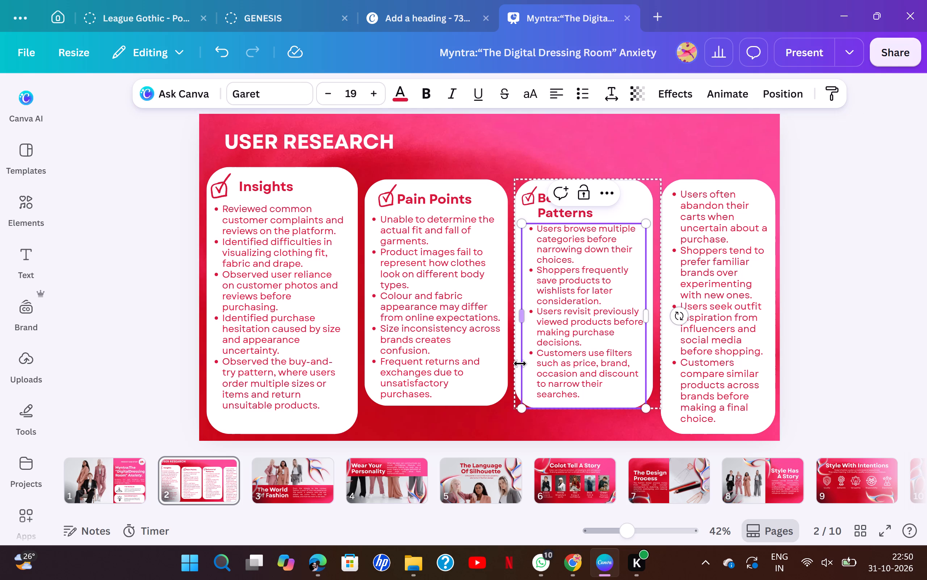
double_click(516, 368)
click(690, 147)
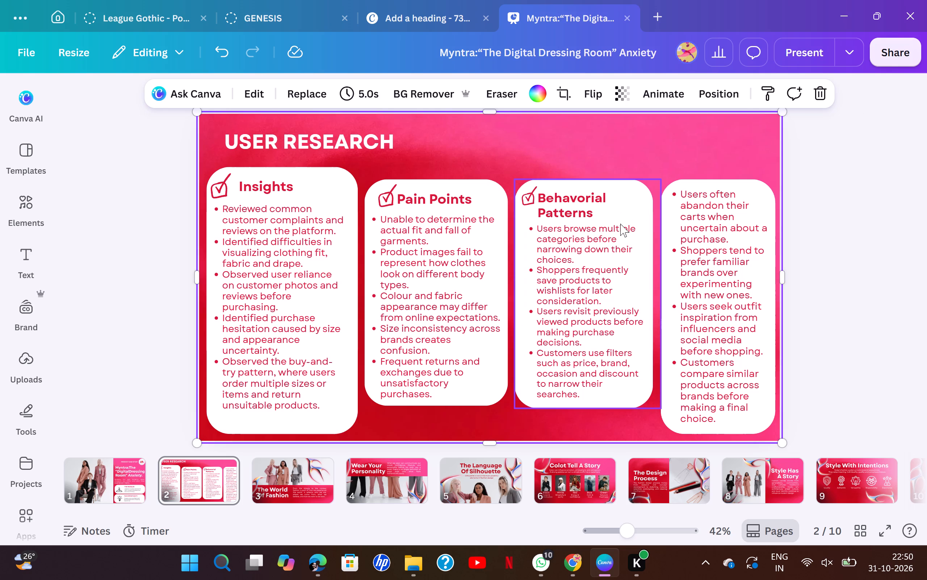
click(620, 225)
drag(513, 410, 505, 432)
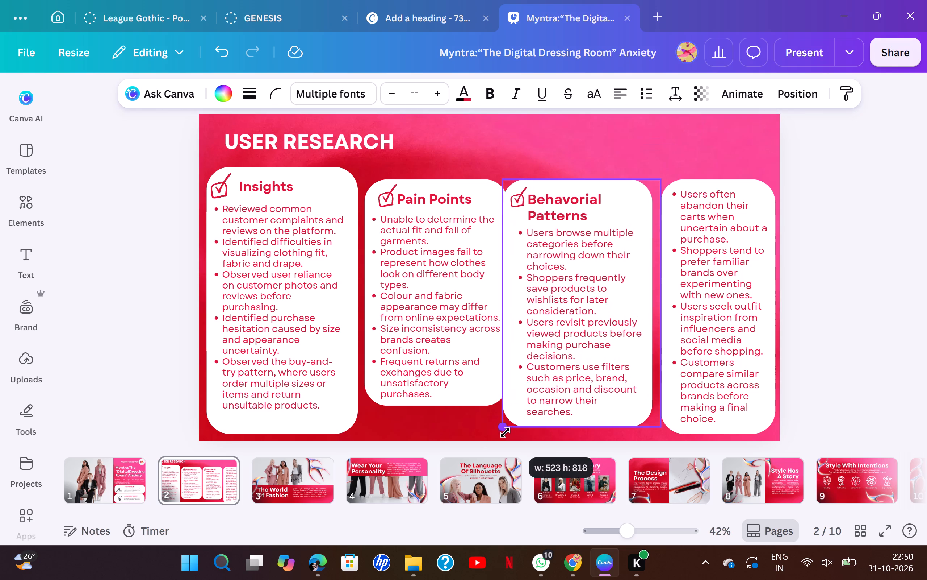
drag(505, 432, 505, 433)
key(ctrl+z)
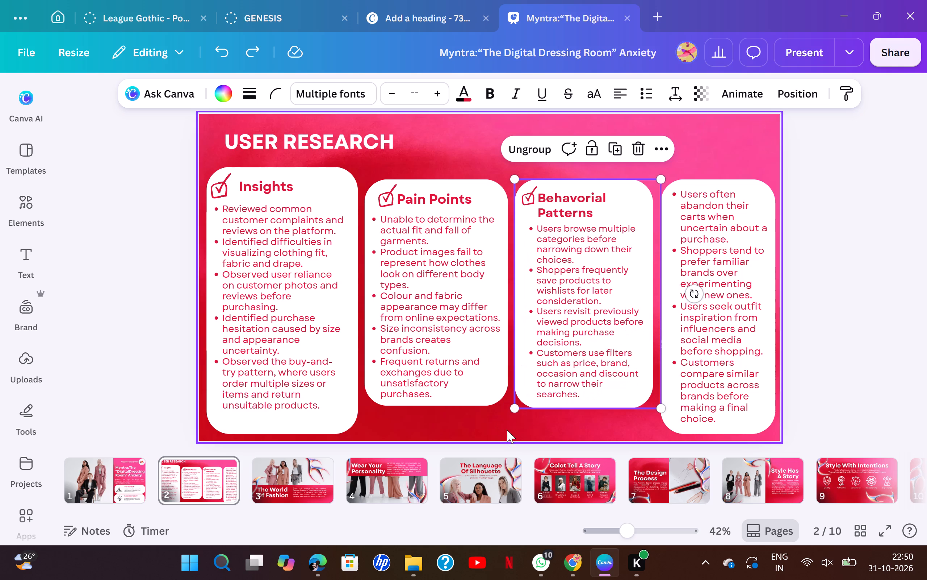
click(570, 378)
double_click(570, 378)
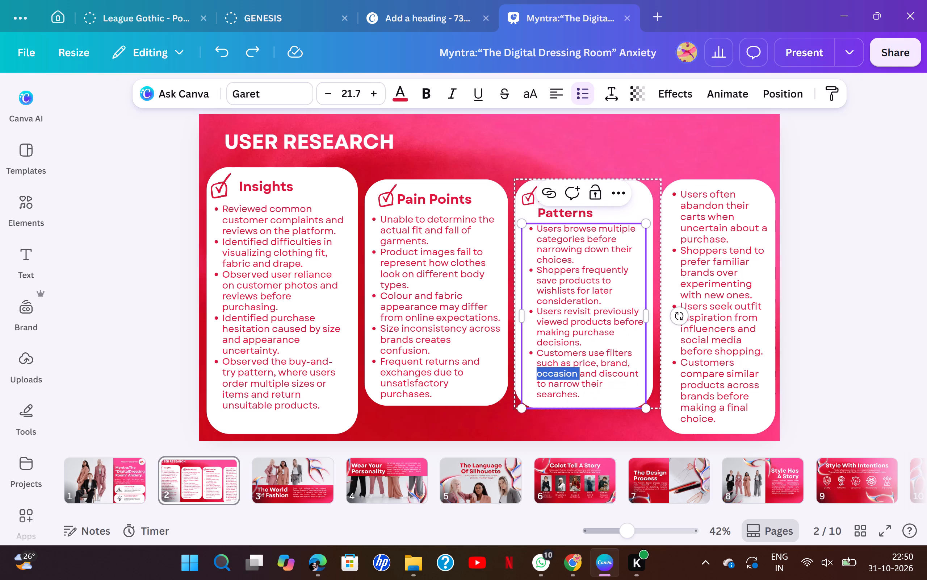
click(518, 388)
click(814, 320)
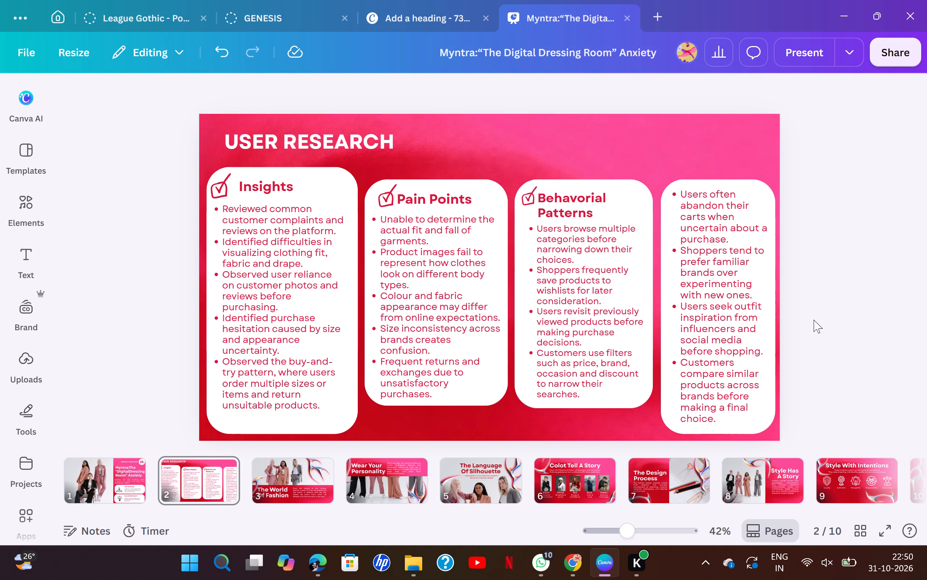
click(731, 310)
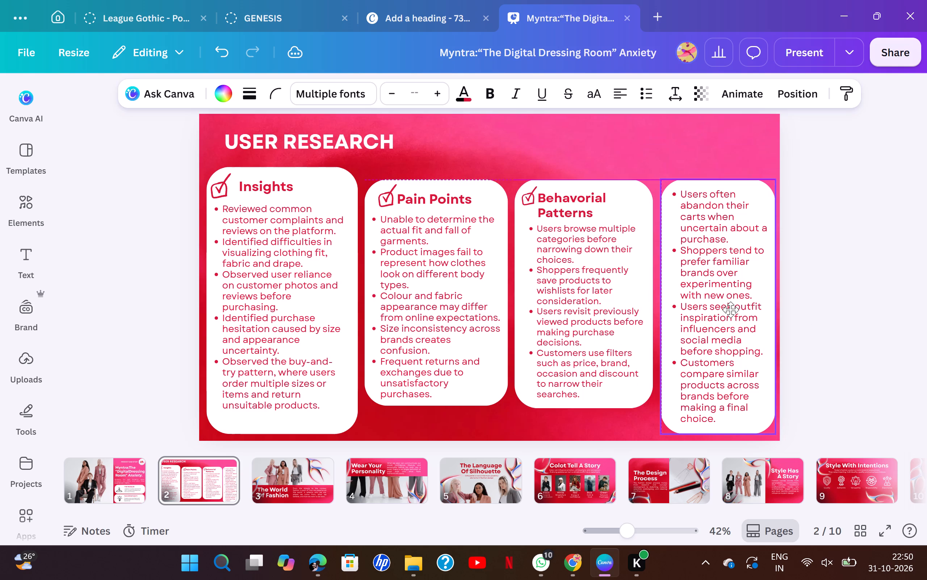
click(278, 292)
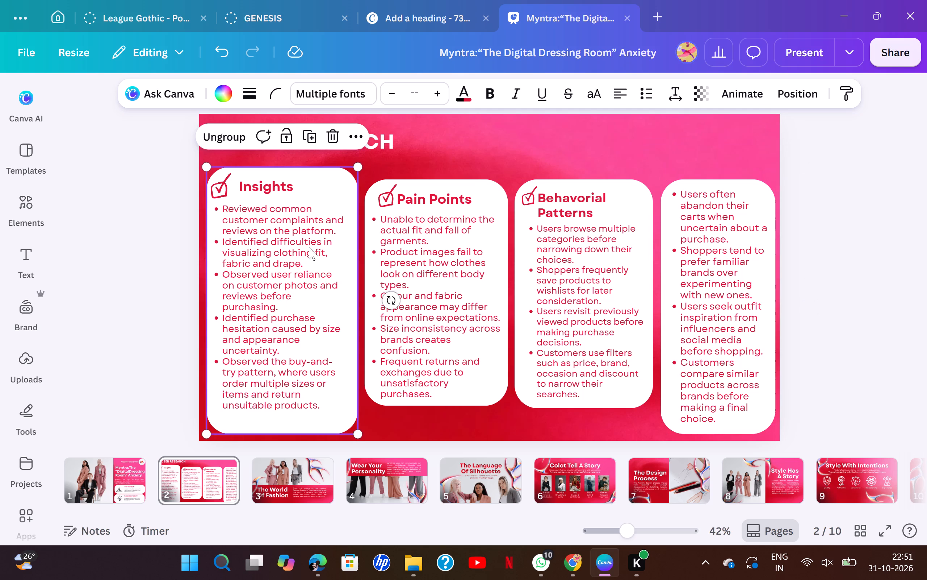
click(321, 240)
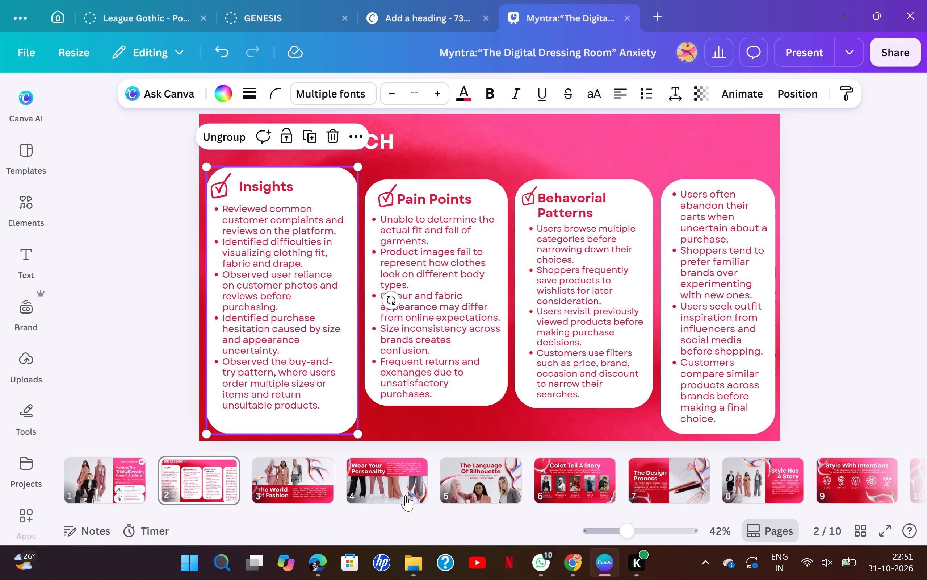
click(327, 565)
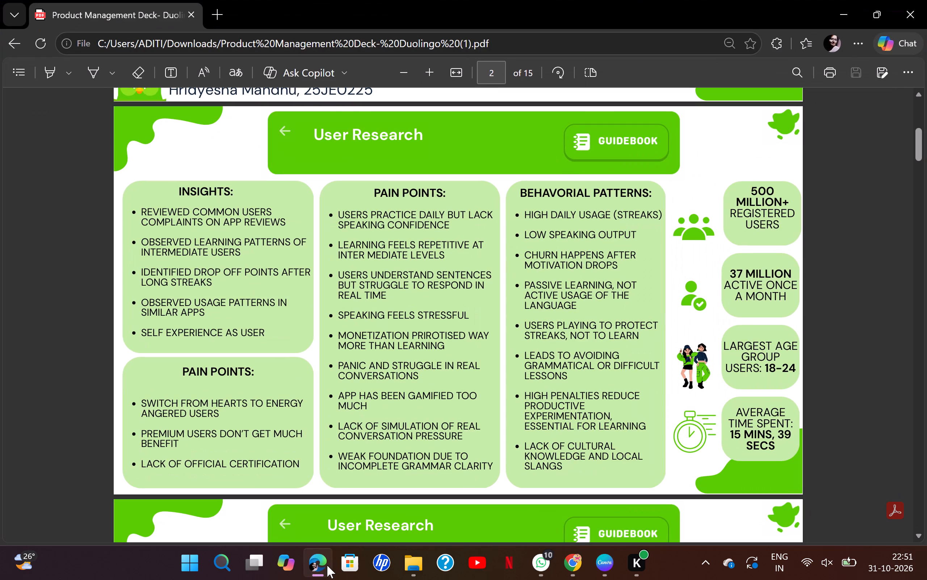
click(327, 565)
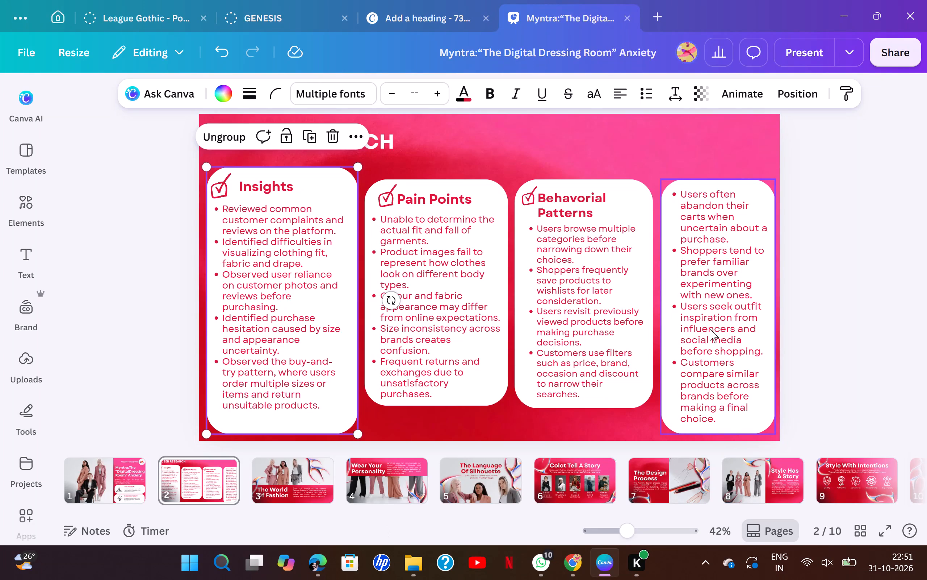
Nudge the extra bullet card slightly closer to the Behavorial Patterns card, keeping its top level with that card.
drag(710, 329, 706, 329)
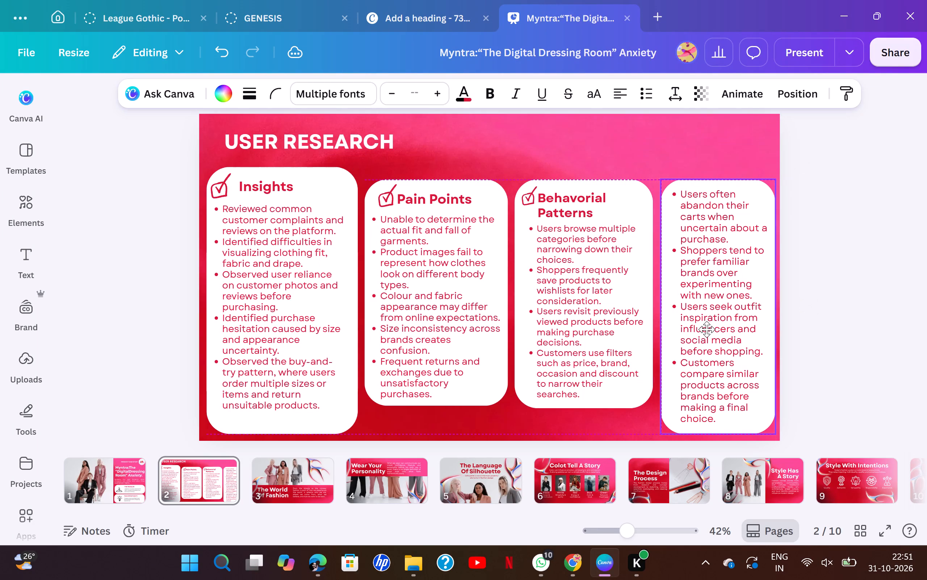
drag(706, 329, 705, 331)
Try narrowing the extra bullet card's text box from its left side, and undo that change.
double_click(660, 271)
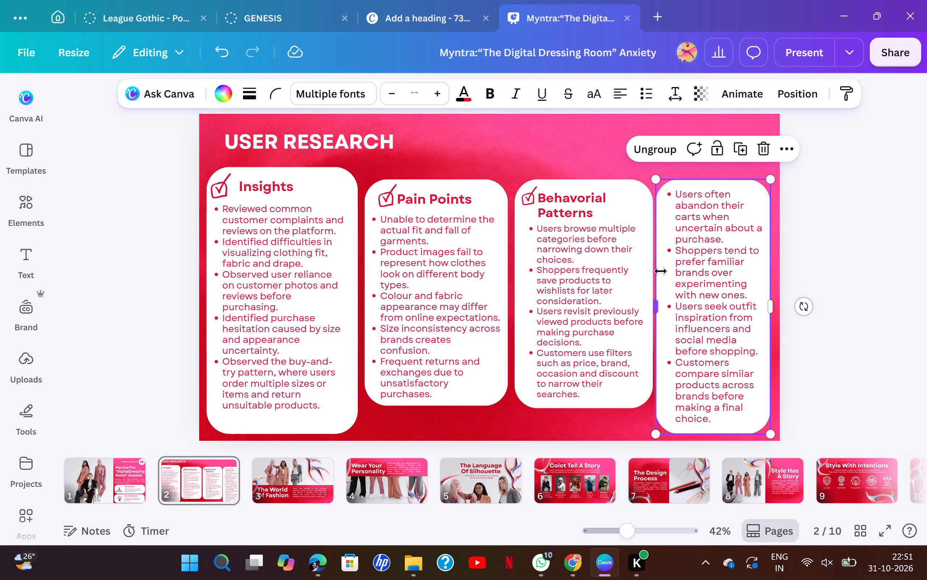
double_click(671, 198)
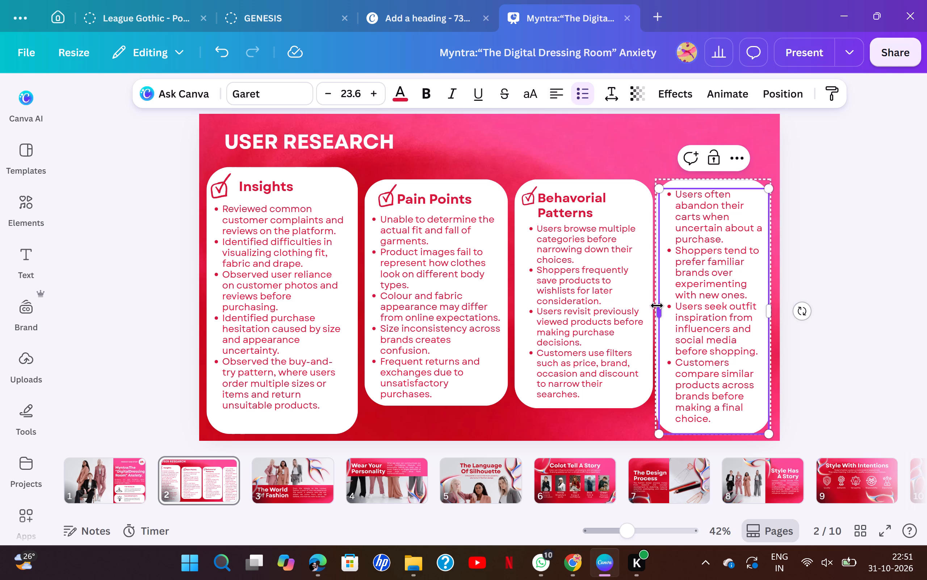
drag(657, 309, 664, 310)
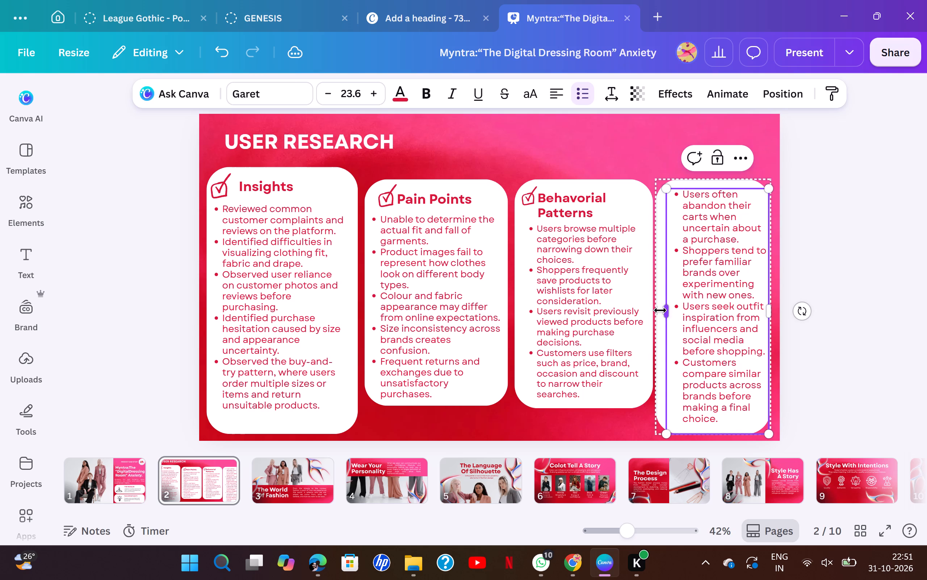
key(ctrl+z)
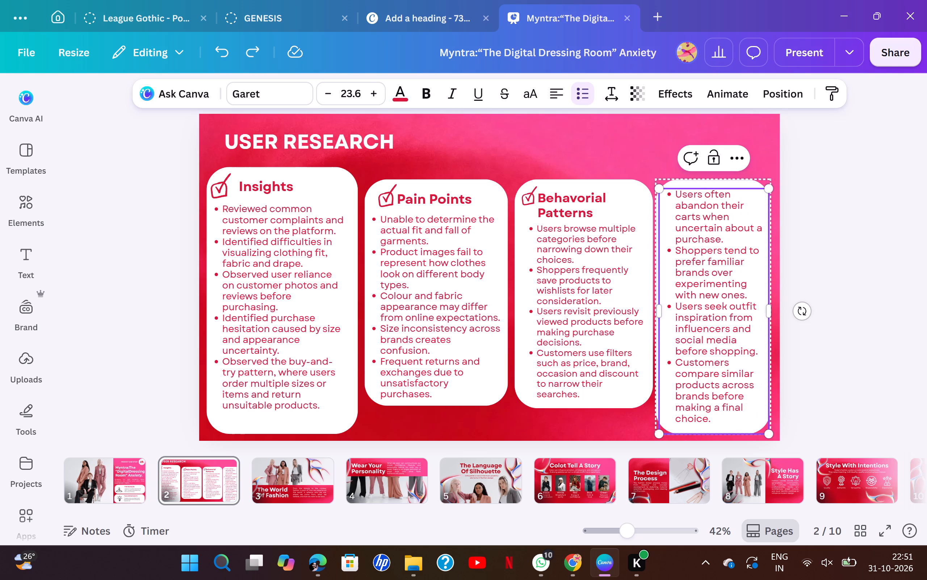
Trim the left side of the extra bullet card's white background slightly to widen the gap beside the Behavorial Patterns card.
click(737, 154)
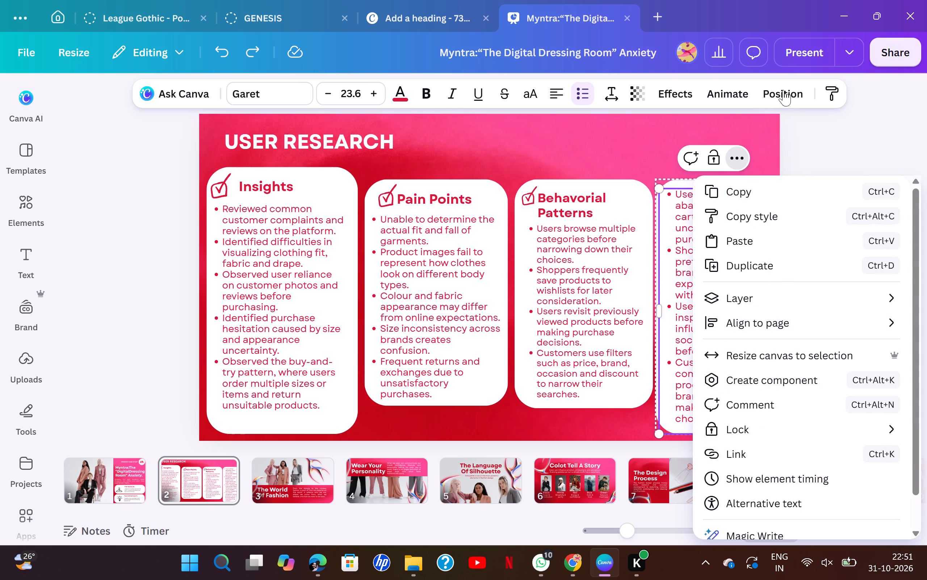
click(785, 88)
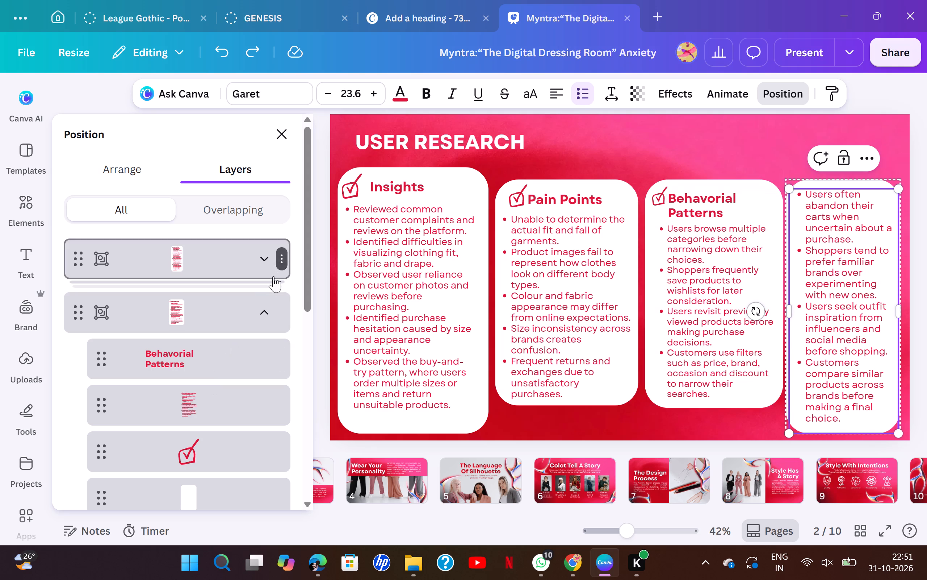
click(197, 486)
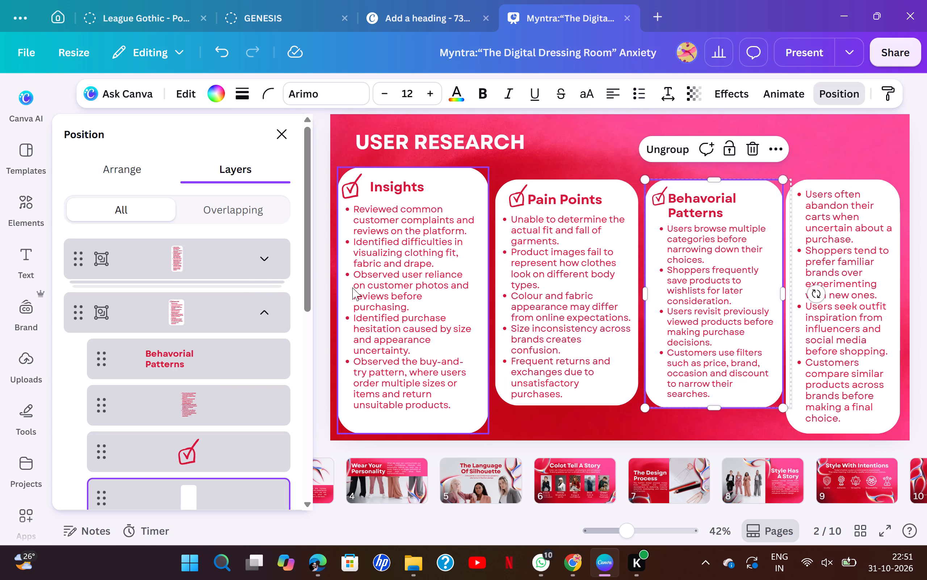
click(252, 258)
click(275, 258)
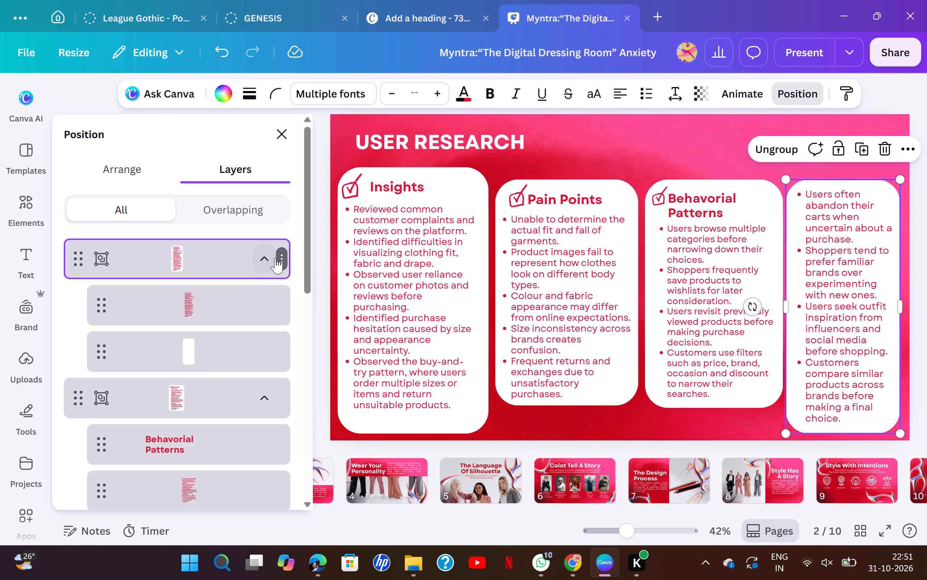
click(212, 355)
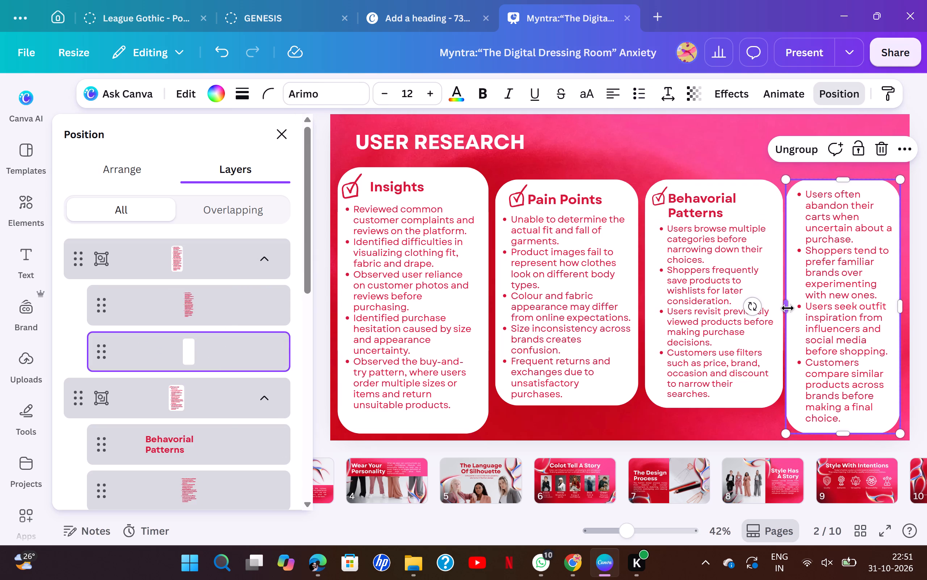
drag(788, 308, 793, 308)
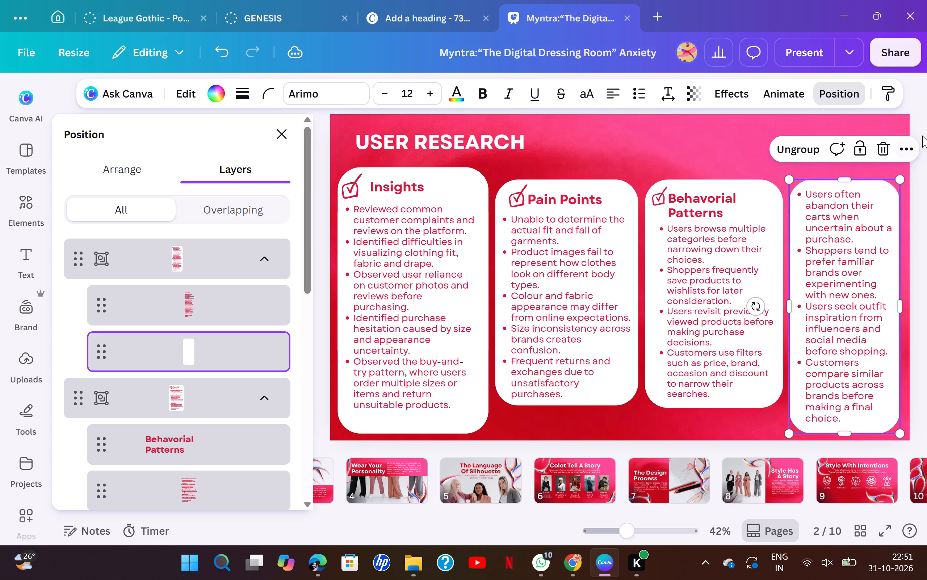
click(917, 136)
click(913, 100)
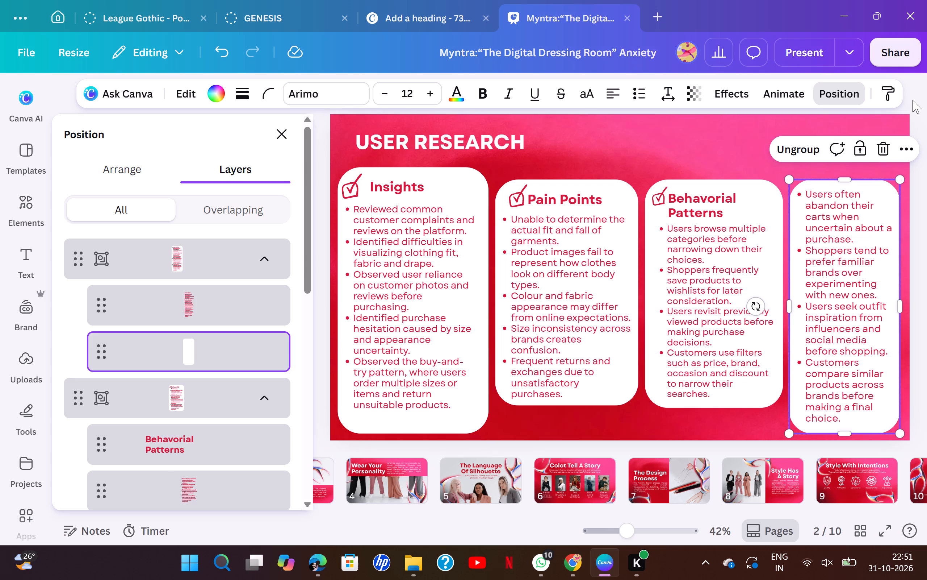
click(843, 275)
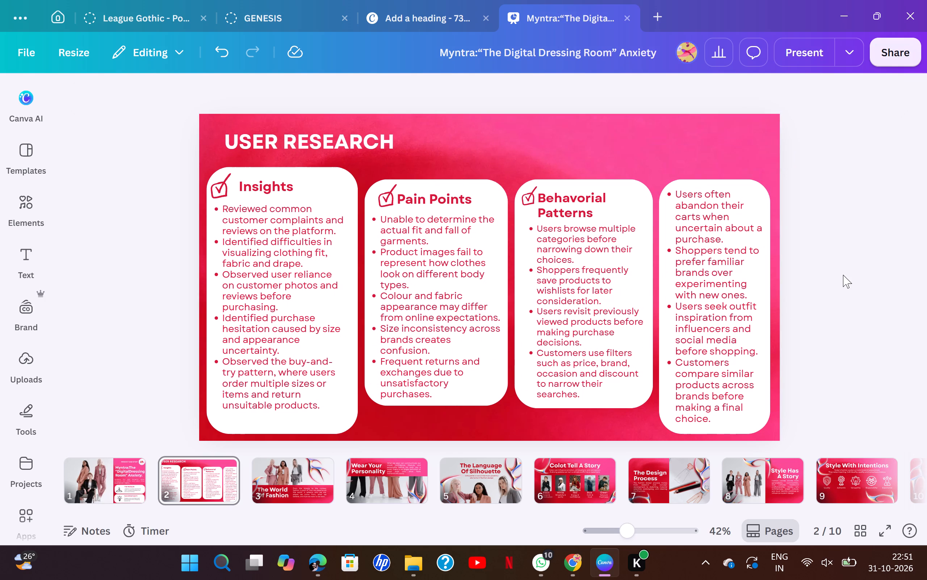
Extend only the Behavorial Patterns card's white background down until its lower edge is level with the Insights and extra bullet cards.
click(612, 402)
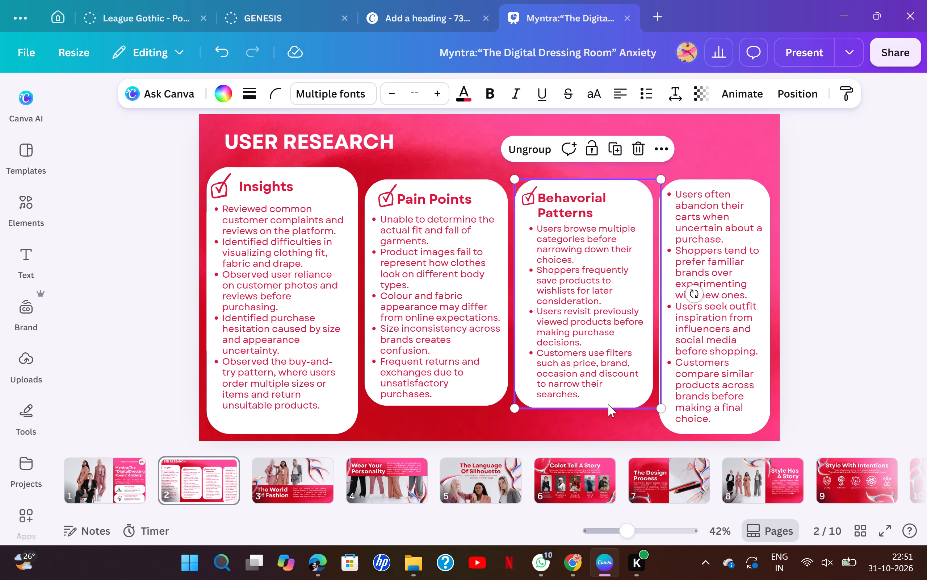
double_click(611, 396)
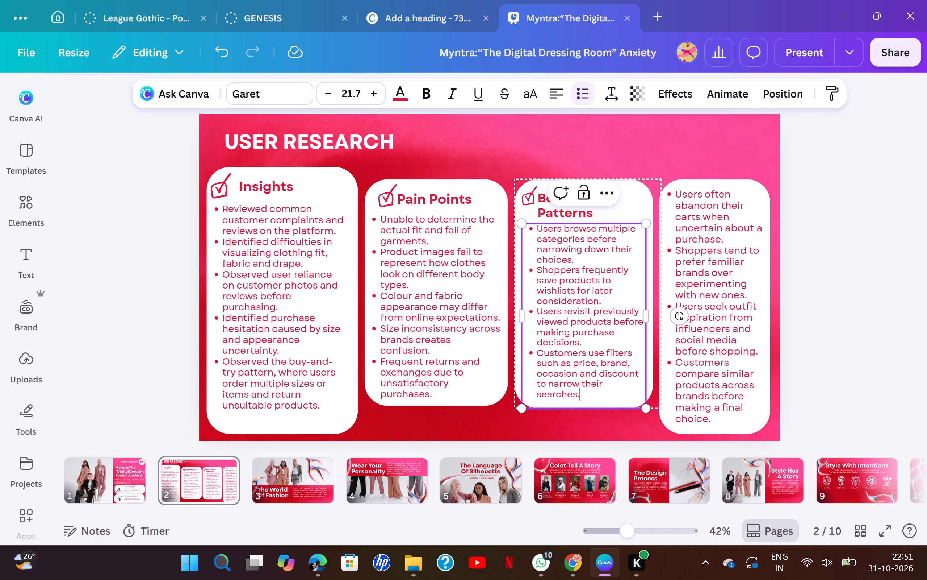
click(773, 90)
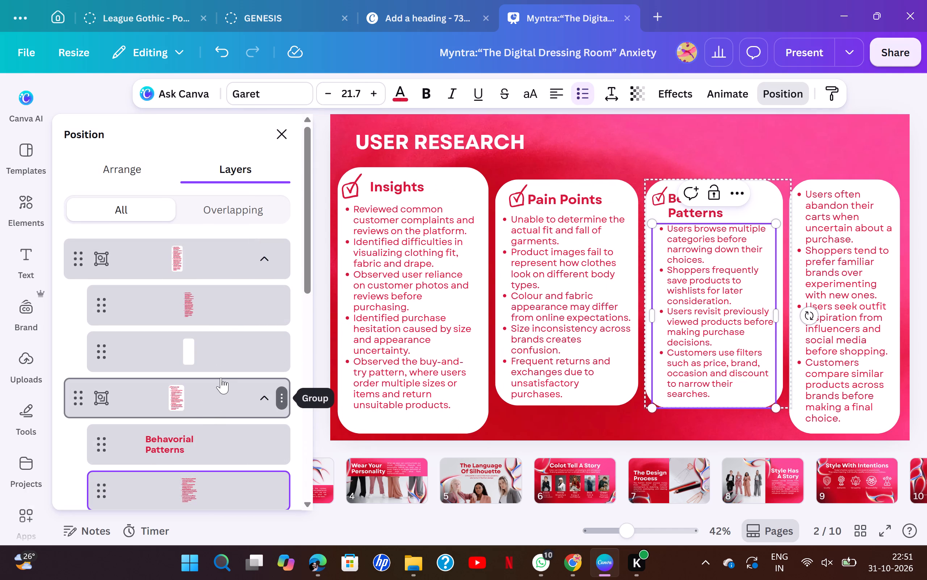
scroll(205, 429, left, 2)
click(189, 477)
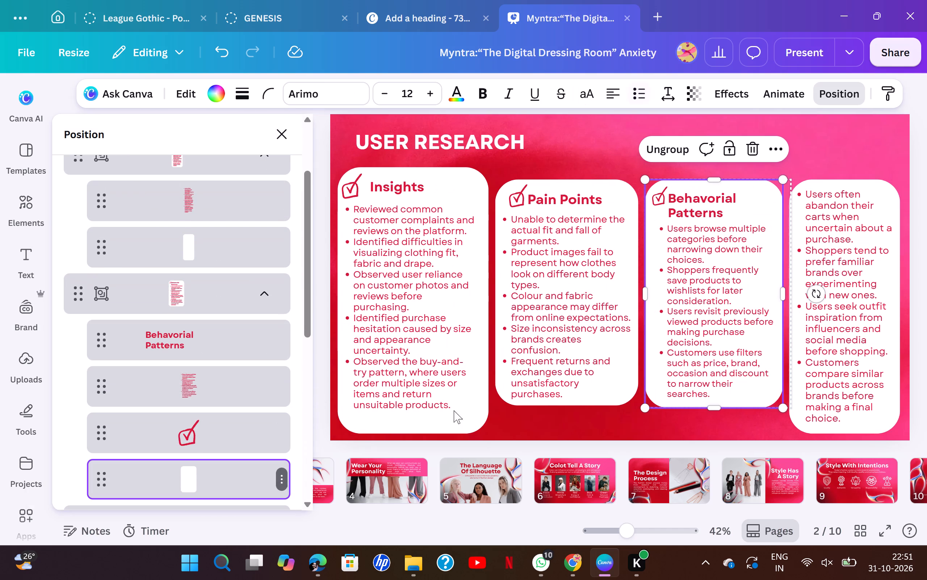
drag(718, 407, 718, 426)
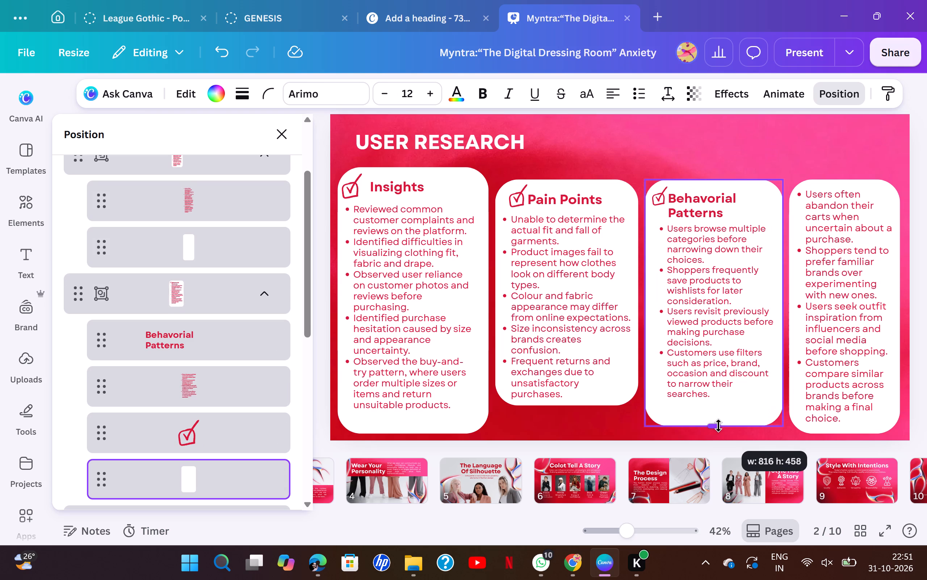
drag(718, 426, 719, 432)
Narrow the Behavorial Patterns bullet text box from its right side so the text fills the taller card, and raise it slightly towards the heading.
click(710, 392)
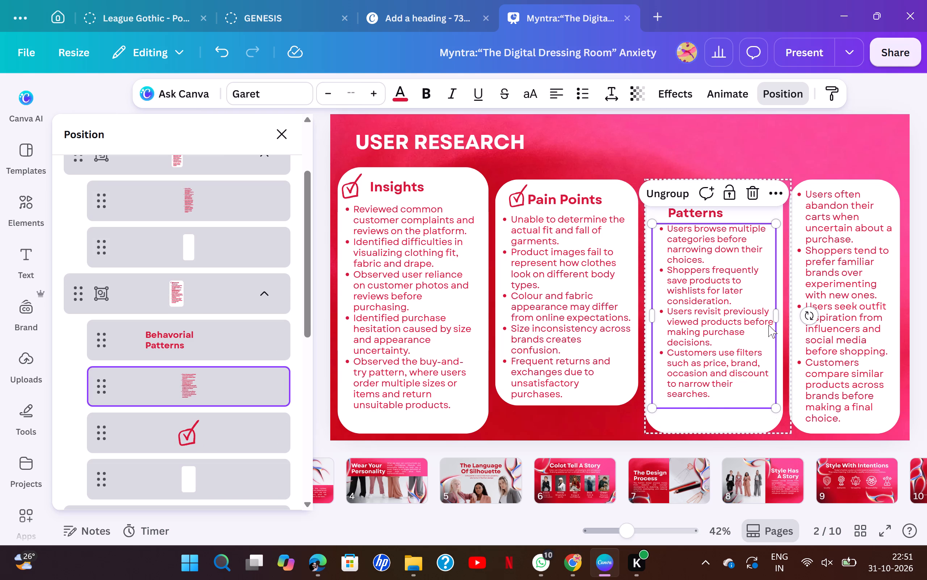
drag(777, 314, 769, 315)
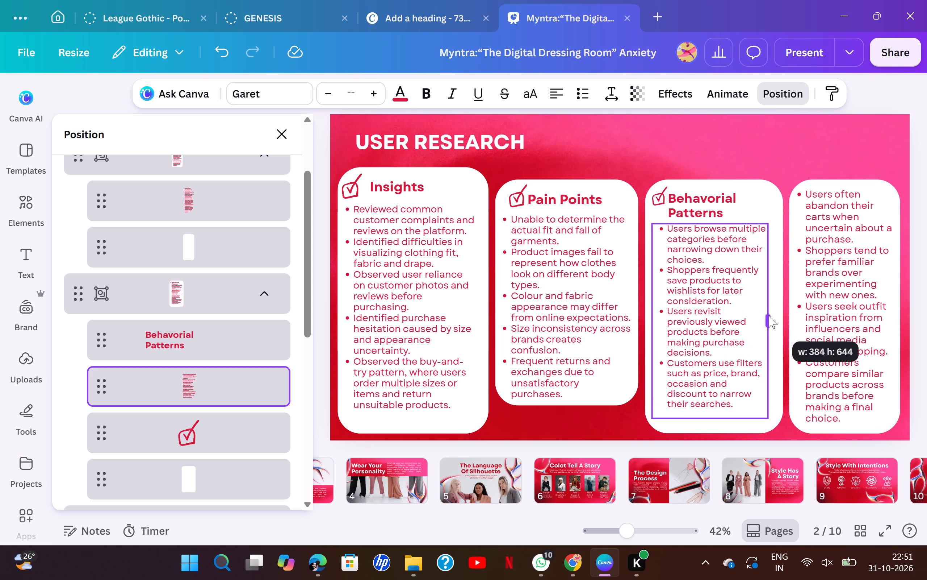
drag(769, 315, 762, 318)
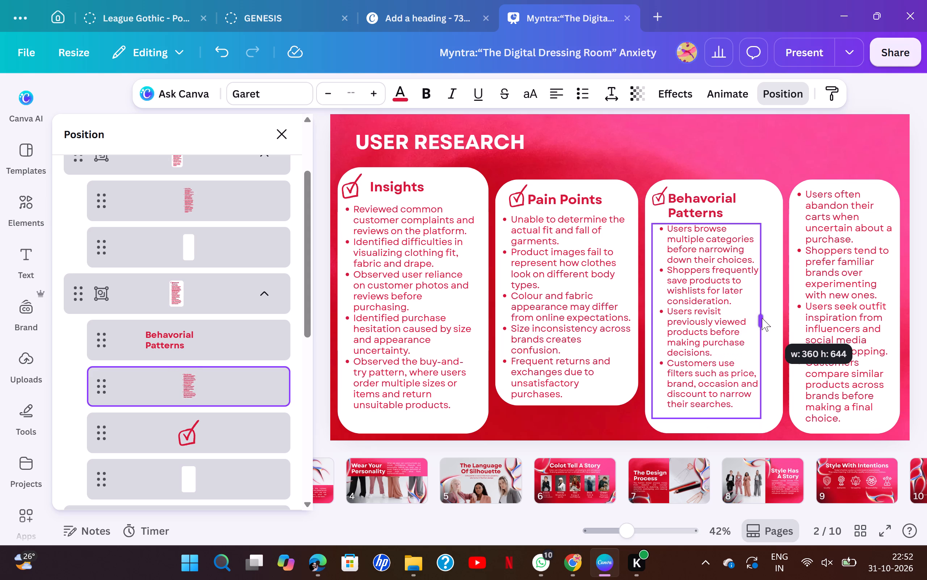
drag(762, 318, 759, 319)
click(705, 331)
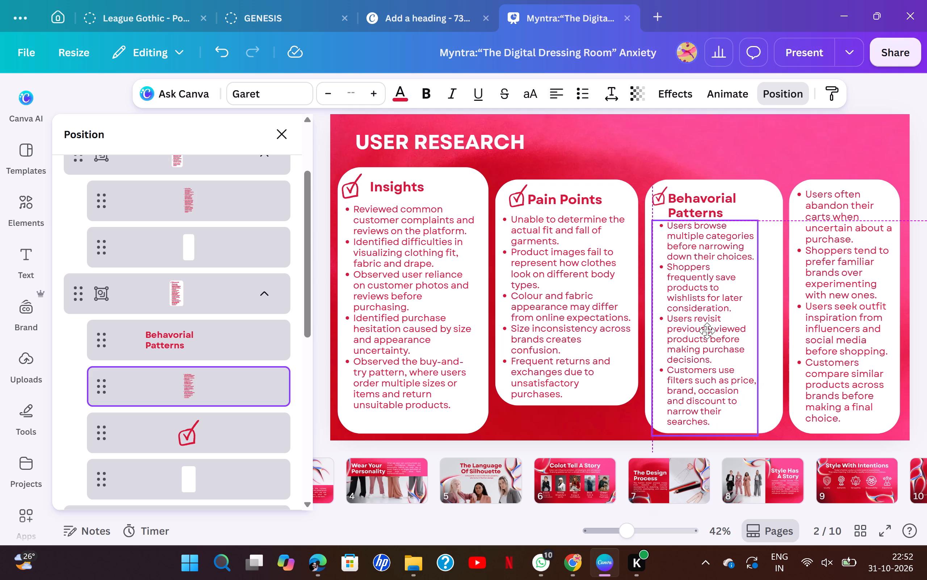
click(848, 162)
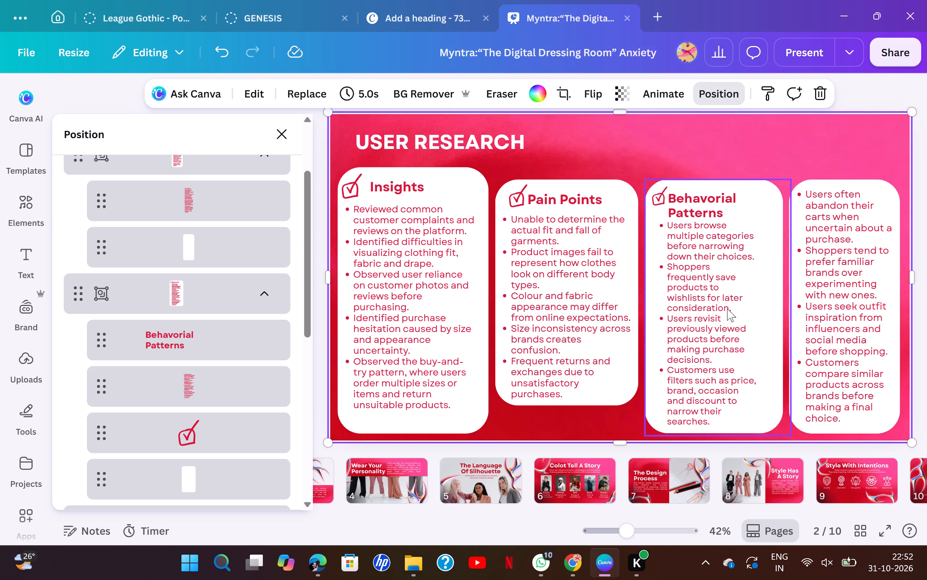
Widen the Behavorial Patterns bullet text box slightly on its right side, and shift it down and right within the card, away from the heading.
click(724, 311)
double_click(733, 330)
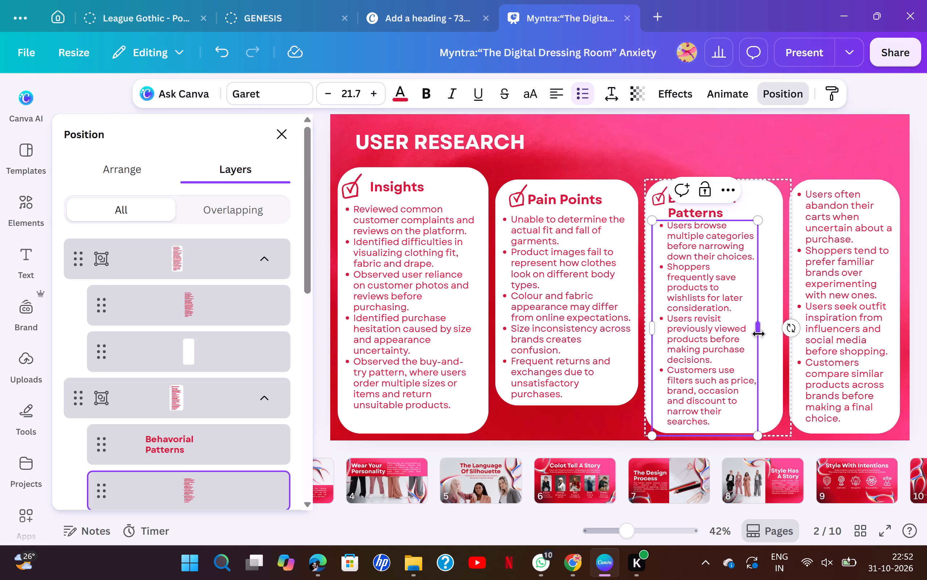
drag(759, 332, 764, 332)
drag(721, 338, 721, 349)
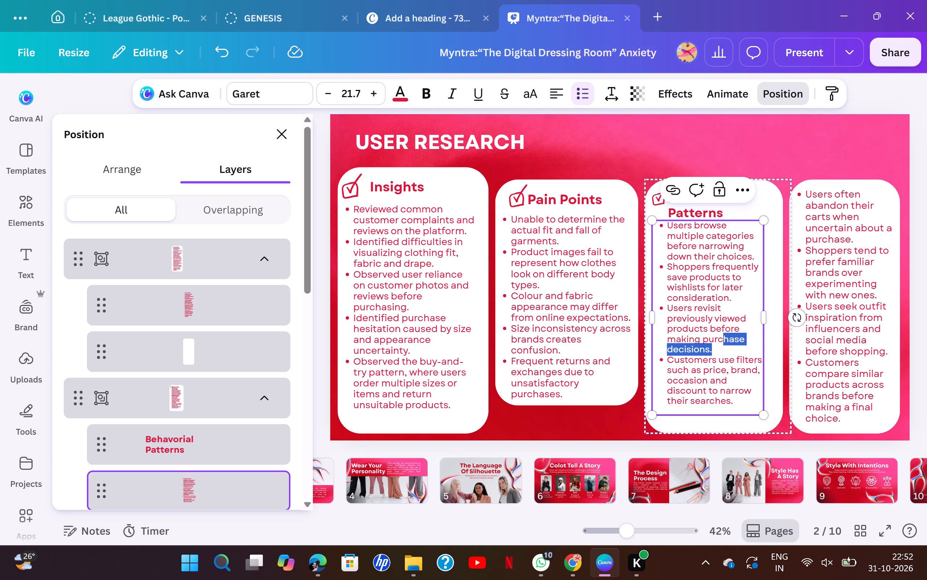
click(771, 275)
click(766, 228)
click(764, 201)
click(704, 275)
drag(703, 277, 703, 283)
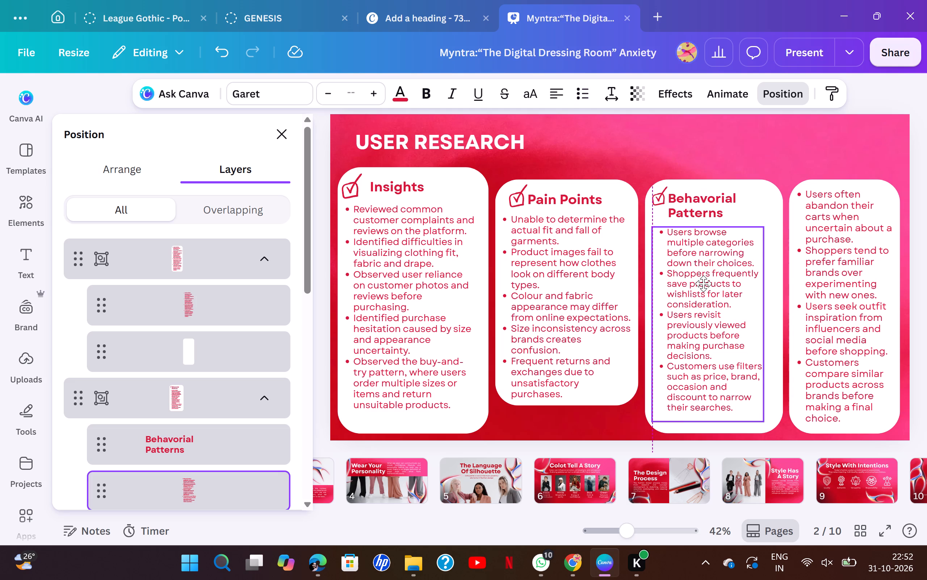
drag(703, 283, 709, 283)
click(765, 153)
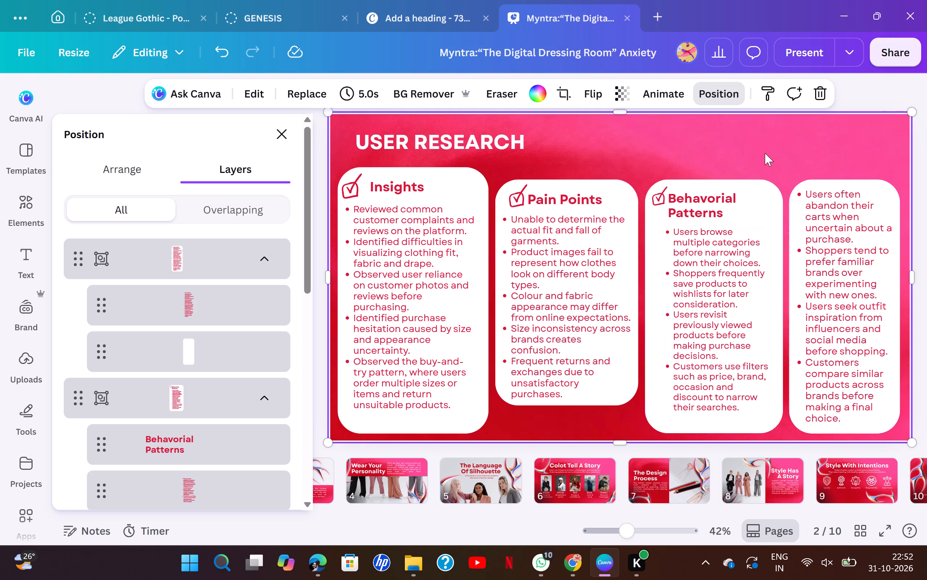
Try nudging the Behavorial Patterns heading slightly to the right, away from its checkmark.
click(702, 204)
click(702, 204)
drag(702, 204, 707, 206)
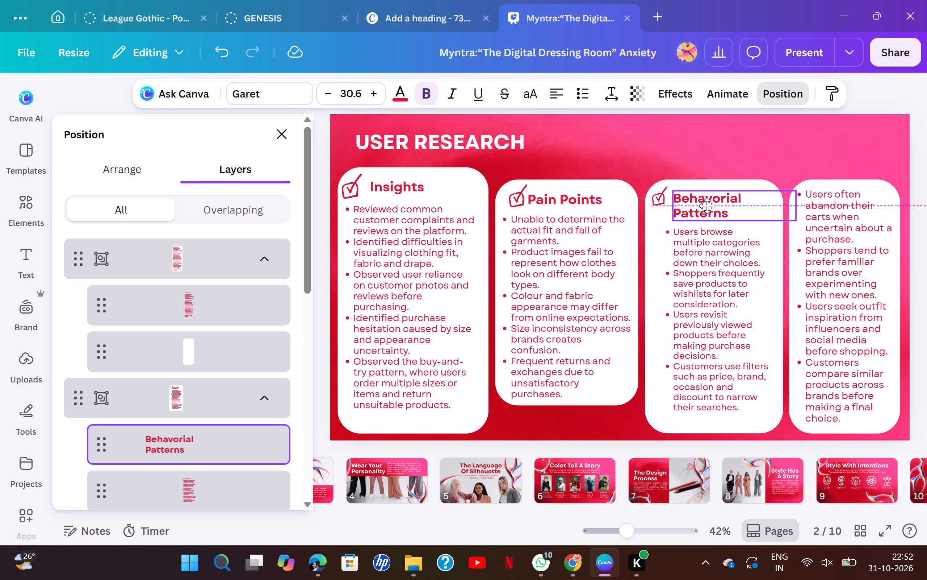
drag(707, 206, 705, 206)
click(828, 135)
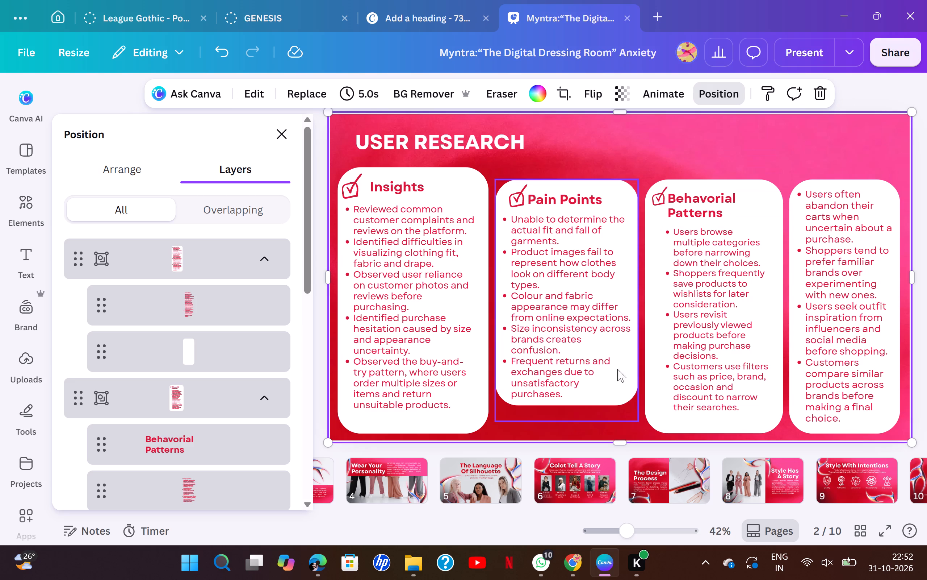
Extend only the Pain Points card's white background down until its lower edge is level with the other three cards.
click(612, 380)
click(617, 388)
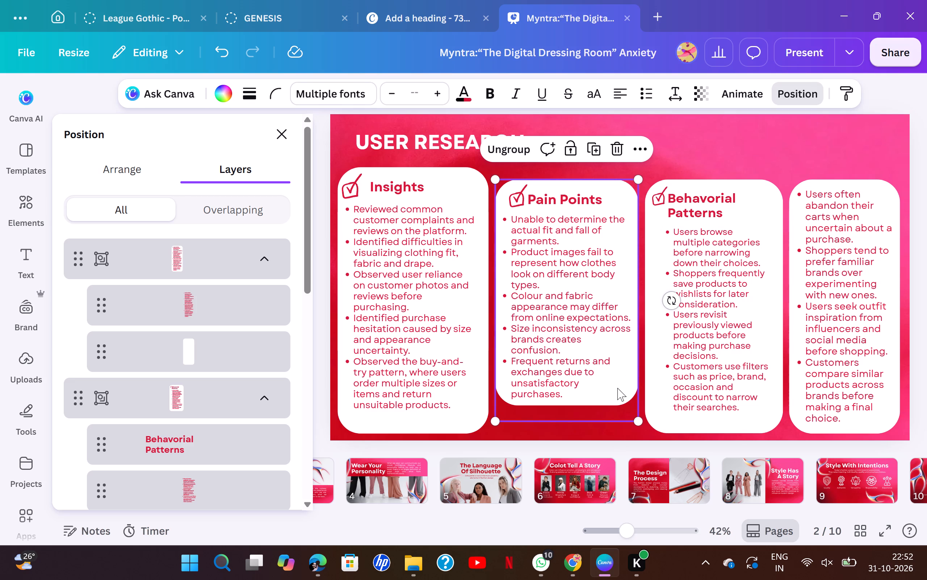
click(617, 388)
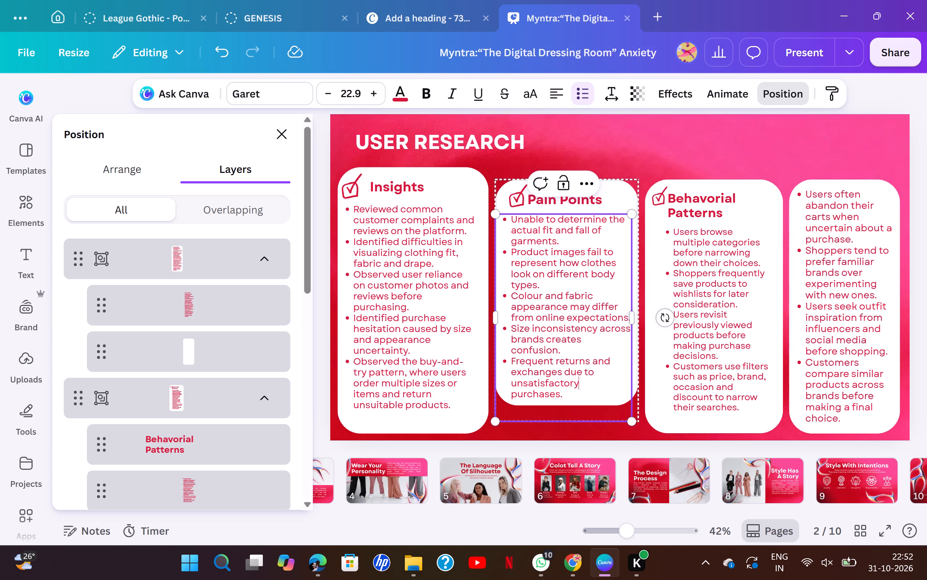
click(789, 91)
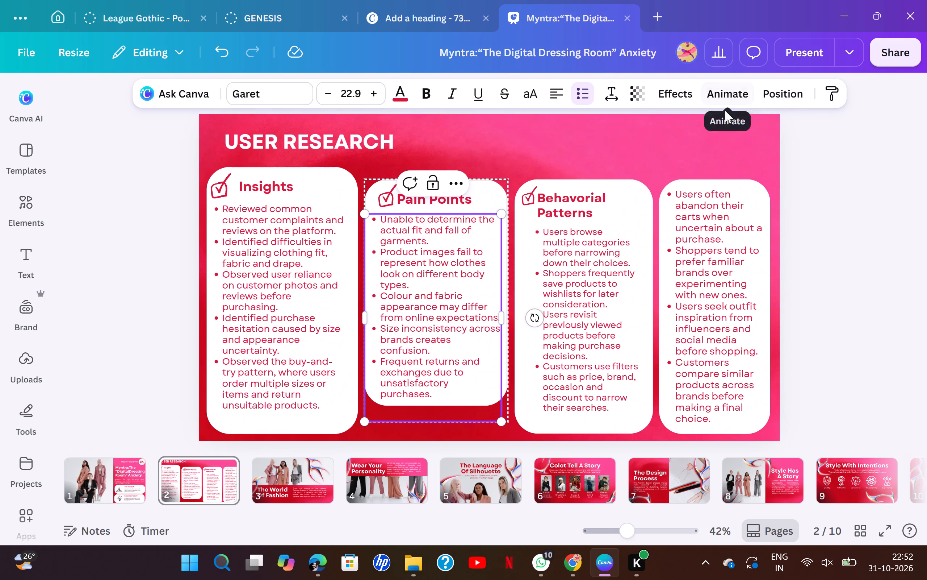
click(772, 92)
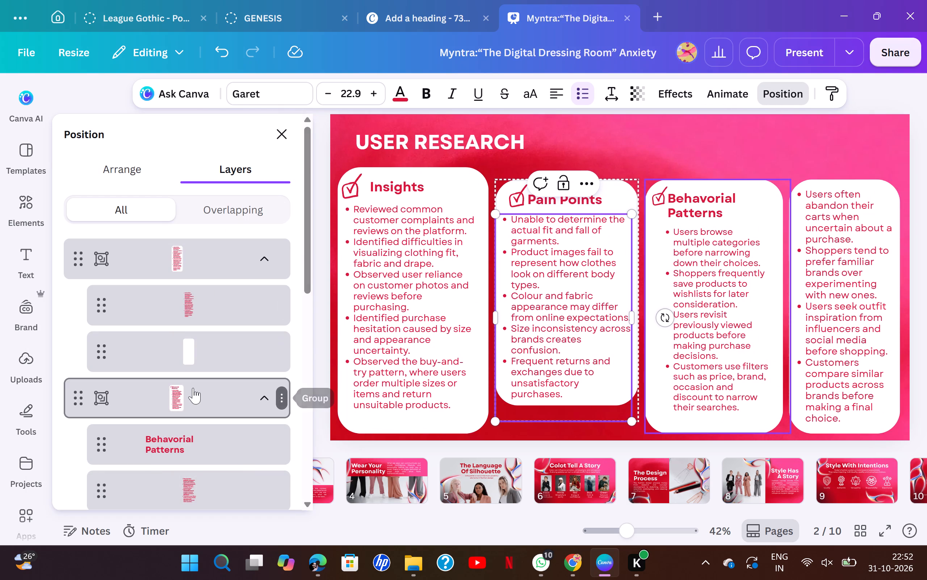
click(196, 355)
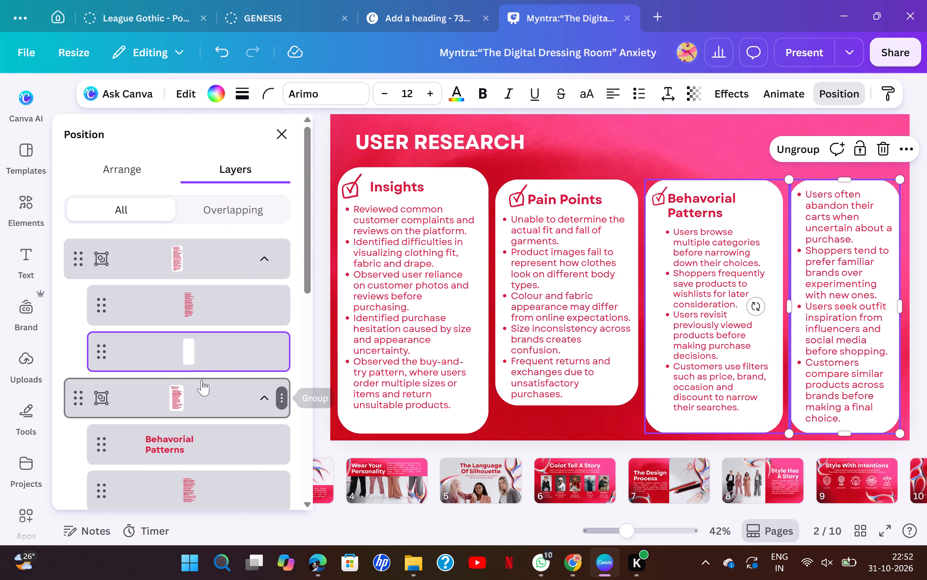
click(202, 380)
click(195, 332)
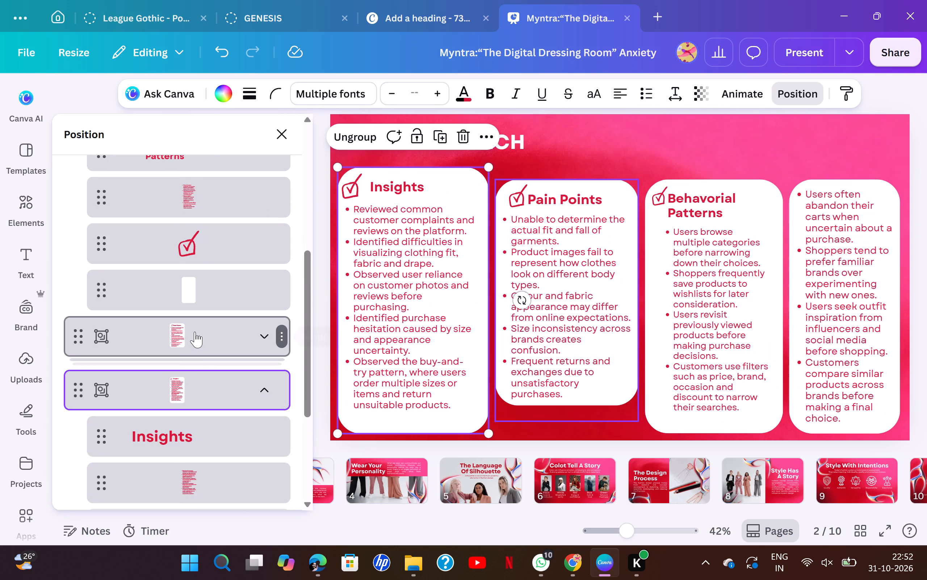
click(260, 335)
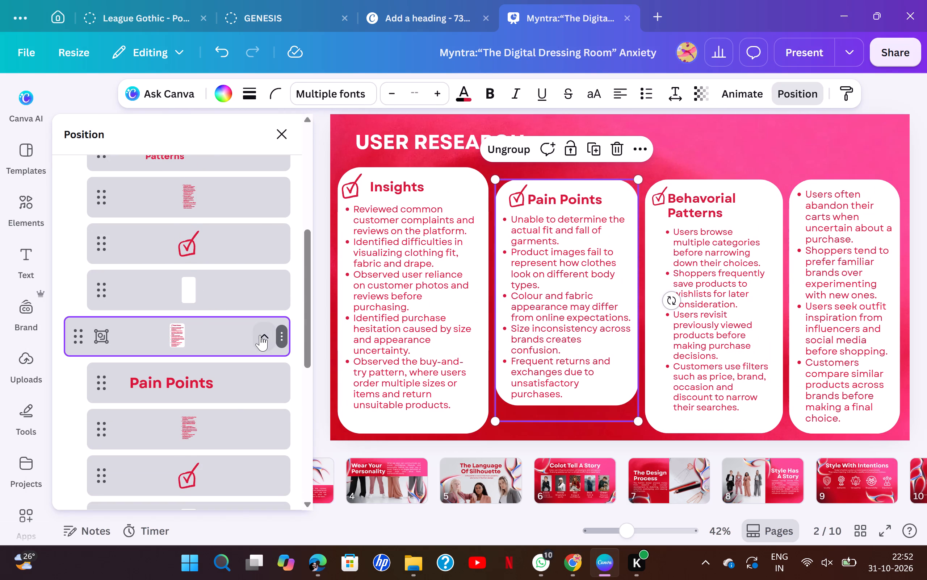
click(216, 435)
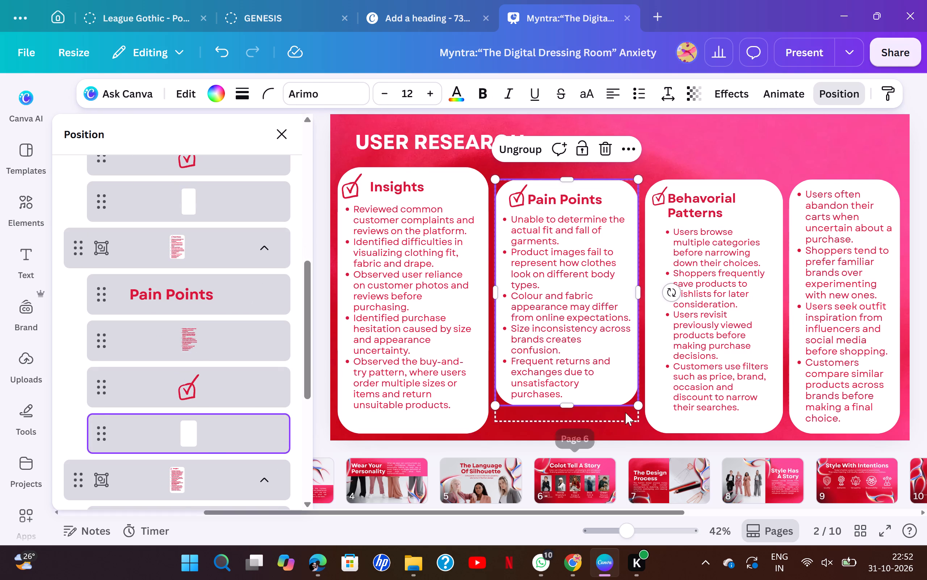
drag(569, 405, 572, 427)
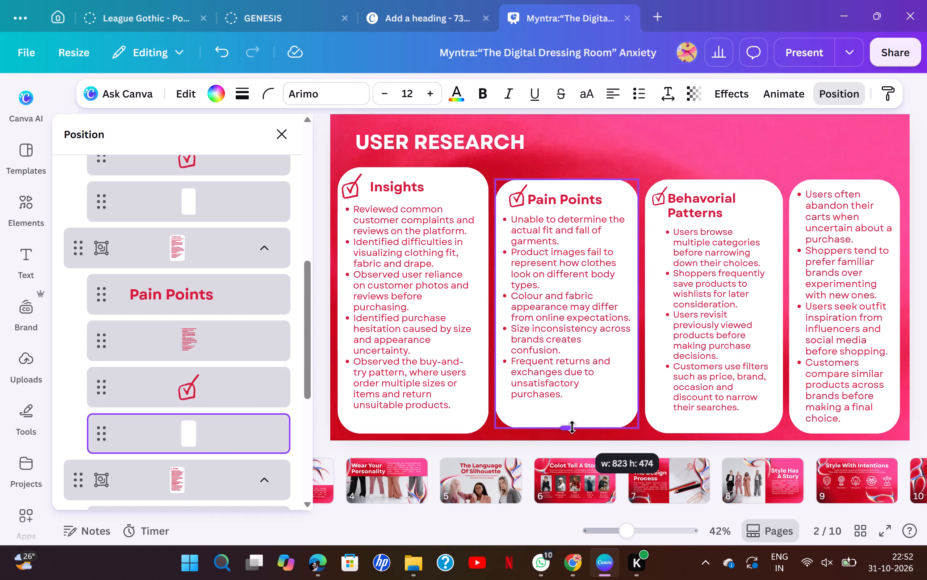
drag(572, 427, 572, 432)
Narrow the Pain Points bullet text box from its right side so the text runs longer, and shift it right to centre it in the card.
click(562, 383)
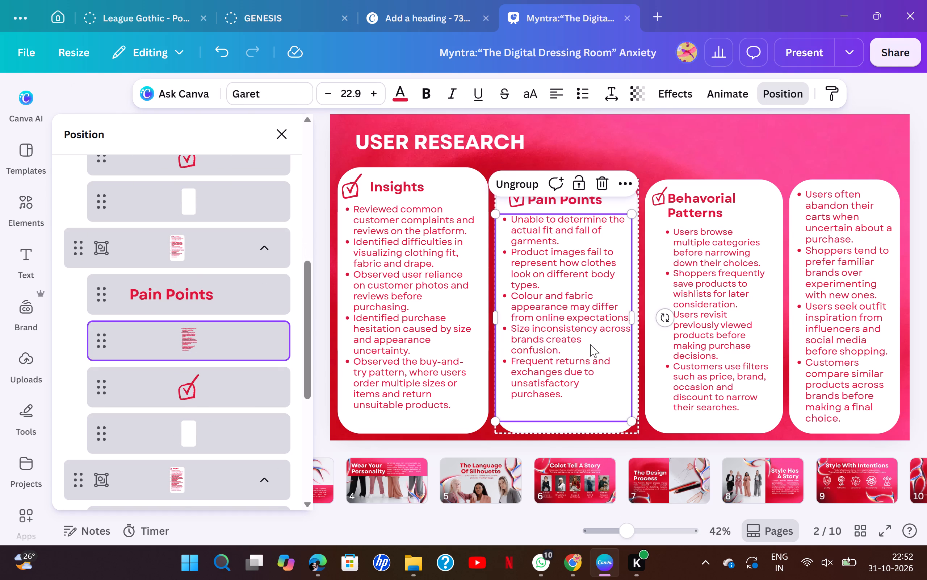
drag(634, 316, 626, 321)
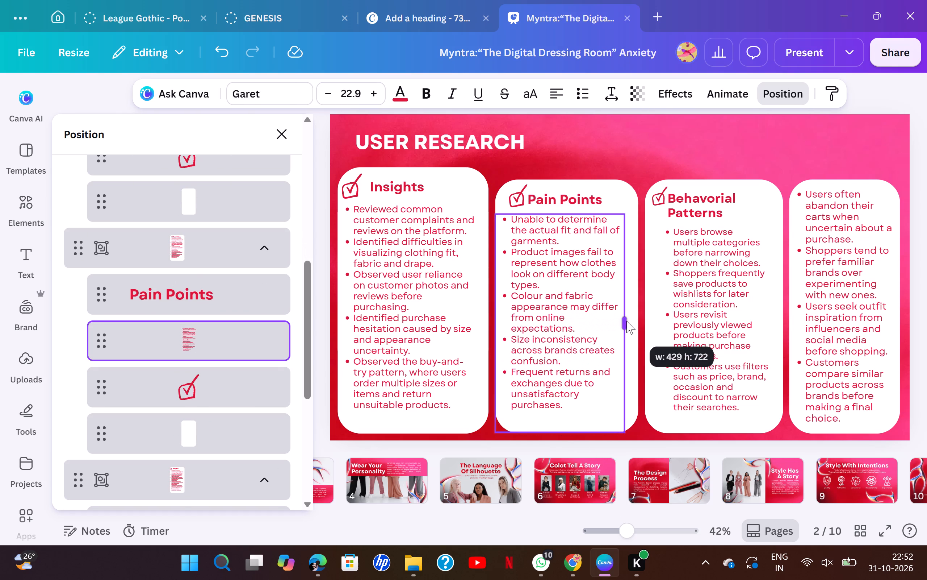
drag(626, 321, 625, 322)
drag(558, 348, 567, 348)
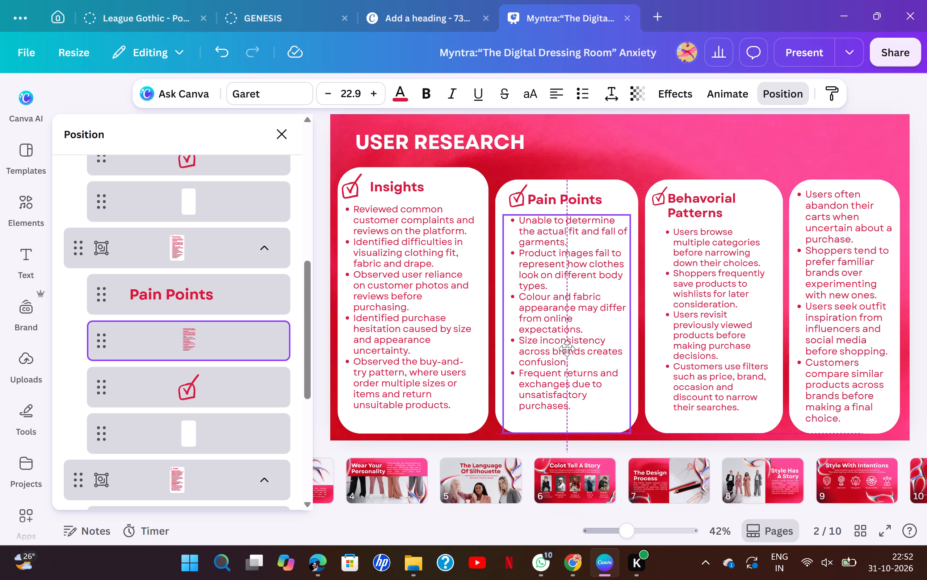
drag(567, 348, 567, 350)
drag(567, 350, 567, 351)
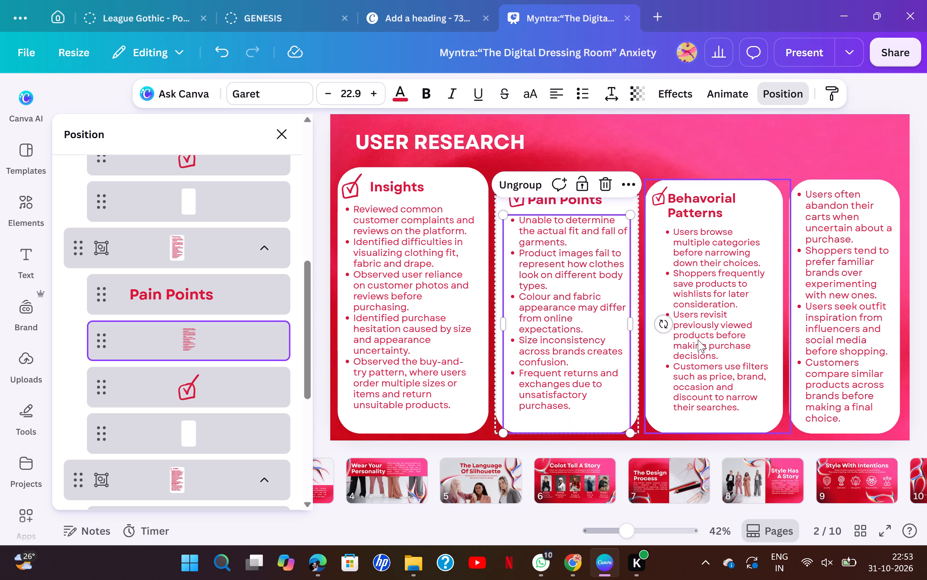
click(838, 154)
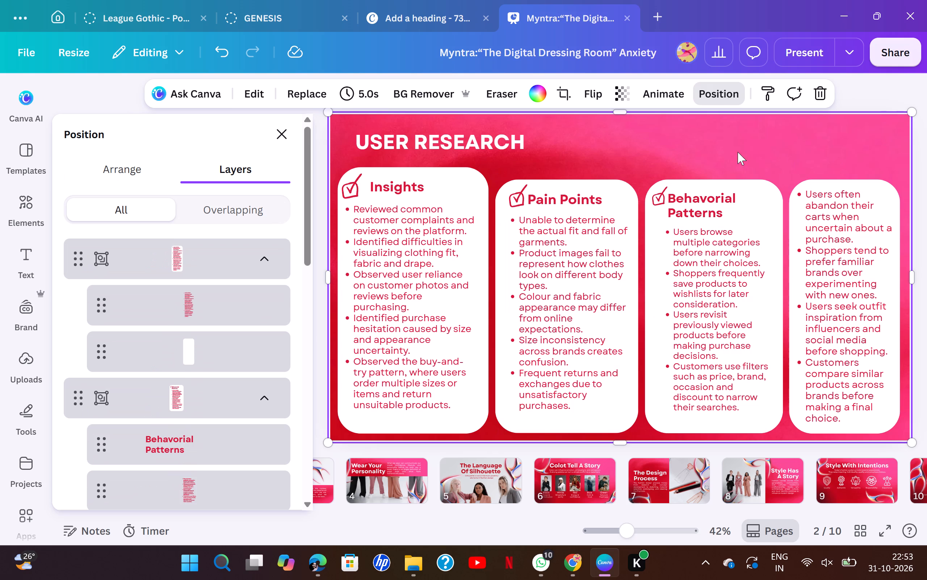
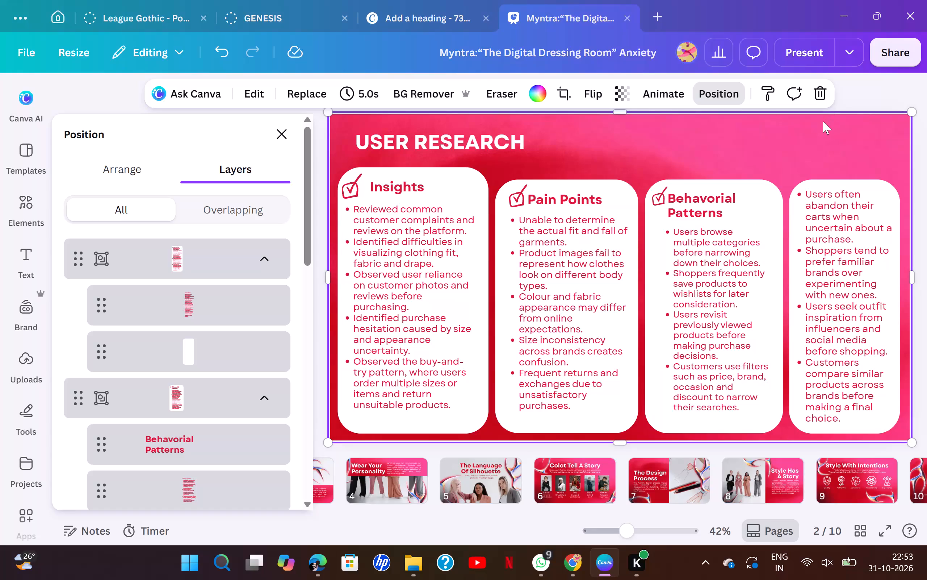
Scale down the Insights card until its top edge is level with the other cards, and shift it slightly right toward Pain Points.
click(460, 191)
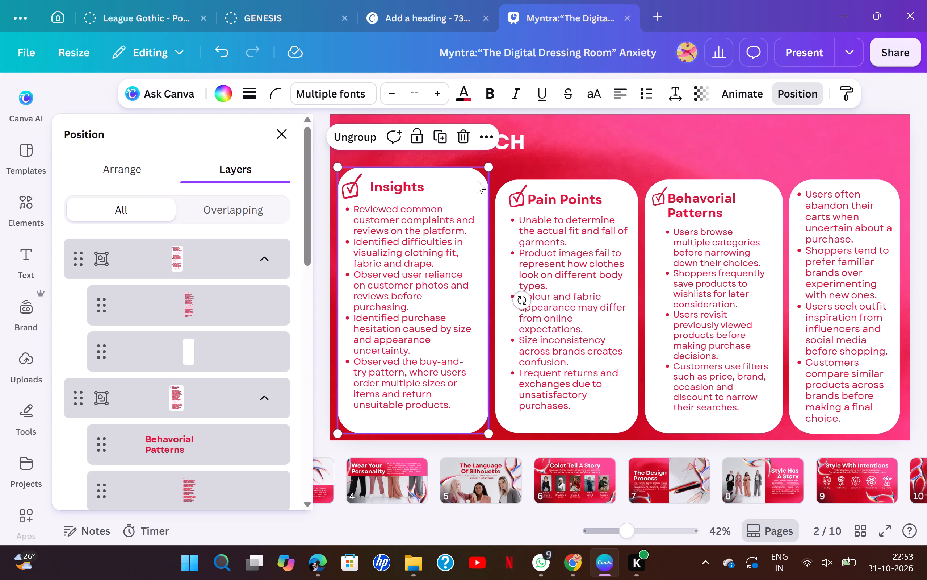
drag(492, 166, 491, 182)
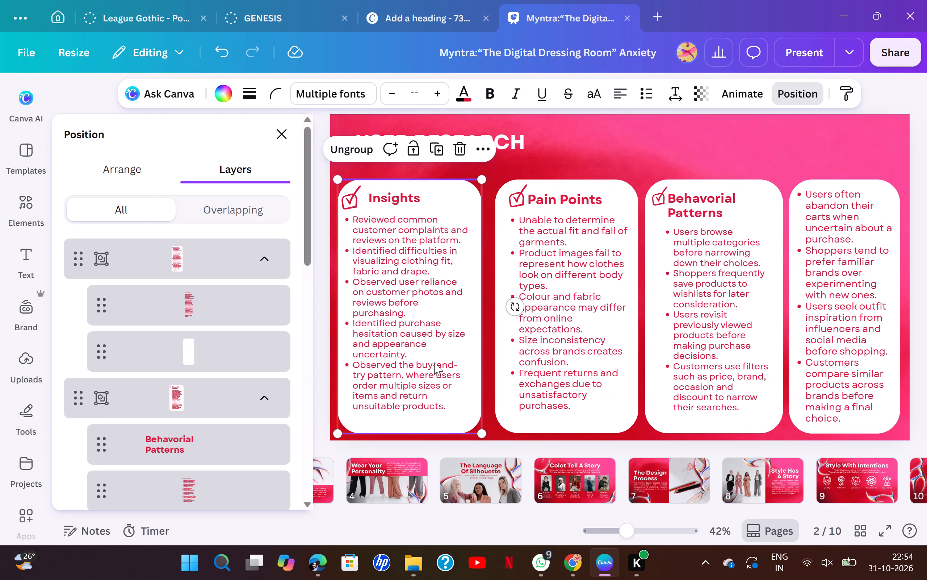
drag(434, 362, 443, 362)
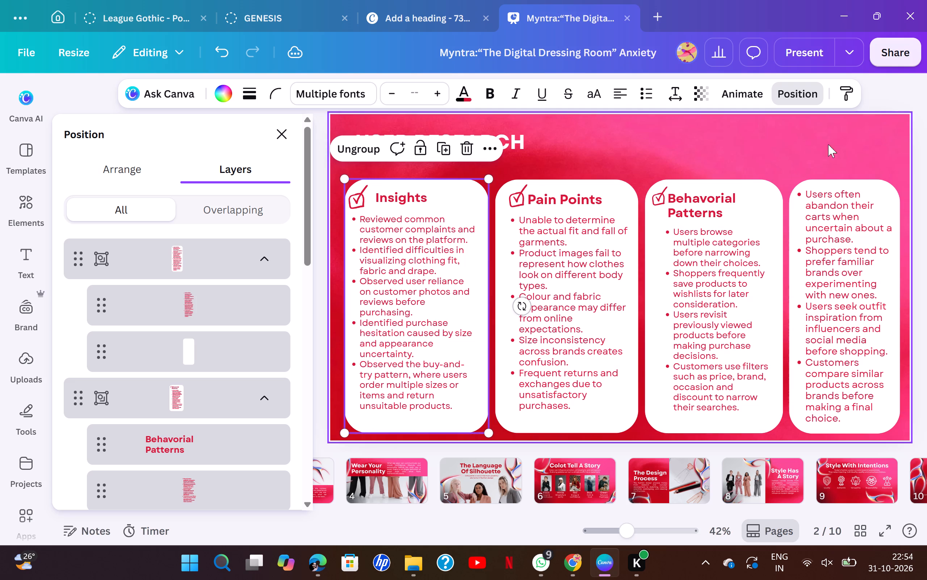
click(900, 95)
click(850, 208)
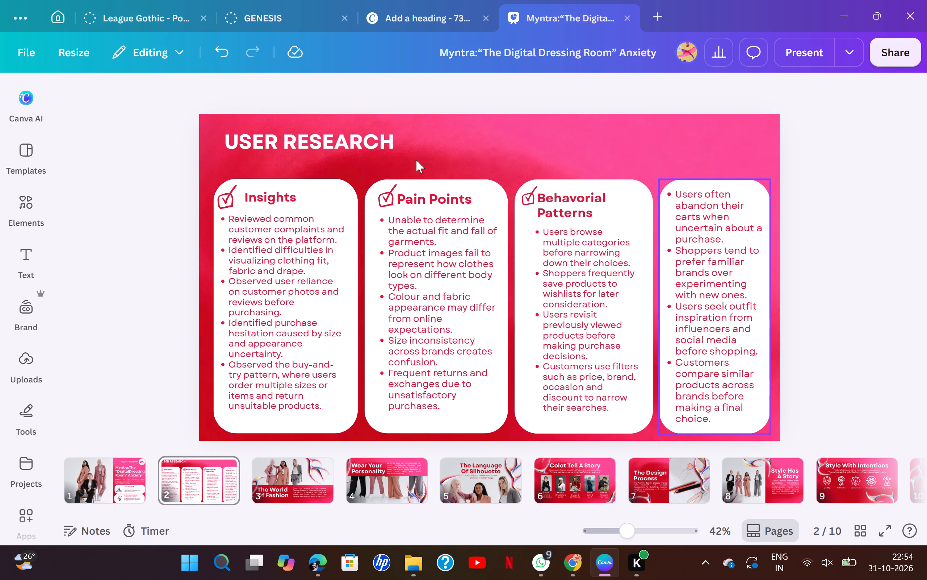
Move the USER RESEARCH title slightly down and left, closer to the row of cards.
drag(350, 140, 350, 150)
click(350, 150)
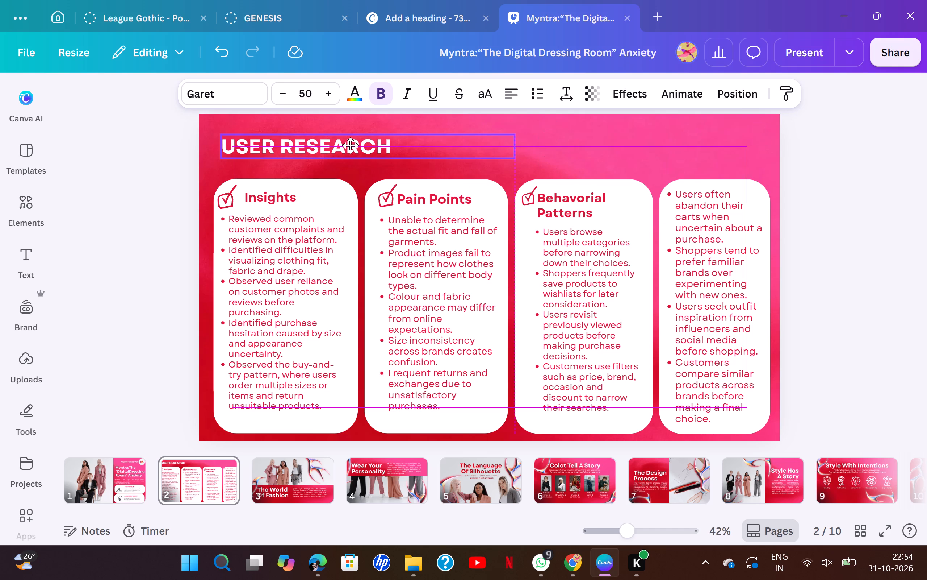
click(832, 165)
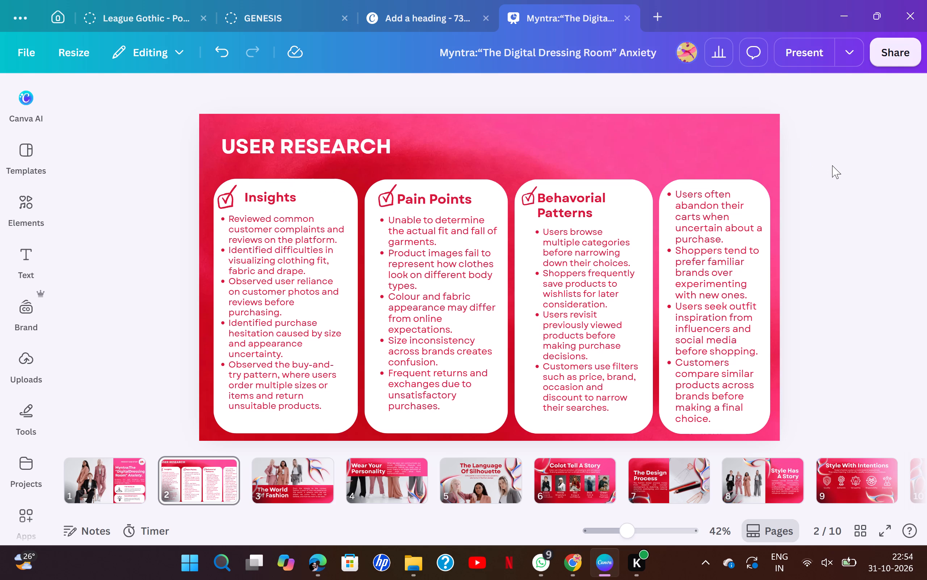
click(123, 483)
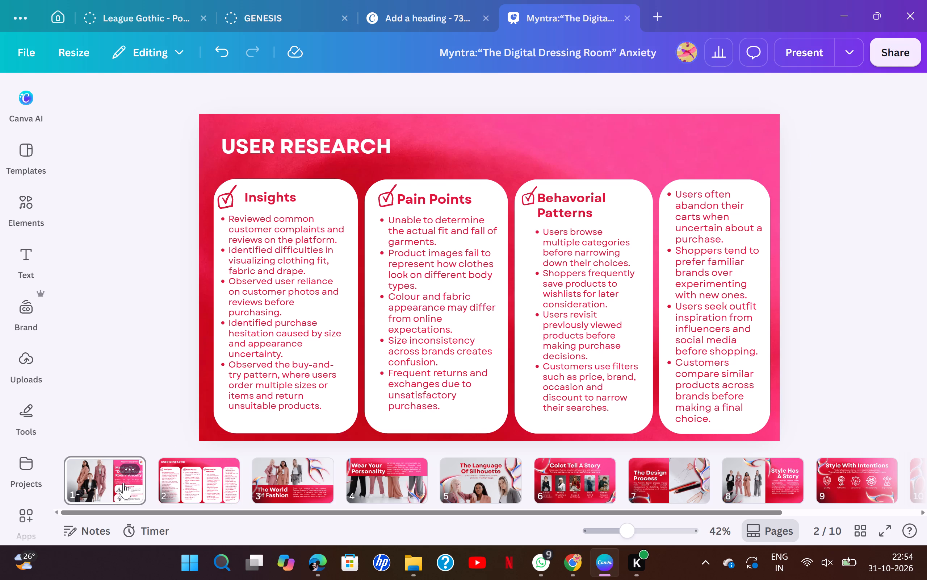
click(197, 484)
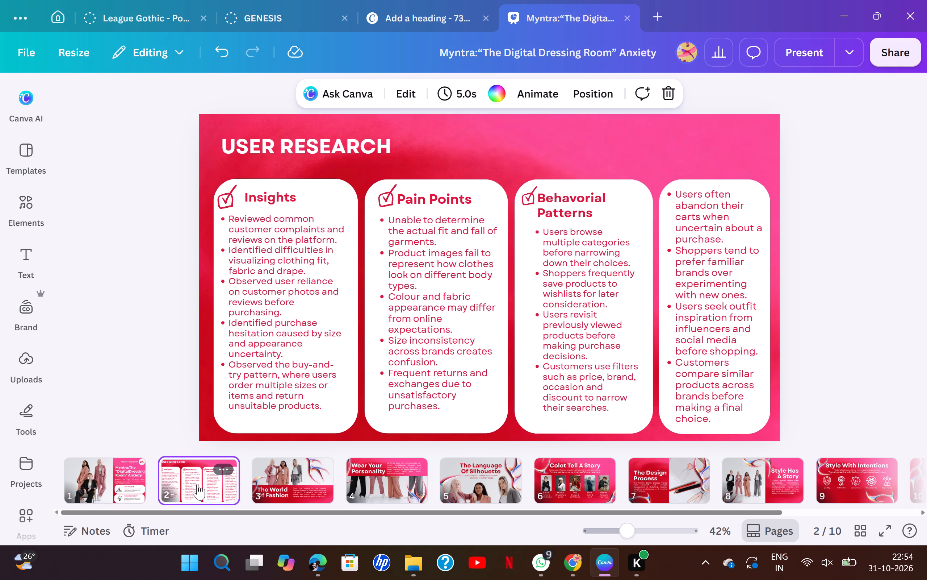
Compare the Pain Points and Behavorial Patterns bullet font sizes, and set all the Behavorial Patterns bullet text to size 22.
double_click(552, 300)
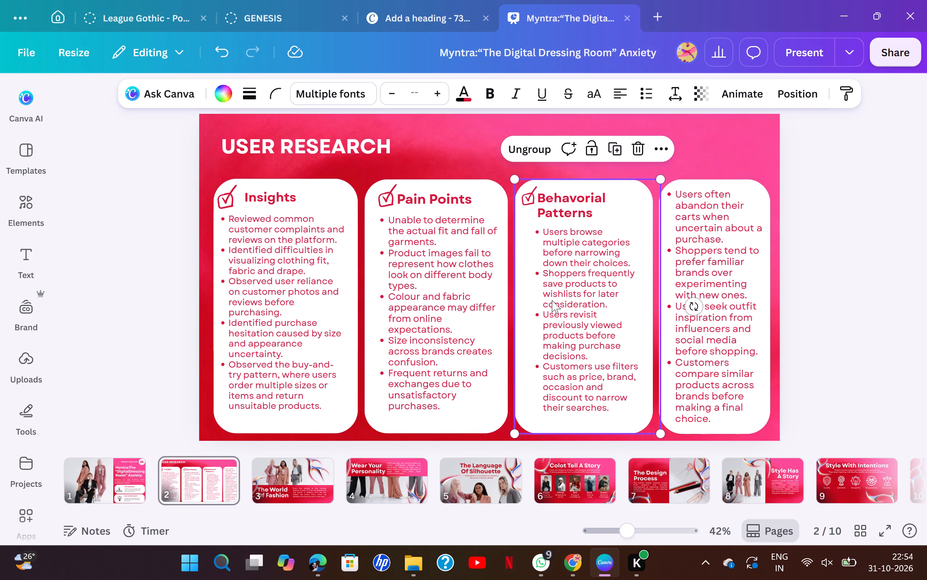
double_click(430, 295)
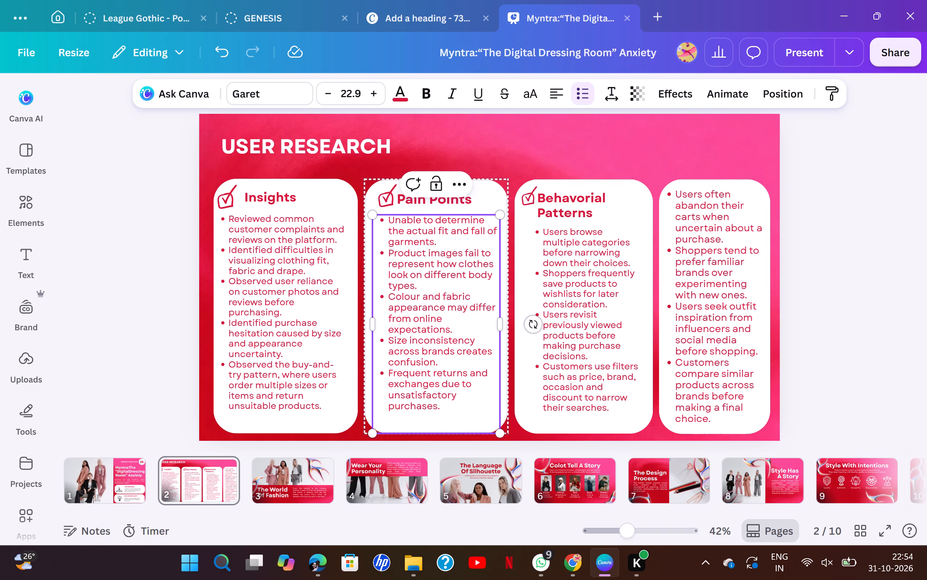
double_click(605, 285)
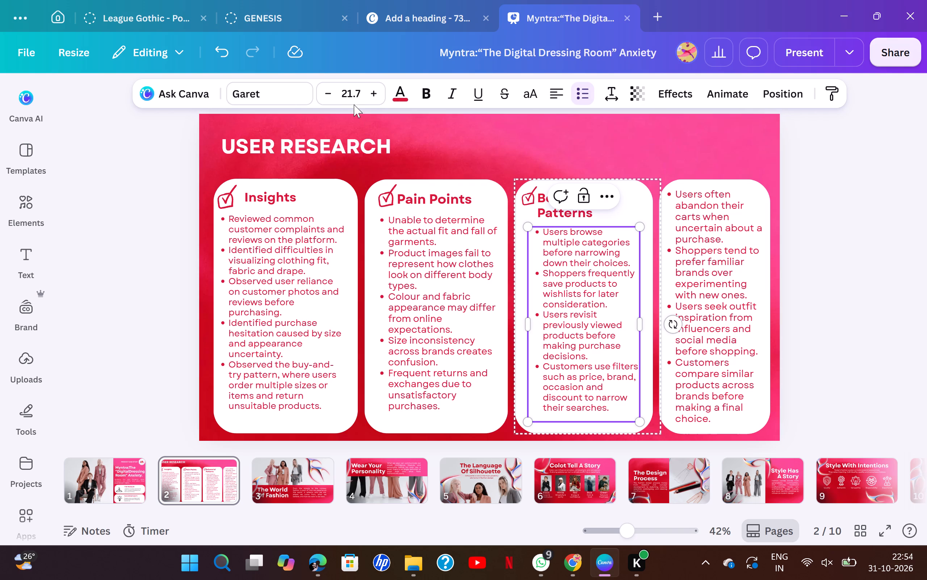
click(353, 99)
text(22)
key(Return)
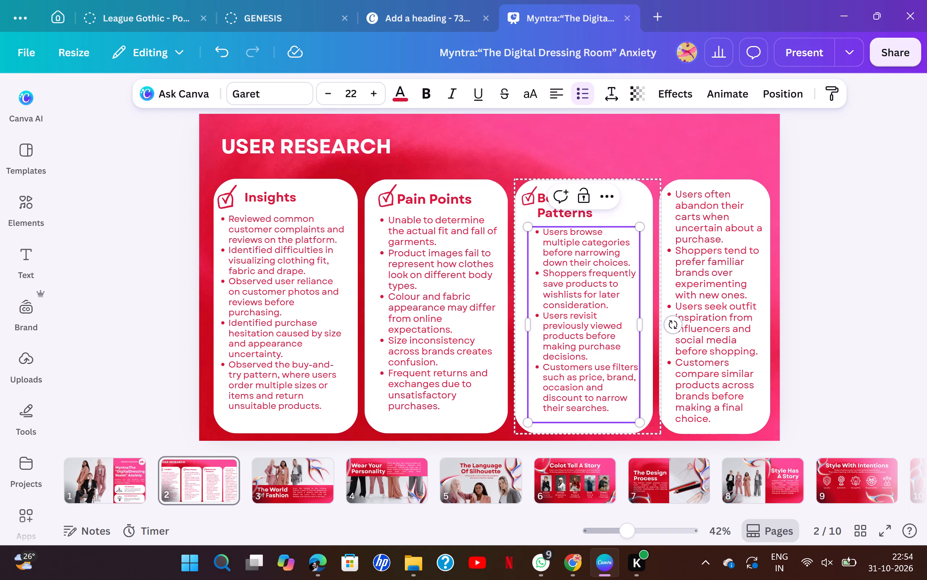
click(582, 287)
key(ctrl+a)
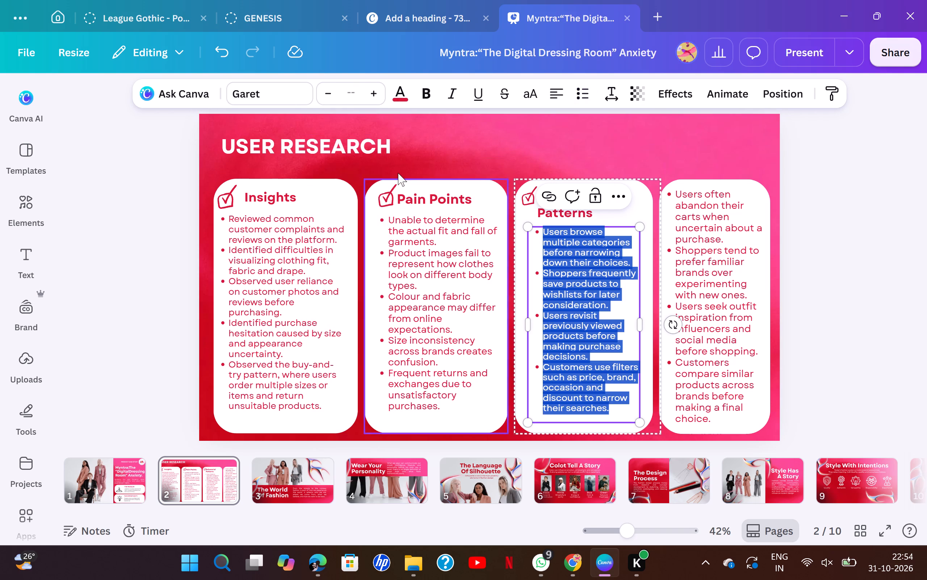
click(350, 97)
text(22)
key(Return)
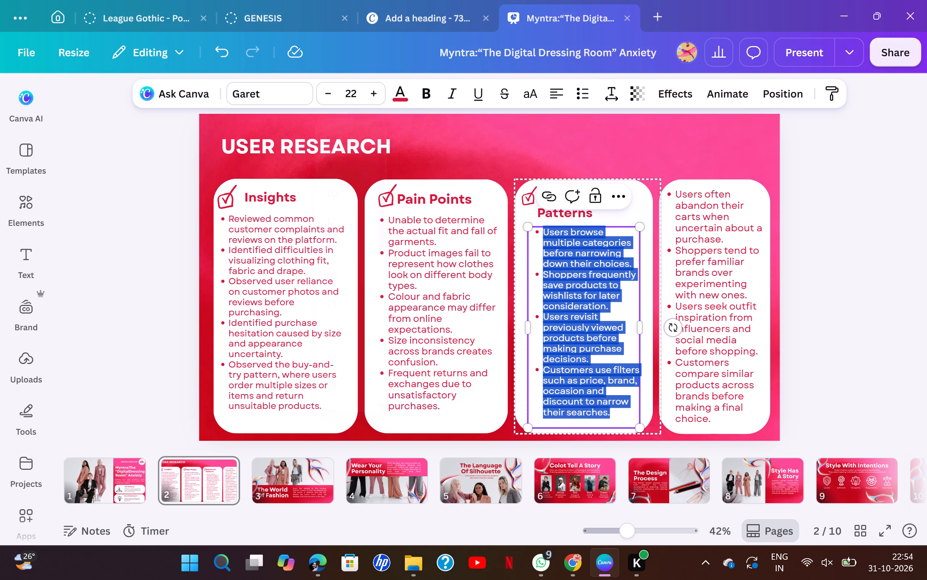
Set all the Behavorial Patterns bullet text to size 22.9, matching the Pain Points bullets.
click(356, 88)
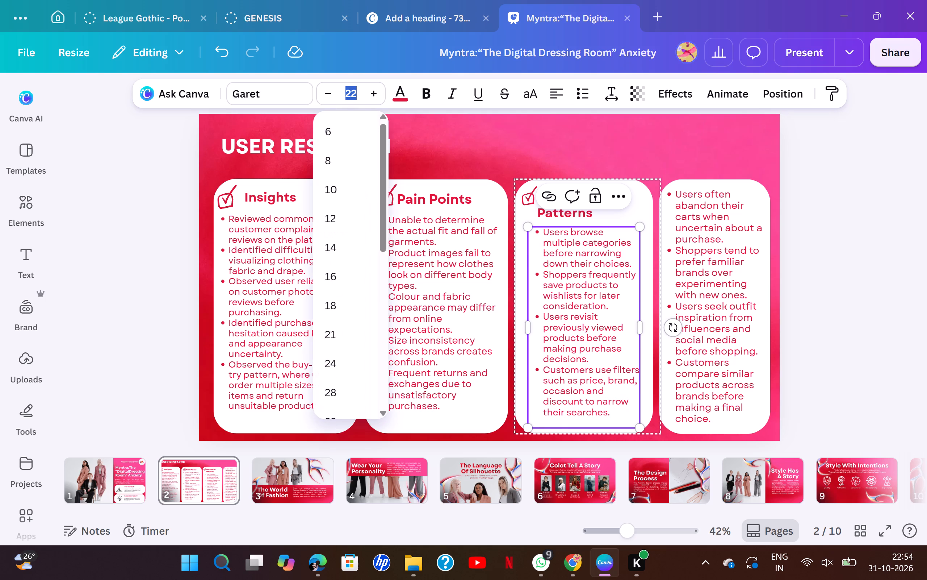
click(356, 88)
click(356, 88)
text(22.9)
key(Return)
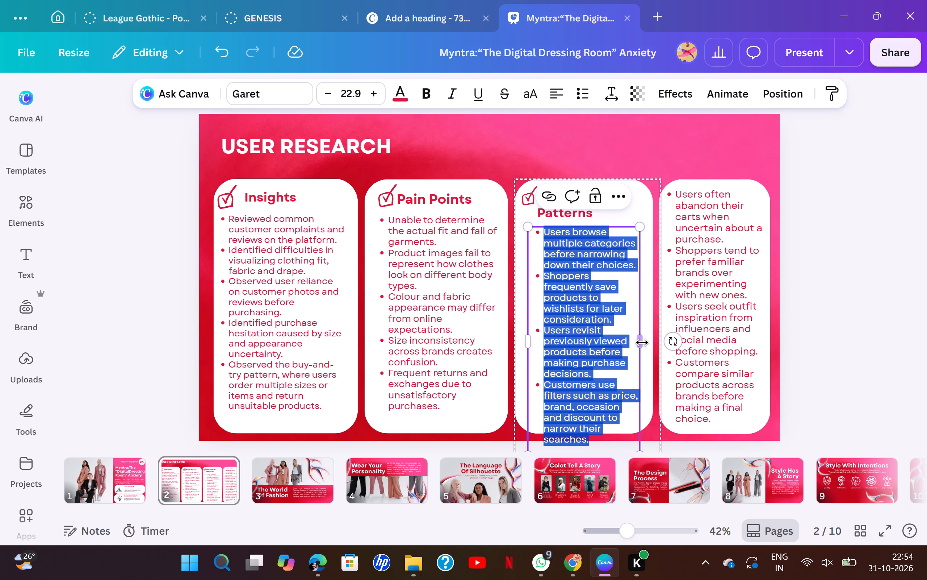
click(859, 186)
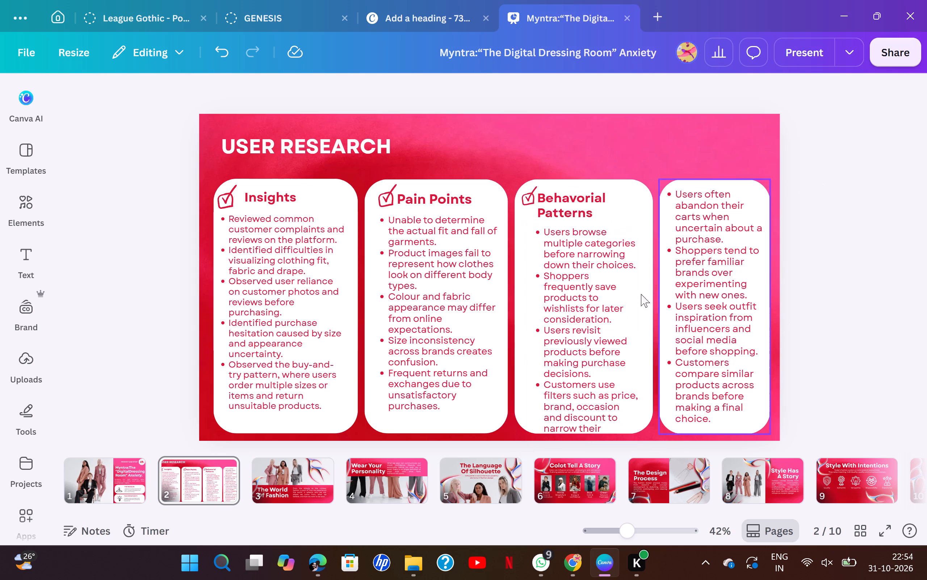
Widen the Behavorial Patterns bullet text box on its right side to about 400 so all the text fits inside the card.
click(586, 353)
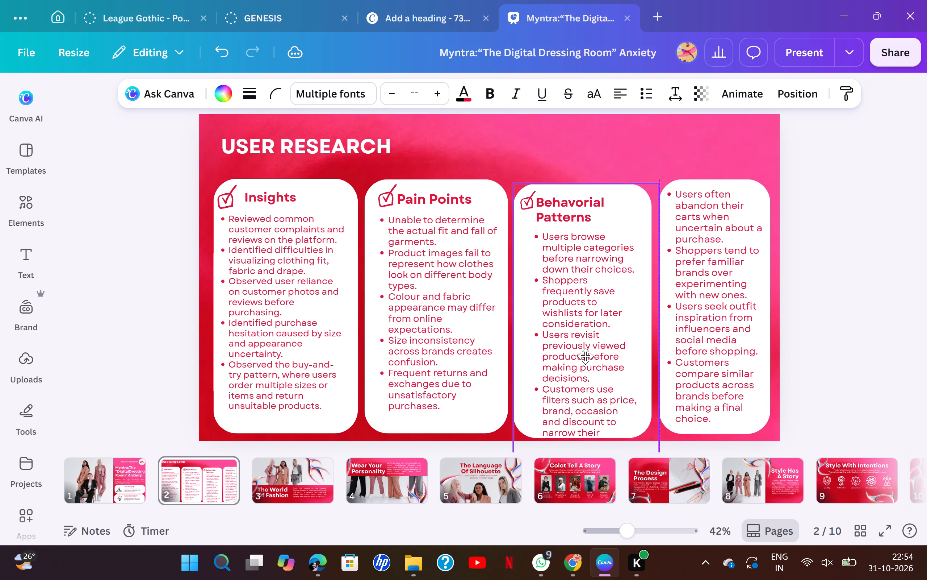
double_click(587, 396)
double_click(587, 396)
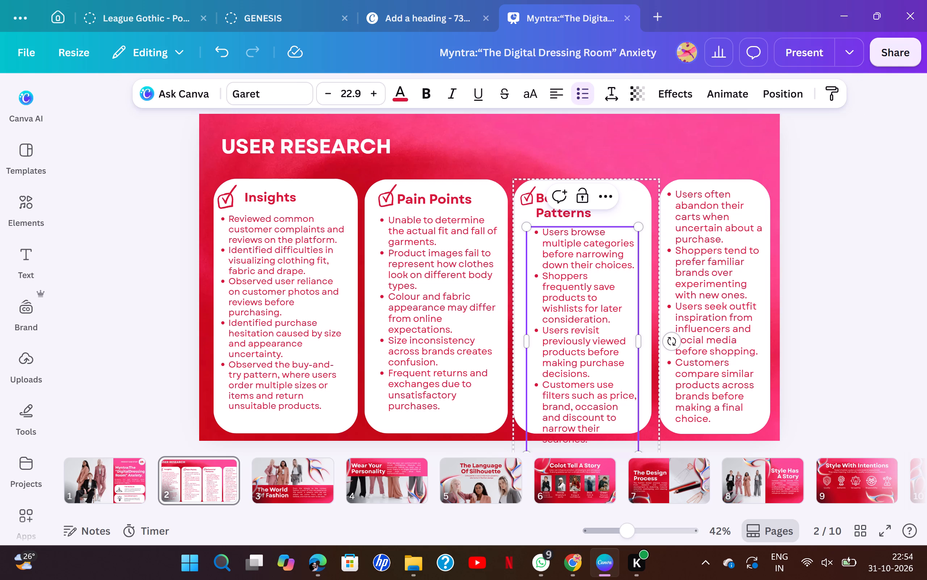
drag(640, 340, 651, 340)
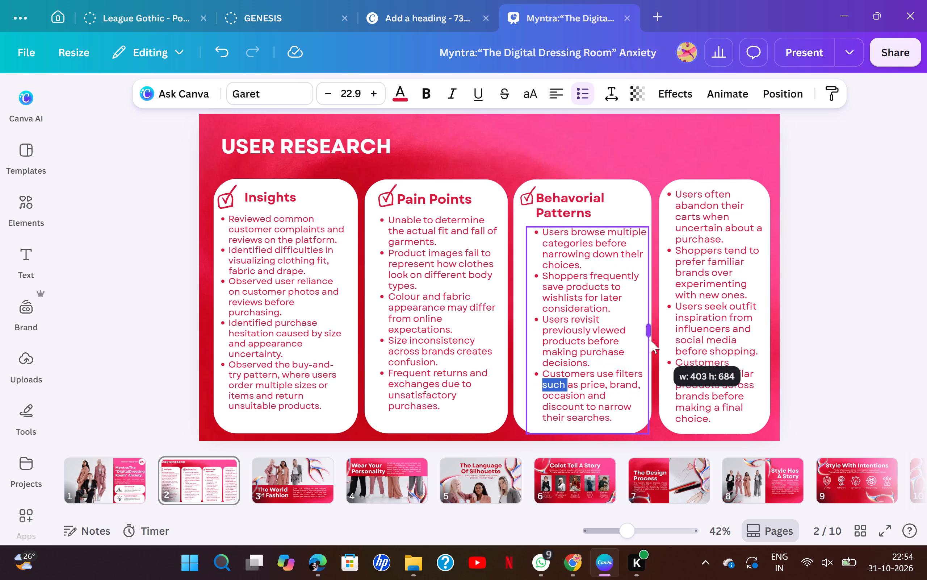
drag(651, 340, 650, 341)
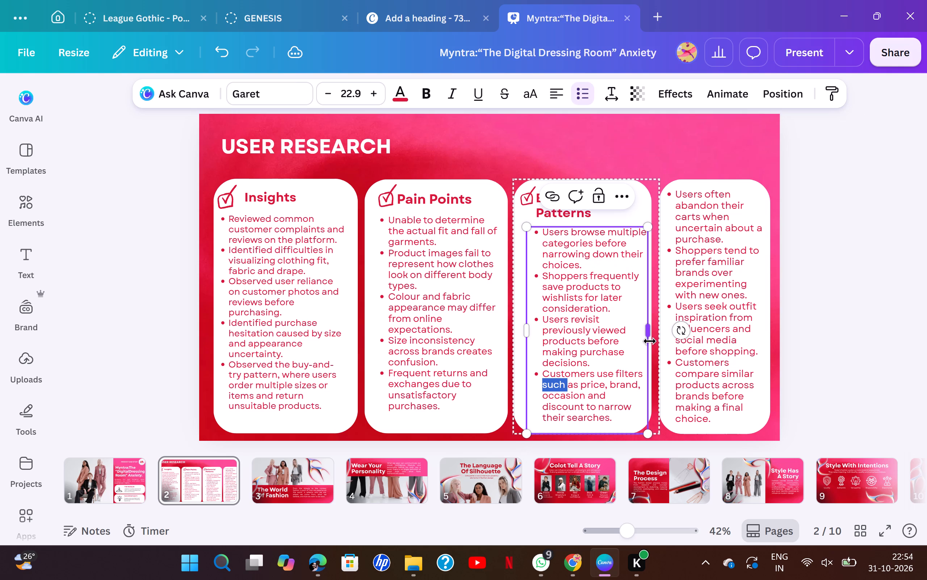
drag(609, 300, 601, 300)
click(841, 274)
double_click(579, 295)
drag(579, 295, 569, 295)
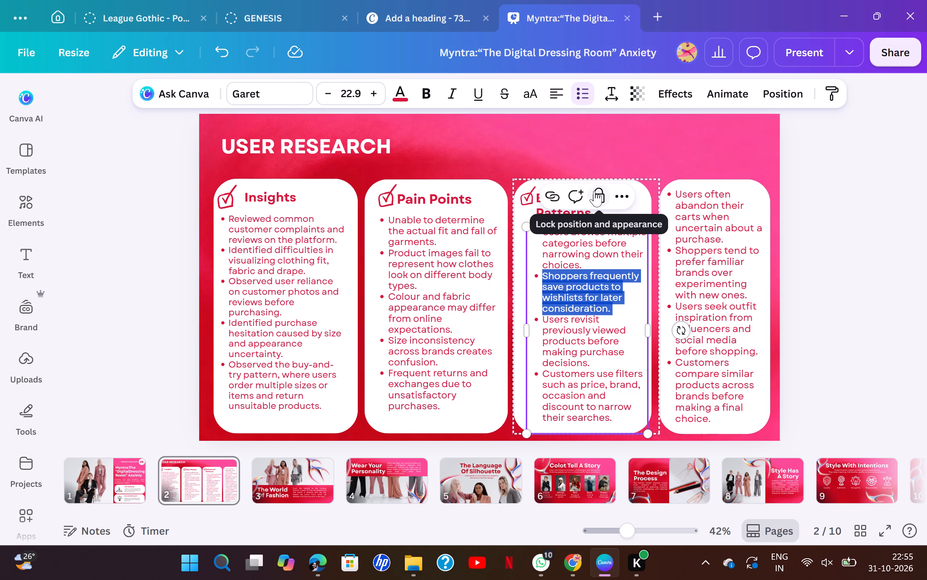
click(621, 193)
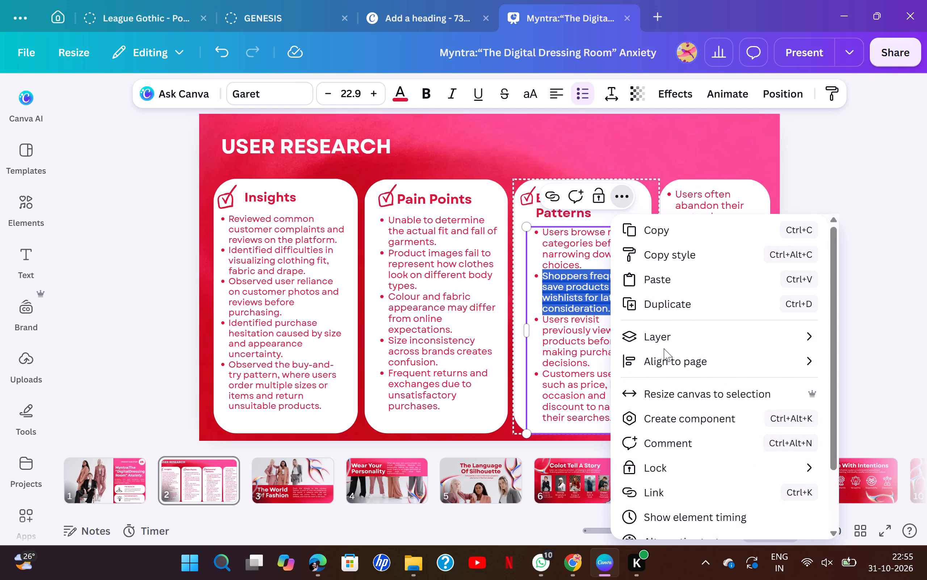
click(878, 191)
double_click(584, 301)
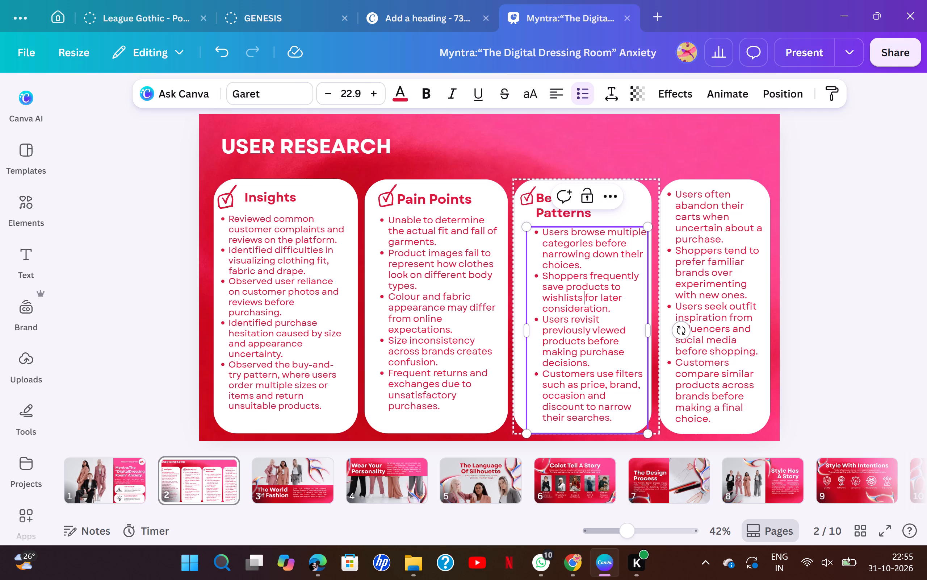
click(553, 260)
Ungroup the Behavorial Patterns heading from its card.
click(625, 215)
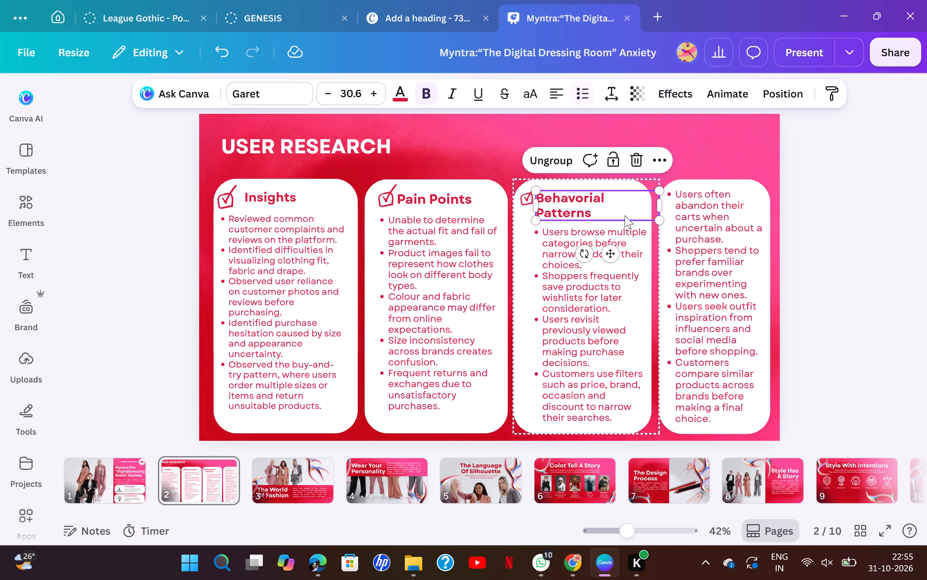
click(559, 158)
Shift the Behavorial Patterns bullet text box slightly left to centre it in the card.
click(567, 303)
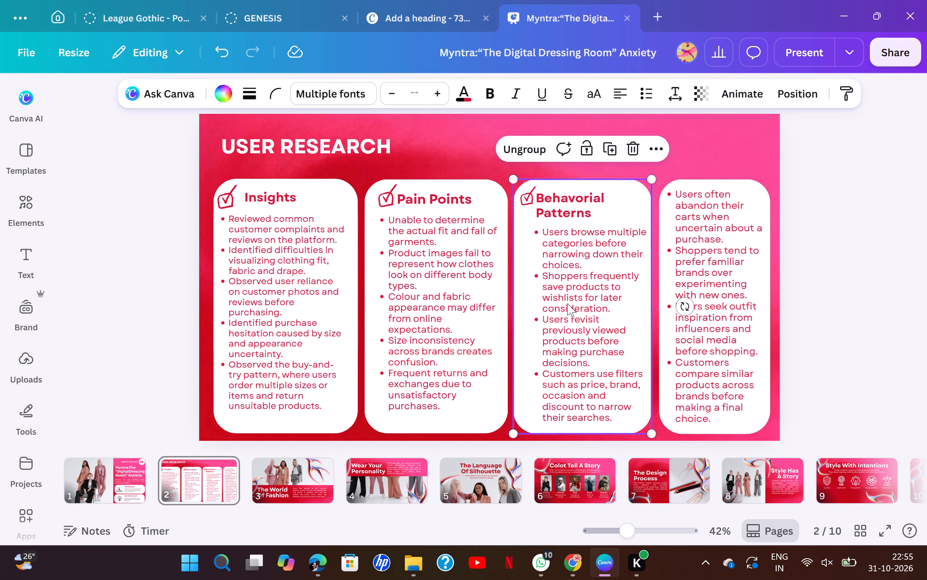
click(567, 303)
drag(567, 303, 563, 303)
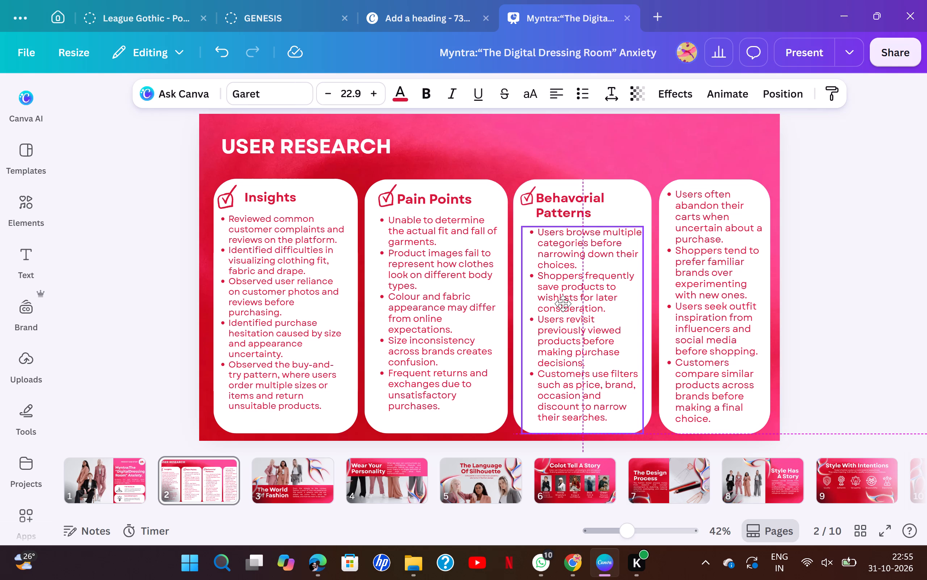
drag(563, 303, 562, 303)
click(797, 270)
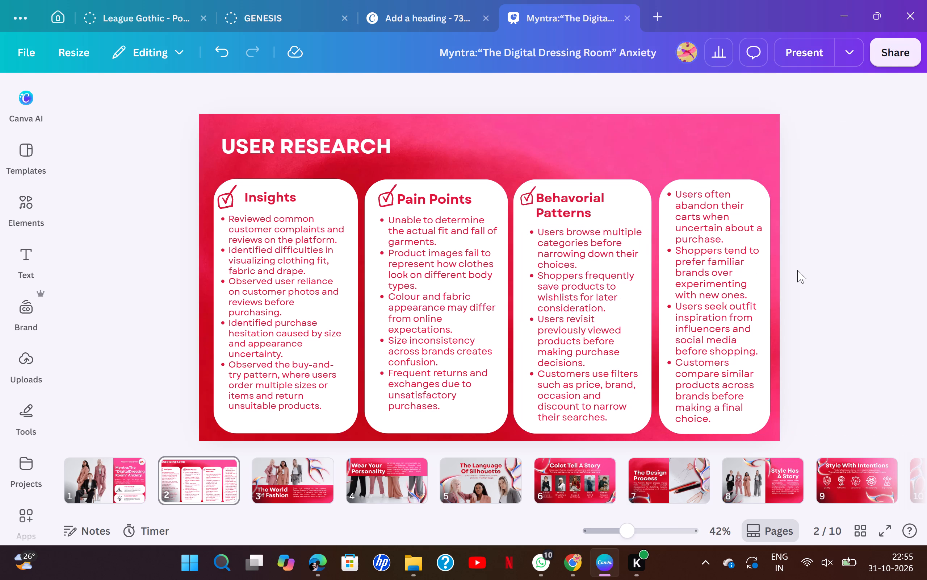
click(597, 323)
click(597, 323)
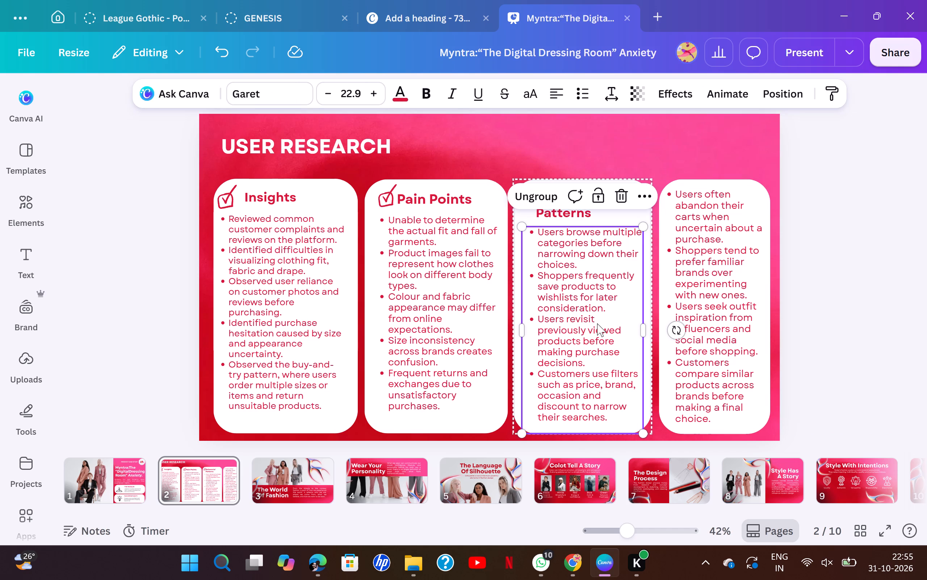
click(597, 323)
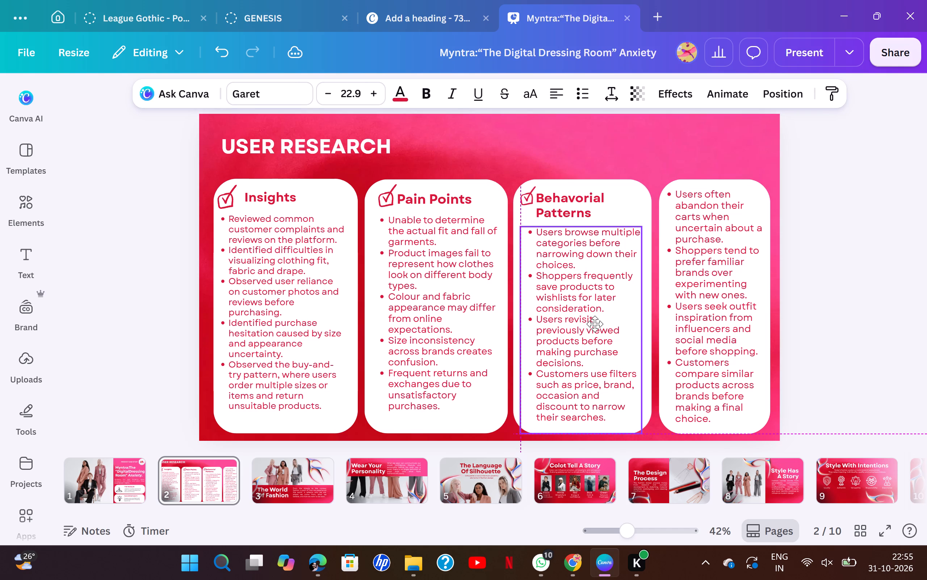
click(810, 299)
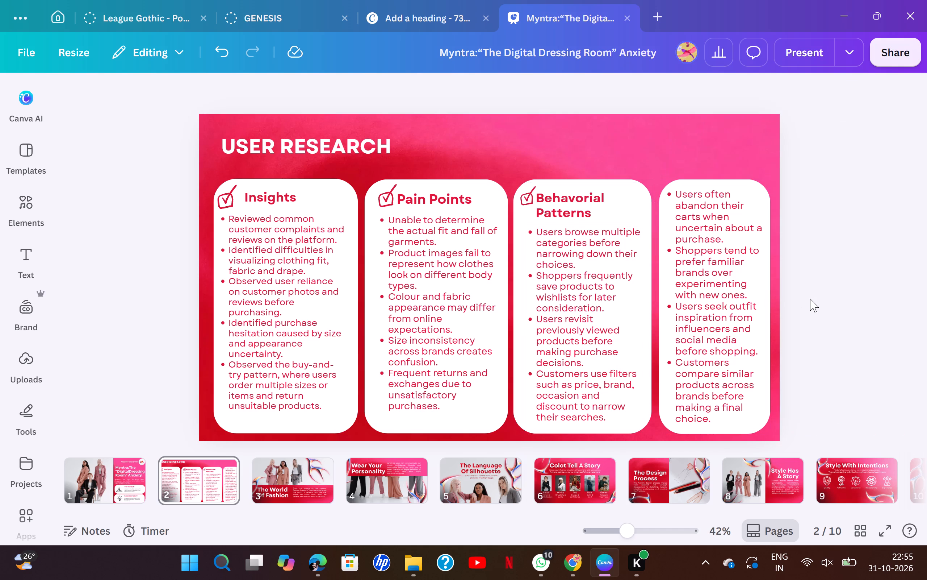
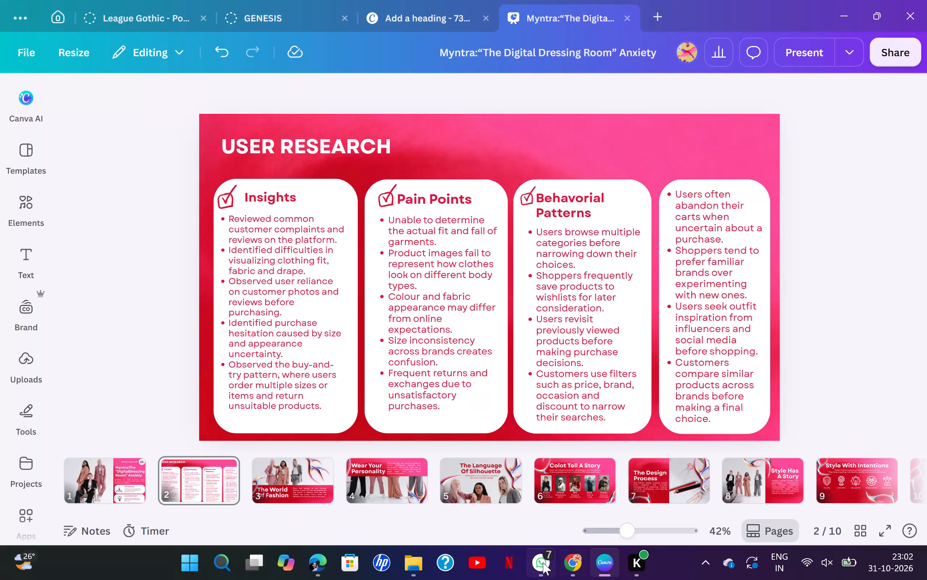
Switch from the Canva deck to the ChatGPT conversation in Chrome that lists the Behavioral Patterns points.
click(577, 563)
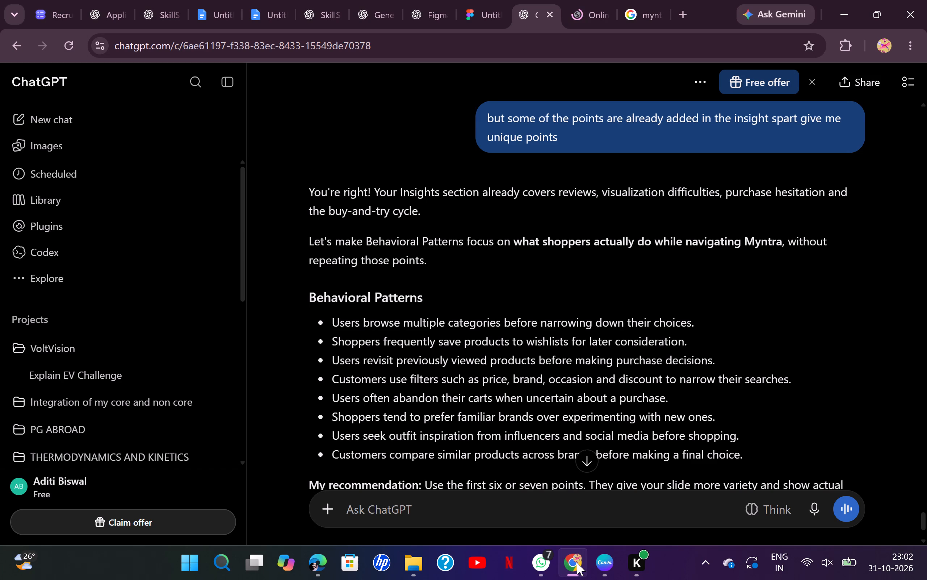
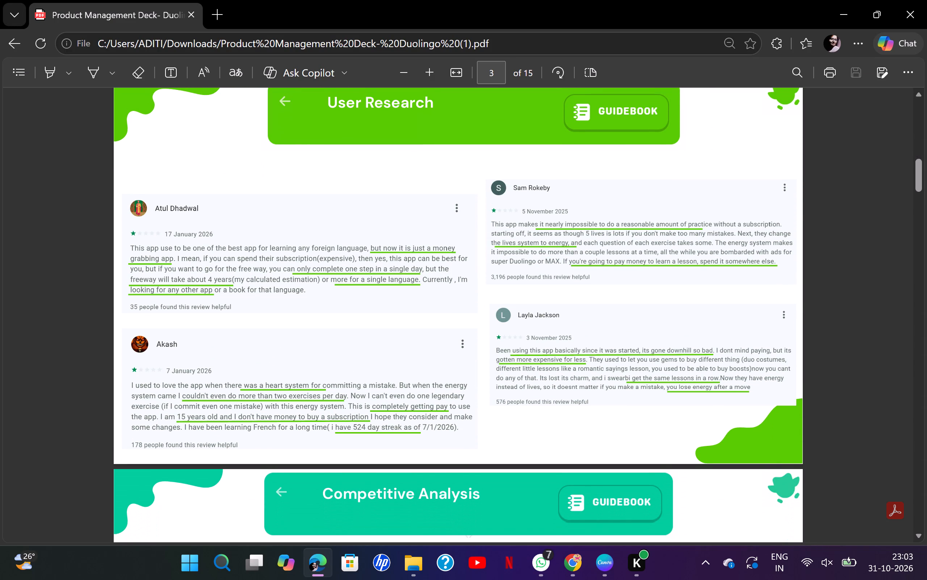
Review the Duolingo reference deck from the User Research page through the user personas to the Wireframes pages.
scroll(625, 395, down, 5)
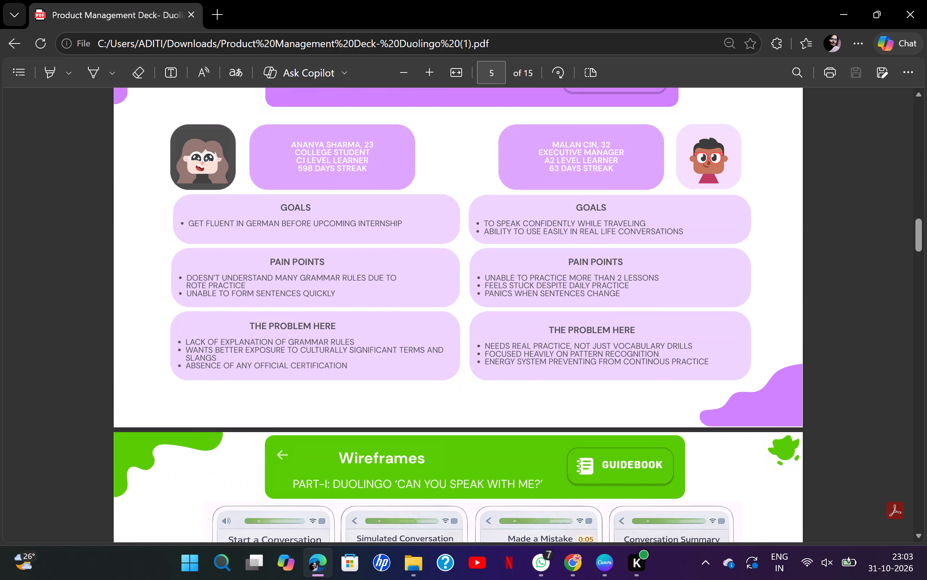
scroll(625, 395, down, 3)
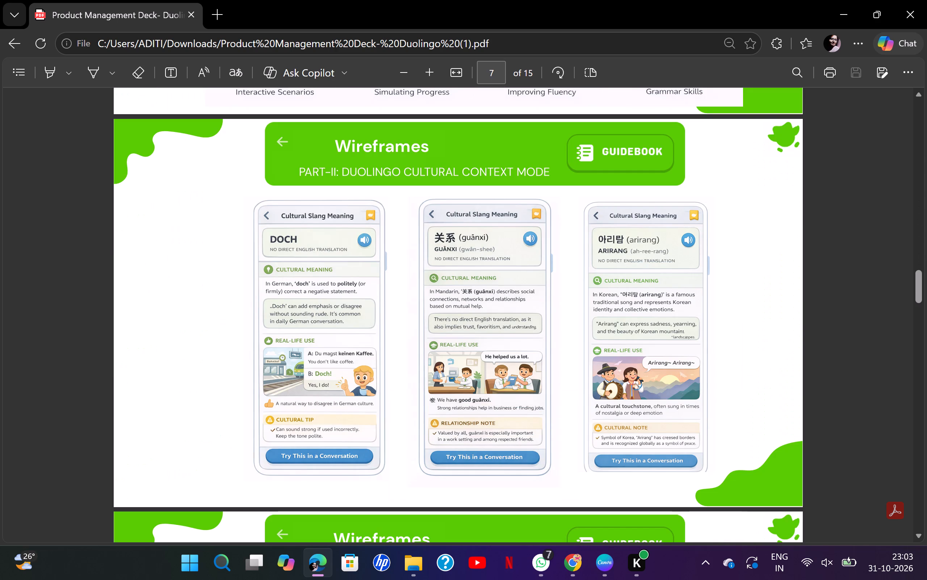